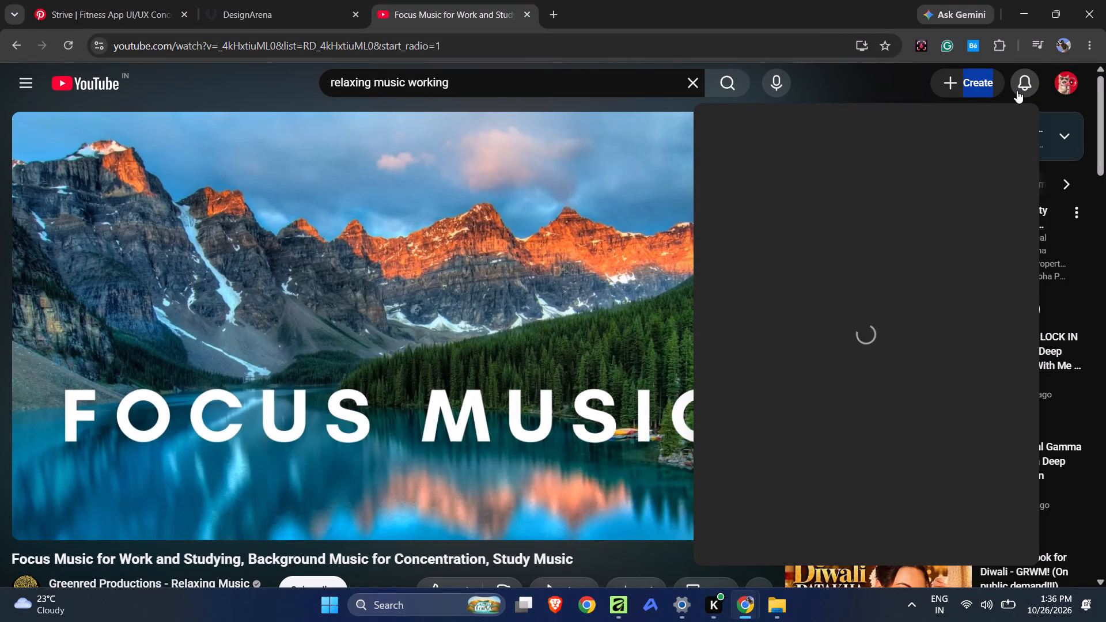
Close the DesignArena browser tab and switch to the rabbit logo document in Affinity.
{"action": "left_click", "coordinate": [244, 6]}
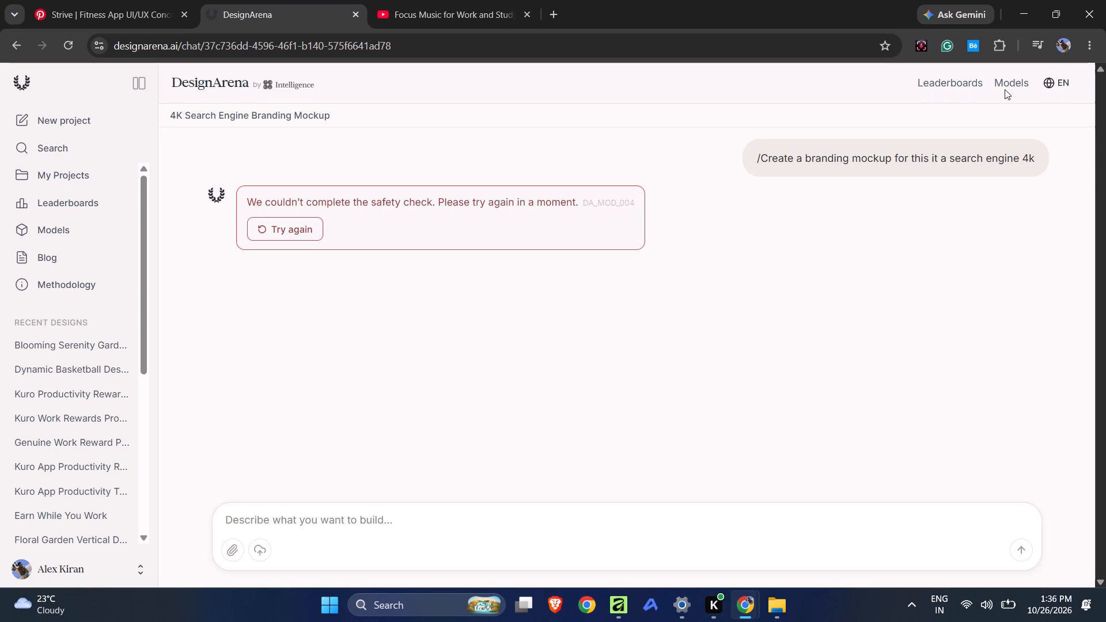
{"action": "left_click", "coordinate": [356, 12]}
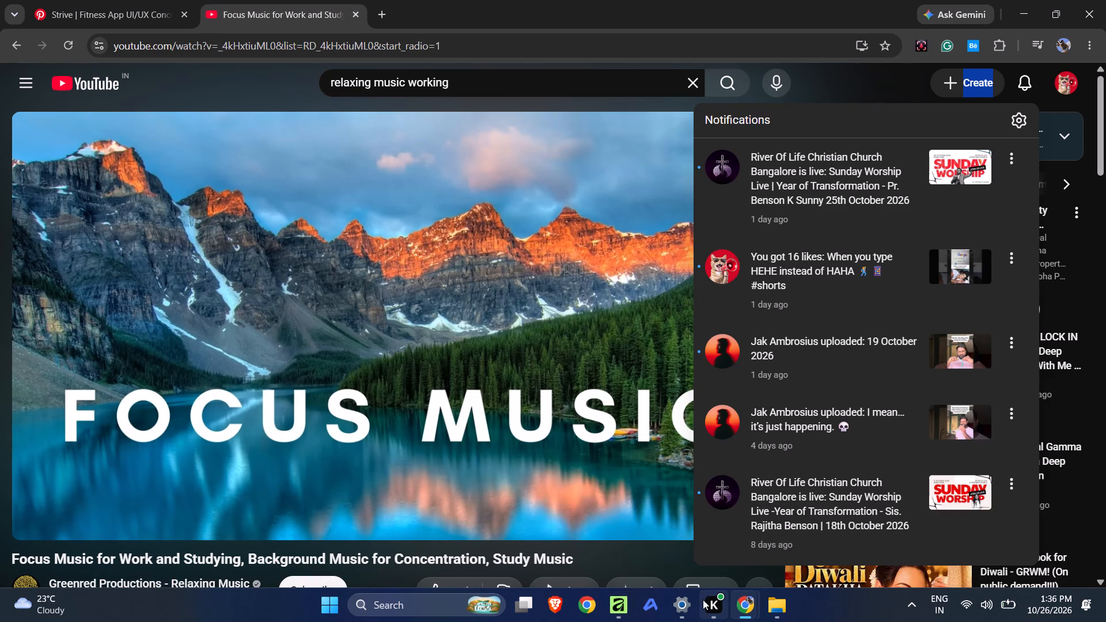
{"action": "left_click", "coordinate": [616, 609]}
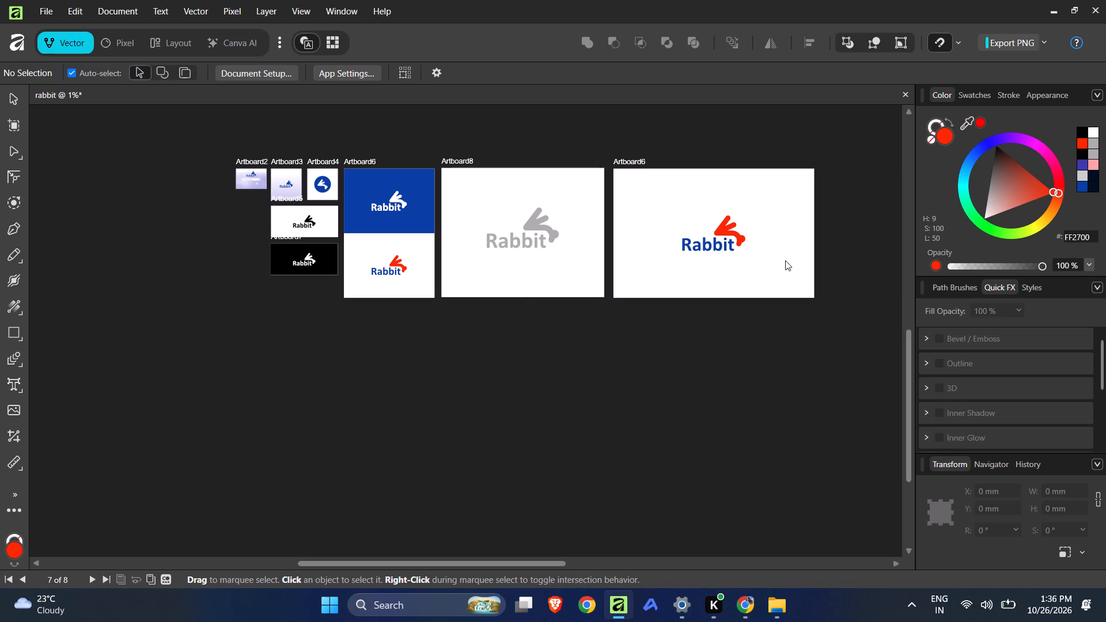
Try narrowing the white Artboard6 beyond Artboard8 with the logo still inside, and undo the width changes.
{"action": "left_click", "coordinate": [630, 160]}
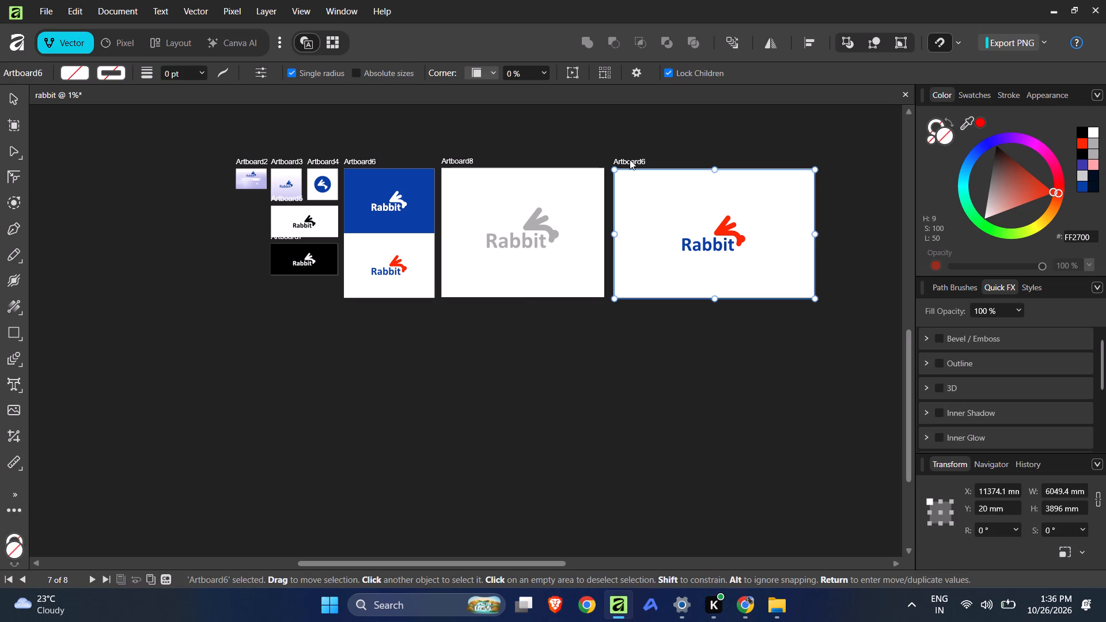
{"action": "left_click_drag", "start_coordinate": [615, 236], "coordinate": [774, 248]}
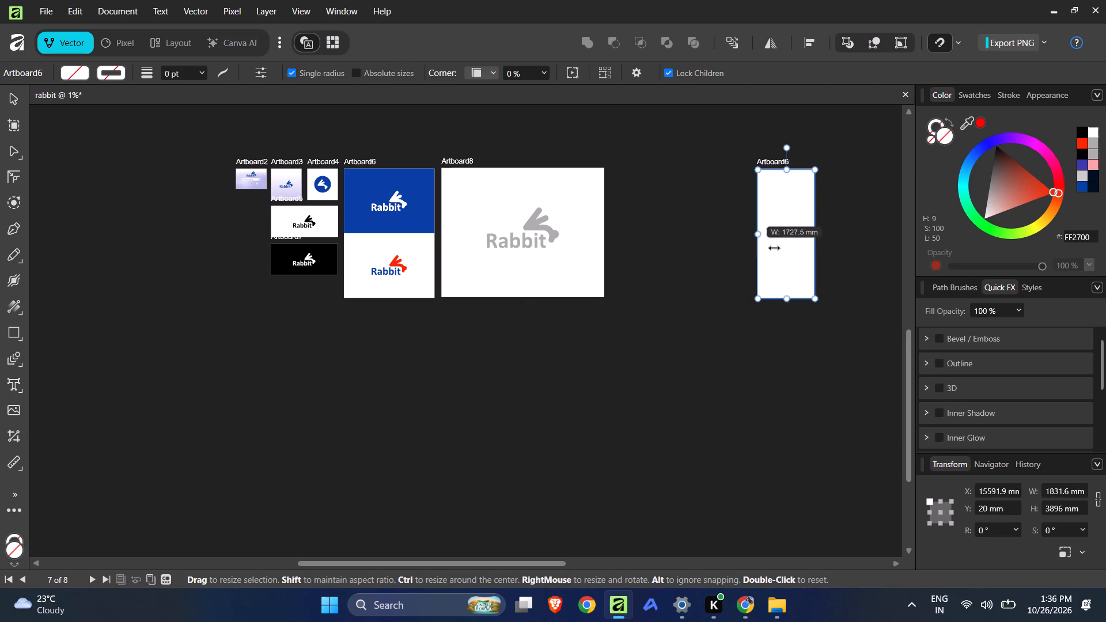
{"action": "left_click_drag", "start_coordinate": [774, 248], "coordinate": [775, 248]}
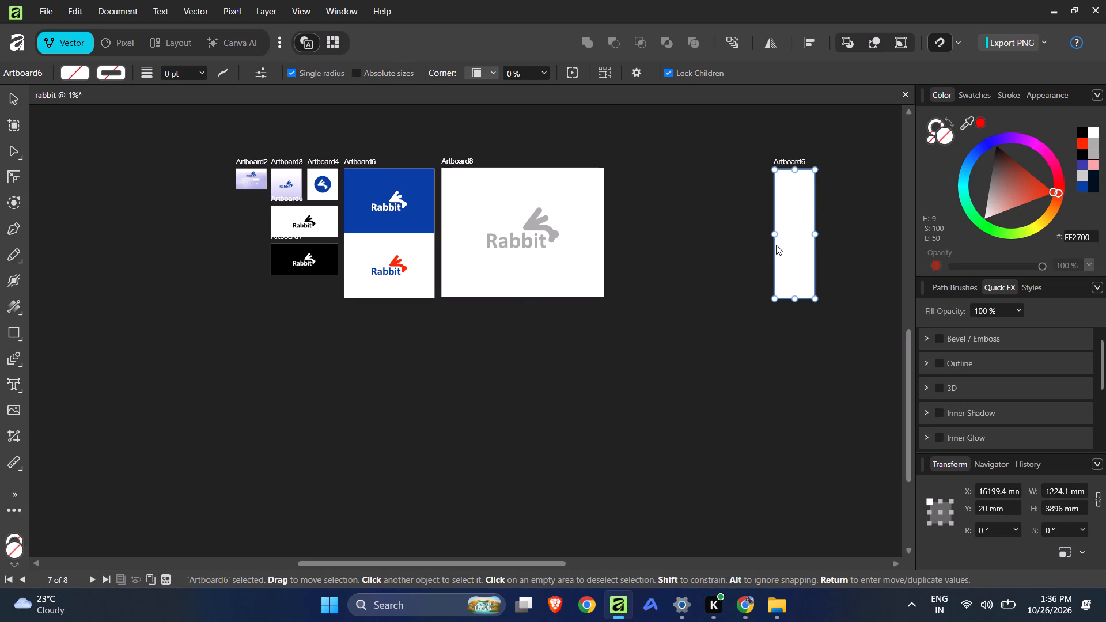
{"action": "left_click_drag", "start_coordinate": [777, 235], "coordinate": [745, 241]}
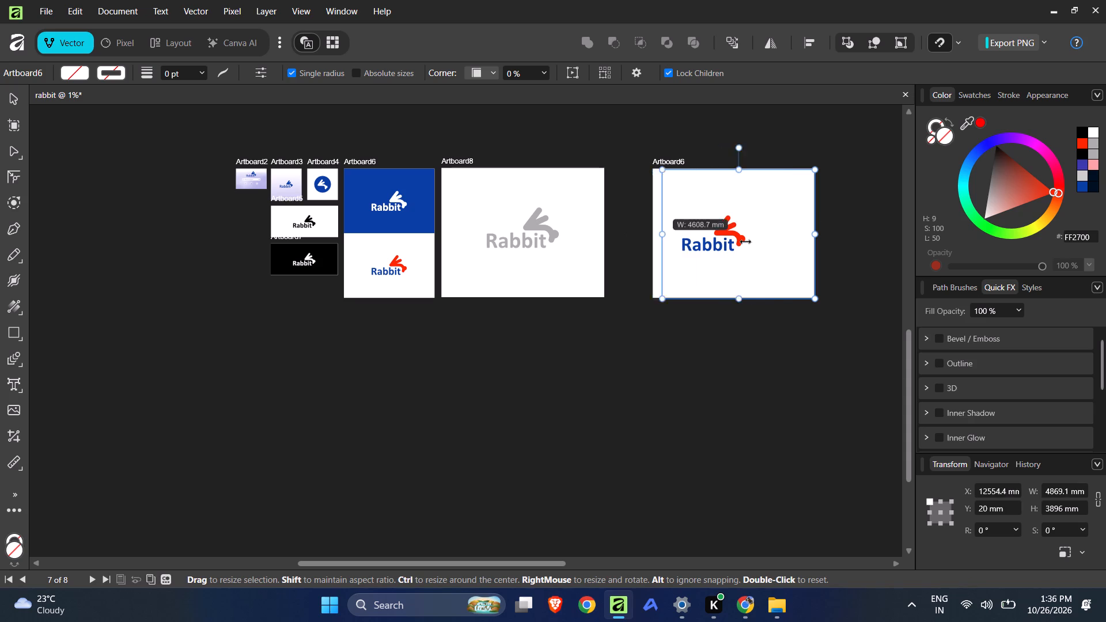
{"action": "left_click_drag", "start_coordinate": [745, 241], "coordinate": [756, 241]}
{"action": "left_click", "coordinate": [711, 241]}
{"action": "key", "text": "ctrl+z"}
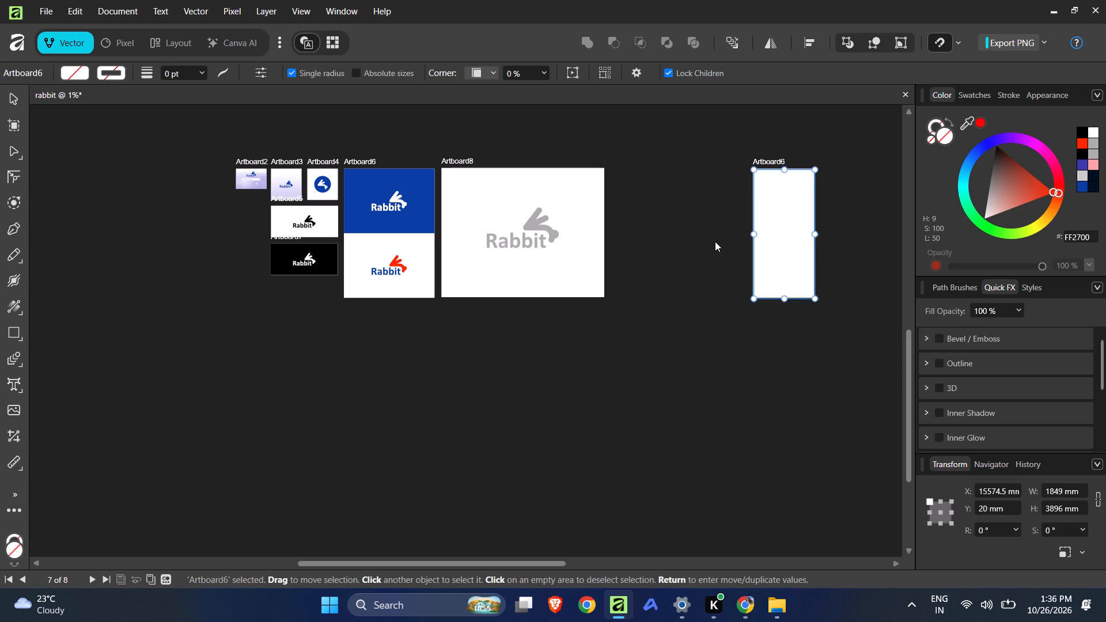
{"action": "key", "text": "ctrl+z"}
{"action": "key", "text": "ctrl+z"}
Move the blue-and-red Rabbit logo off its white artboard onto Artboard8, below the grey logo.
{"action": "left_click", "coordinate": [728, 236]}
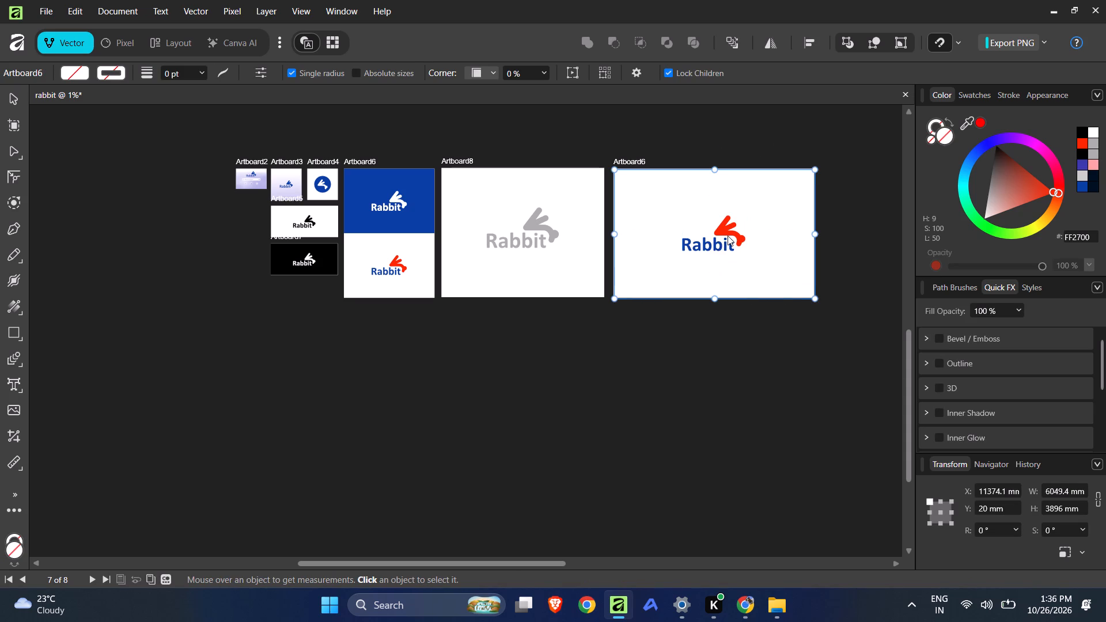
{"action": "left_click_drag", "start_coordinate": [723, 234], "coordinate": [529, 273]}
Shrink the emptied white Artboard6 to about 1328 mm wide and 893 mm high.
{"action": "left_click", "coordinate": [647, 251]}
{"action": "left_click_drag", "start_coordinate": [616, 239], "coordinate": [704, 240]}
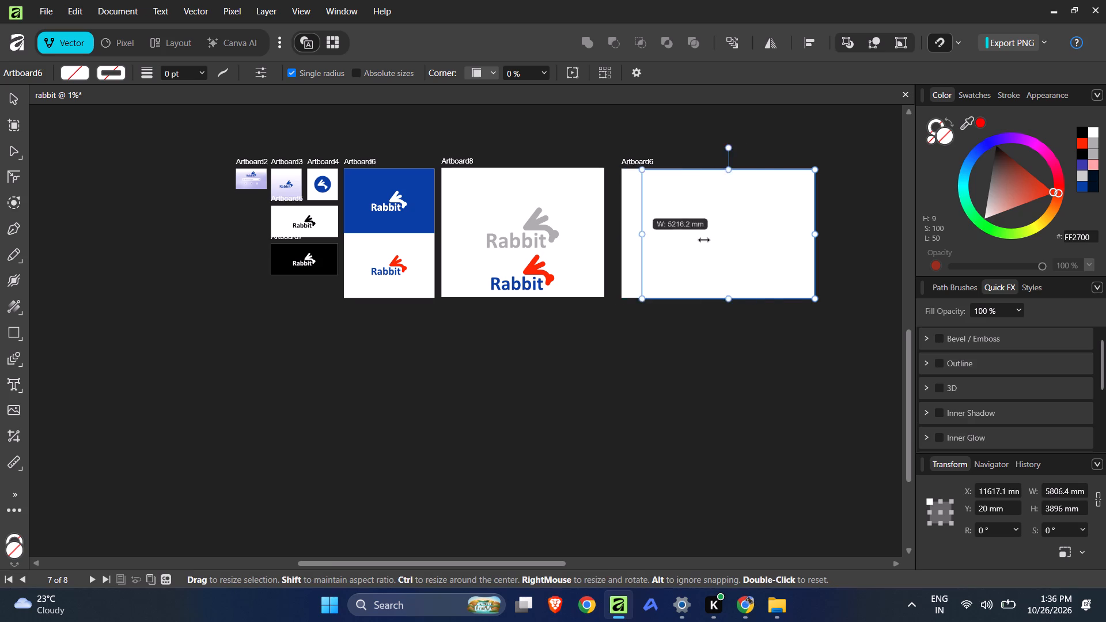
{"action": "left_click_drag", "start_coordinate": [704, 240], "coordinate": [766, 239]}
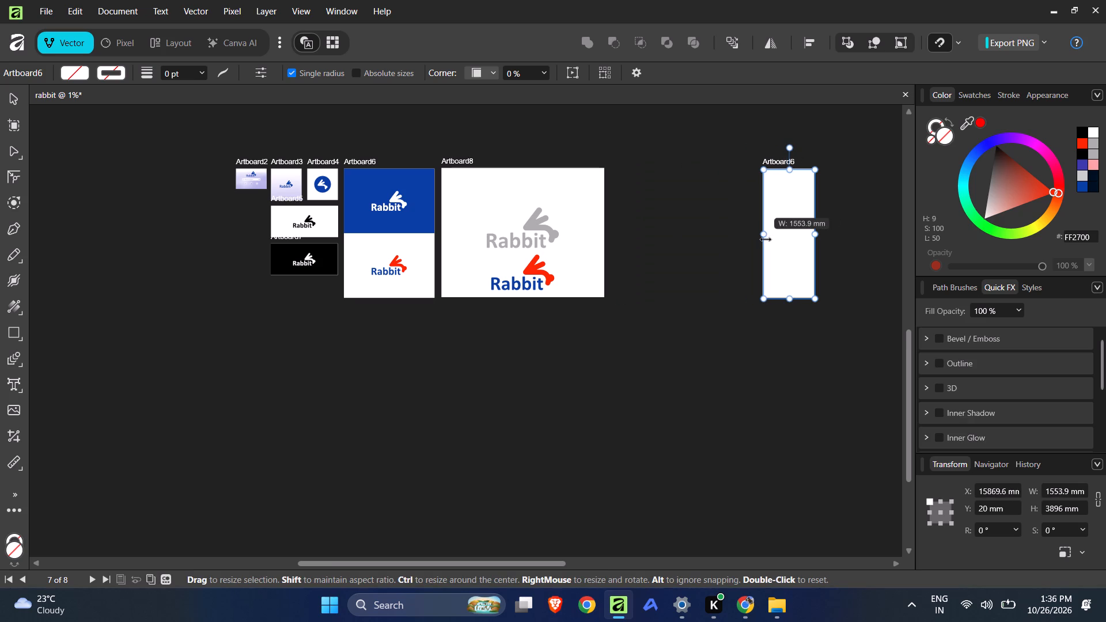
{"action": "left_click_drag", "start_coordinate": [766, 239], "coordinate": [773, 240]}
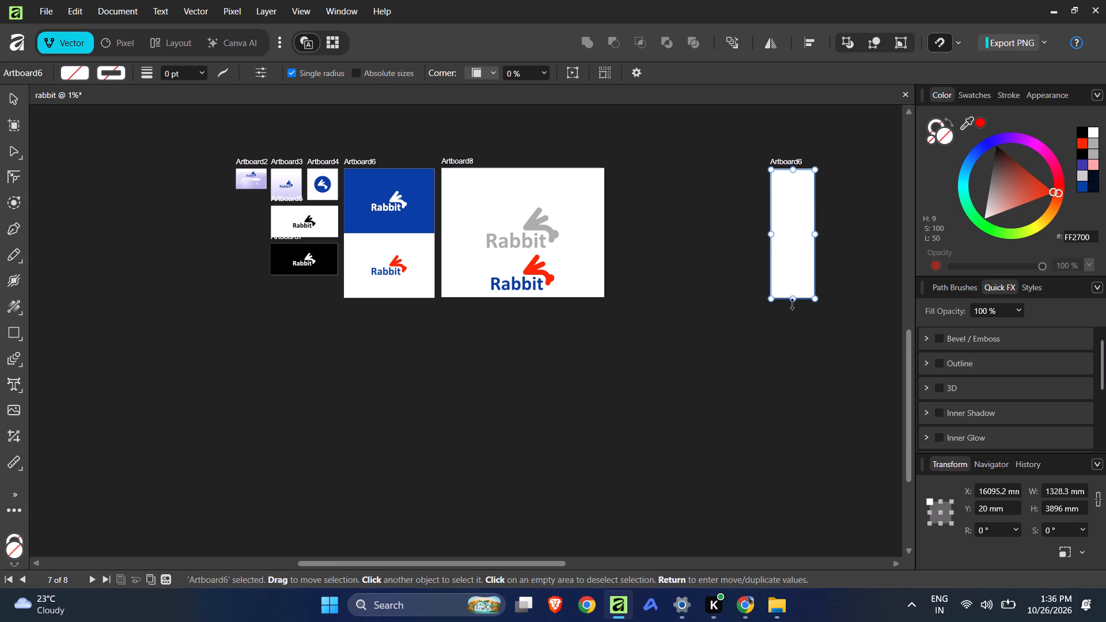
{"action": "left_click_drag", "start_coordinate": [791, 302], "coordinate": [801, 203]}
Move the small blank artboard next to Artboard8, level with its top edge at Y 0 mm.
{"action": "left_click_drag", "start_coordinate": [796, 180], "coordinate": [639, 182]}
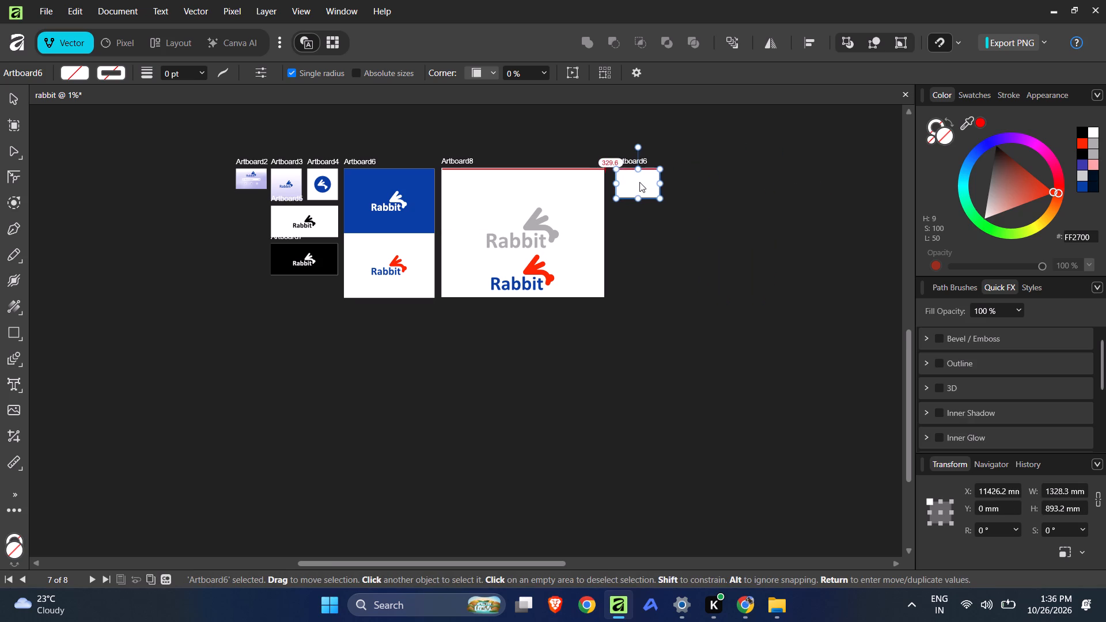
{"action": "left_click_drag", "start_coordinate": [639, 182], "coordinate": [638, 182]}
{"action": "left_click", "coordinate": [690, 252]}
Move the blue-and-red Rabbit logo from Artboard8 onto the small artboard, aligned to its upper-left corner.
{"action": "left_click", "coordinate": [530, 275]}
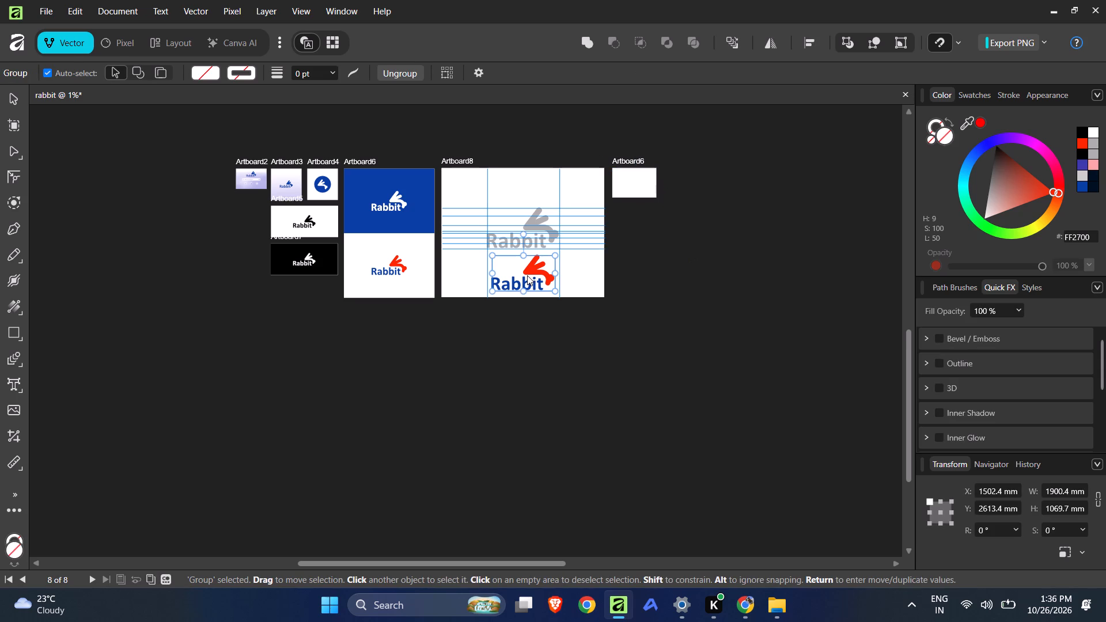
{"action": "left_click", "coordinate": [534, 336]}
{"action": "left_click", "coordinate": [544, 270]}
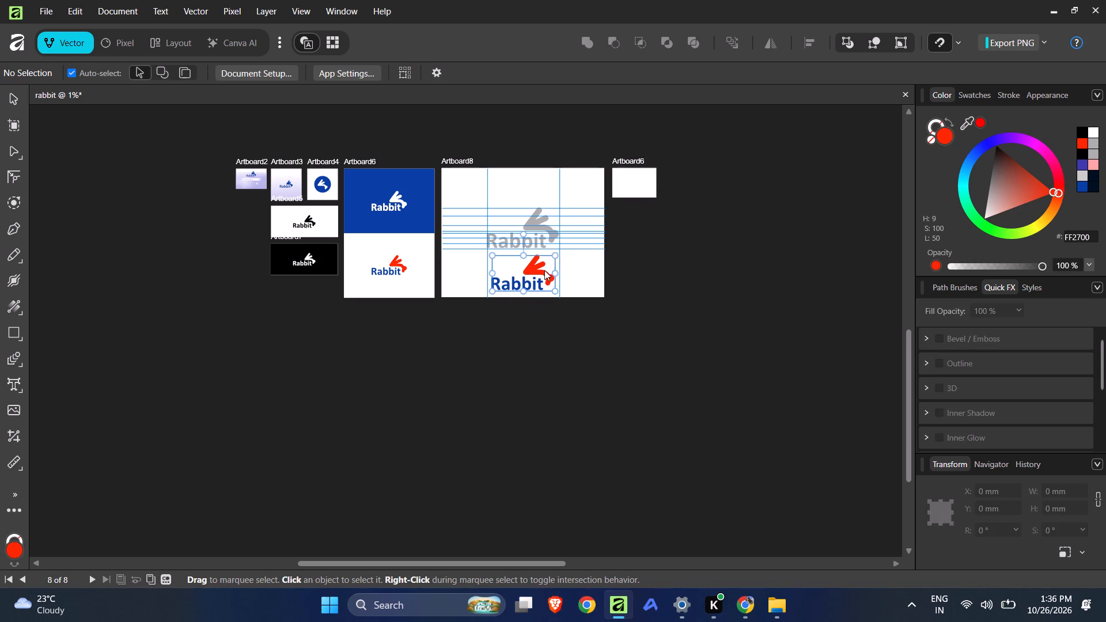
{"action": "left_click_drag", "start_coordinate": [538, 270], "coordinate": [642, 187]}
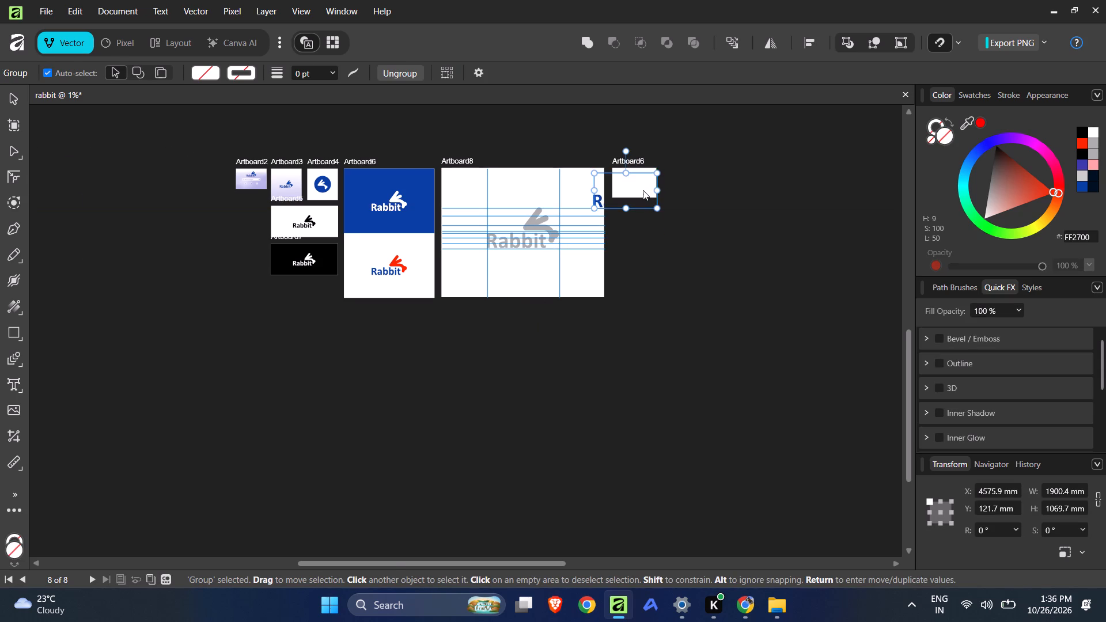
{"action": "scroll", "coordinate": [643, 193], "scroll_direction": "up", "scroll_amount": 2, "text": "ctrl"}
{"action": "scroll", "coordinate": [643, 196], "scroll_direction": "down", "scroll_amount": 1, "text": "ctrl"}
{"action": "scroll", "coordinate": [630, 161], "scroll_direction": "up", "scroll_amount": 1, "text": "ctrl"}
{"action": "scroll", "coordinate": [630, 161], "scroll_direction": "down", "scroll_amount": 1, "text": "ctrl"}
{"action": "scroll", "coordinate": [630, 161], "scroll_direction": "up", "scroll_amount": 4, "text": "ctrl"}
{"action": "left_click_drag", "start_coordinate": [533, 262], "coordinate": [574, 242]}
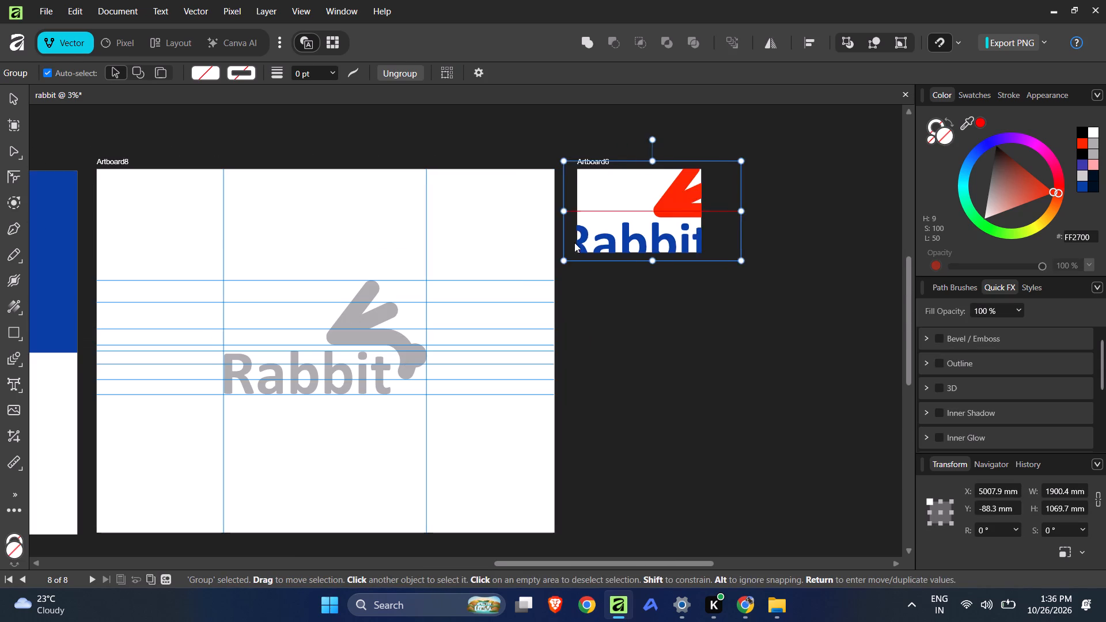
{"action": "left_click_drag", "start_coordinate": [574, 242], "coordinate": [592, 252]}
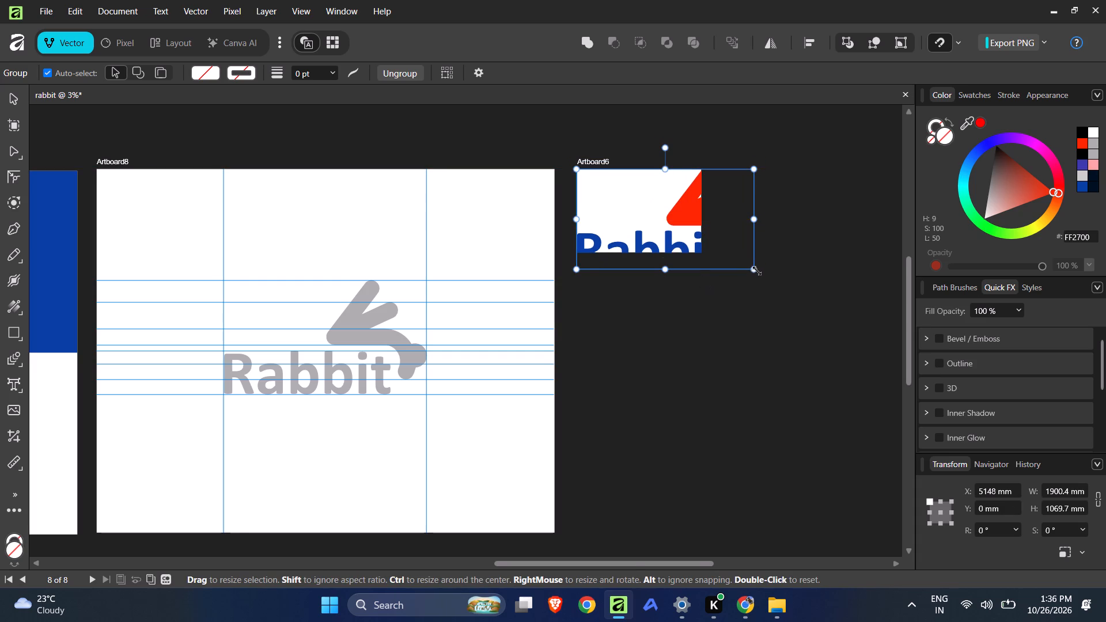
Scale the logo down to about 793 × 447 mm and place it around the middle of the small artboard.
{"action": "left_click_drag", "start_coordinate": [758, 270], "coordinate": [650, 222]}
{"action": "scroll", "coordinate": [675, 272], "scroll_direction": "down", "scroll_amount": 2, "text": "ctrl"}
{"action": "scroll", "coordinate": [646, 213], "scroll_direction": "up", "scroll_amount": 7, "text": "ctrl"}
{"action": "left_click_drag", "start_coordinate": [639, 249], "coordinate": [686, 306]}
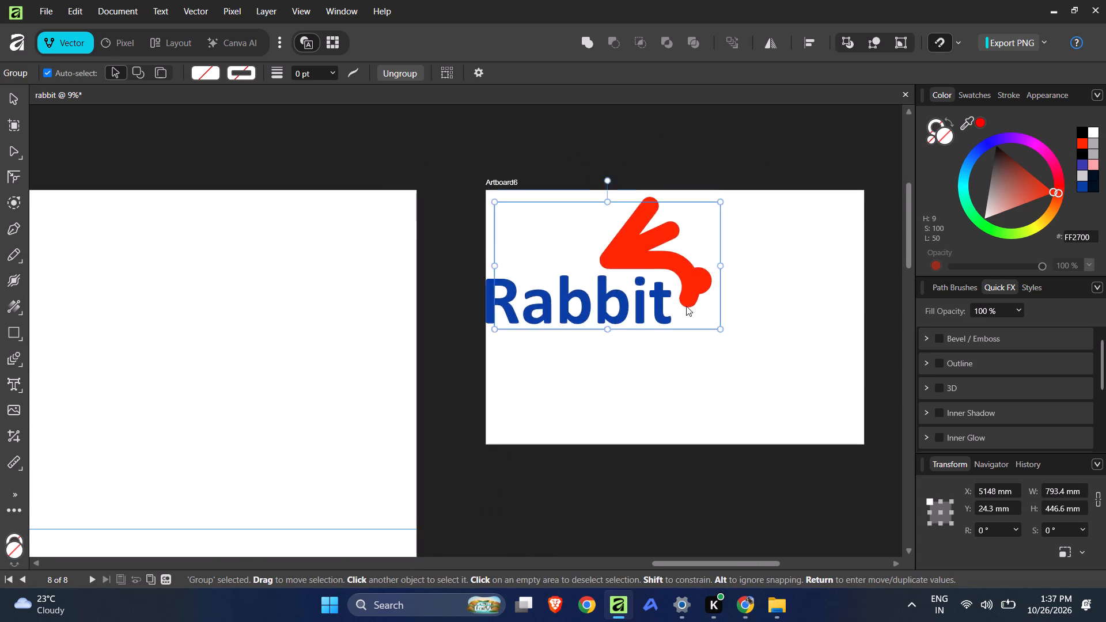
{"action": "left_click_drag", "start_coordinate": [686, 306], "coordinate": [717, 302]}
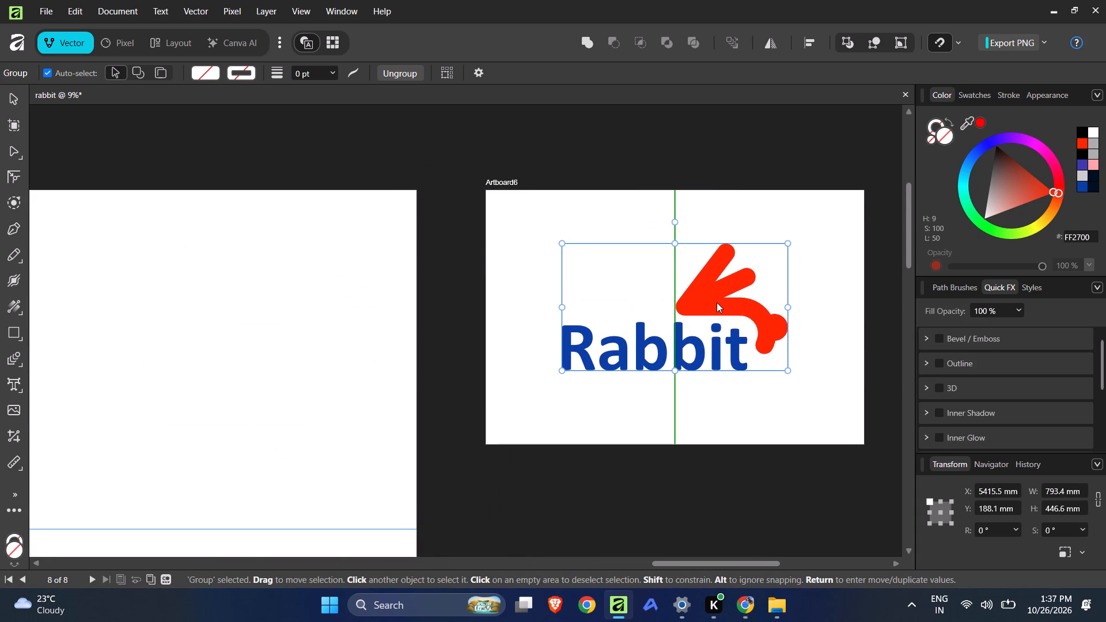
{"action": "left_click_drag", "start_coordinate": [717, 302], "coordinate": [715, 283]}
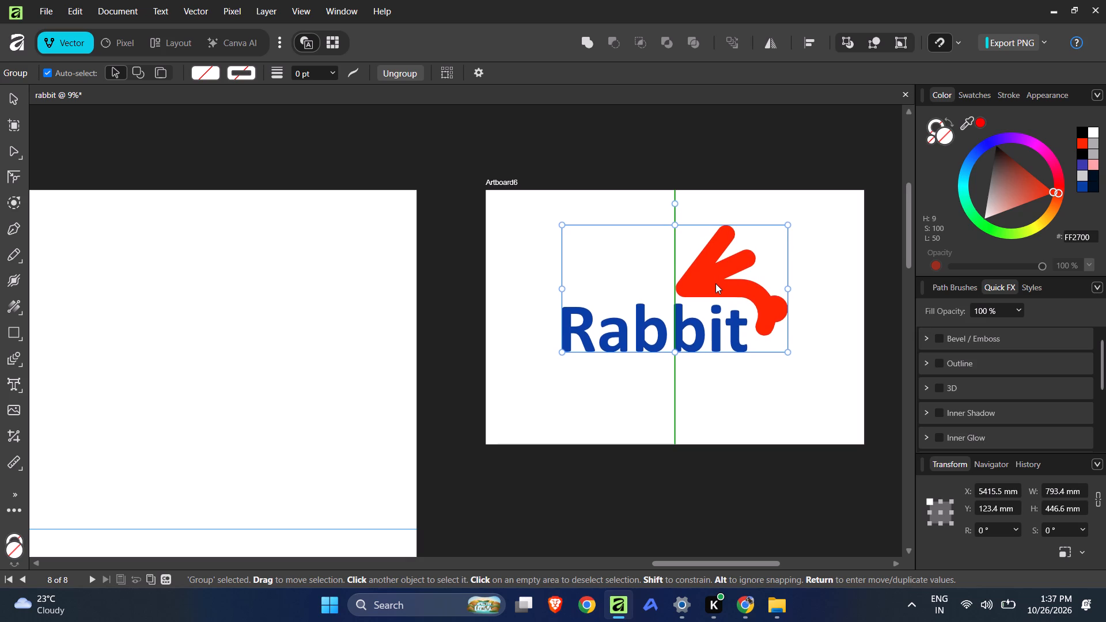
{"action": "left_click_drag", "start_coordinate": [715, 283], "coordinate": [718, 301]}
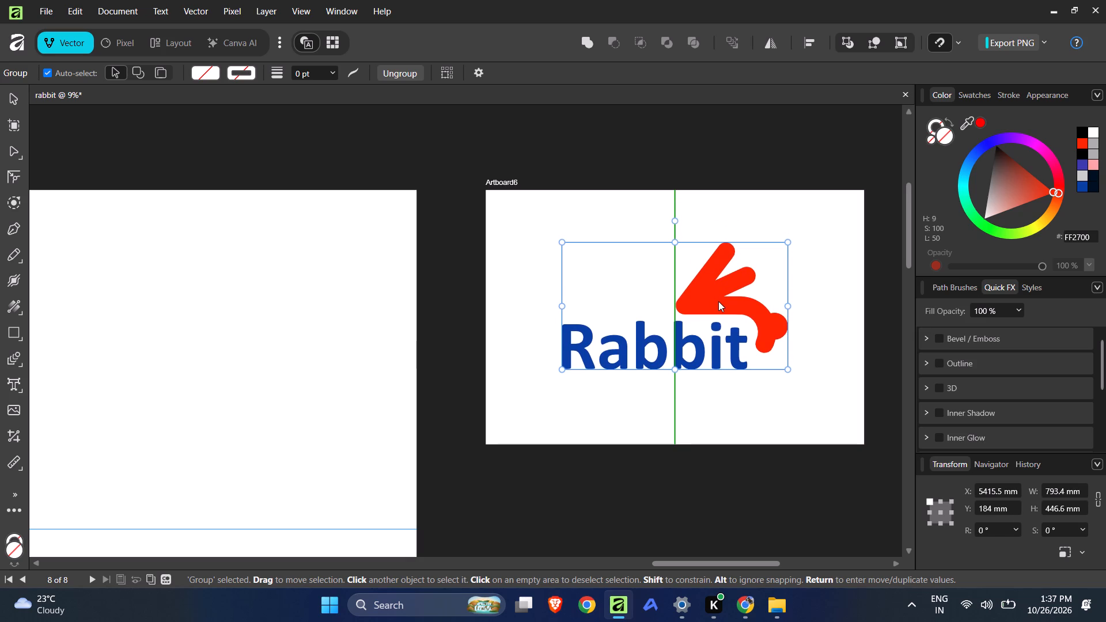
{"action": "left_click_drag", "start_coordinate": [718, 301], "coordinate": [719, 310]}
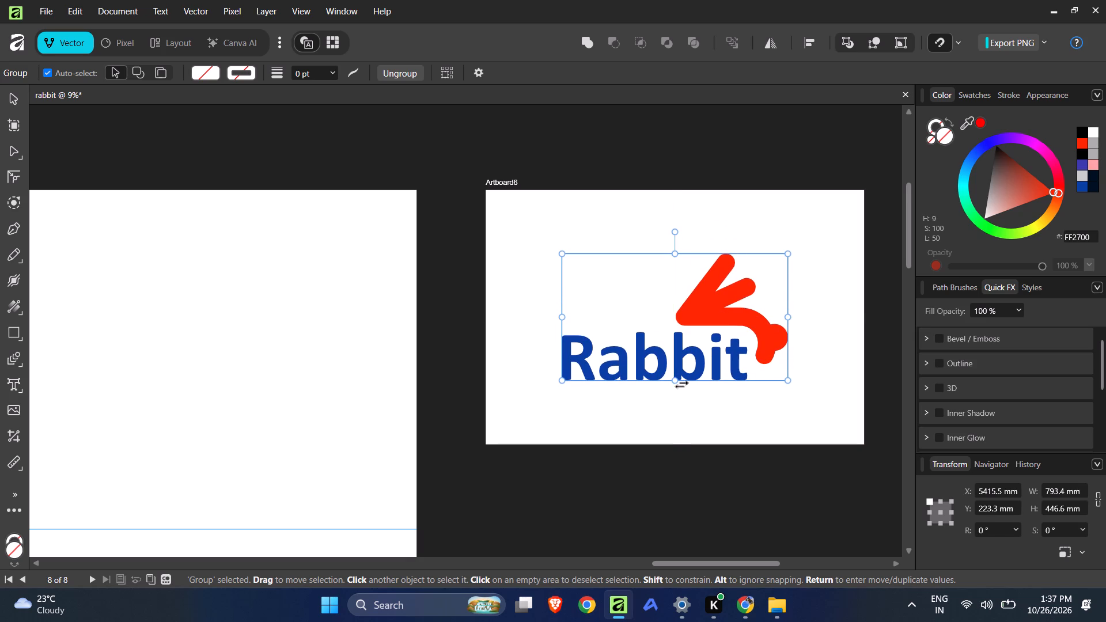
Reduce the logo to about 750 × 422 mm and adjust it vertically to sit centred on the small artboard.
{"action": "left_click_drag", "start_coordinate": [673, 382], "coordinate": [672, 375]}
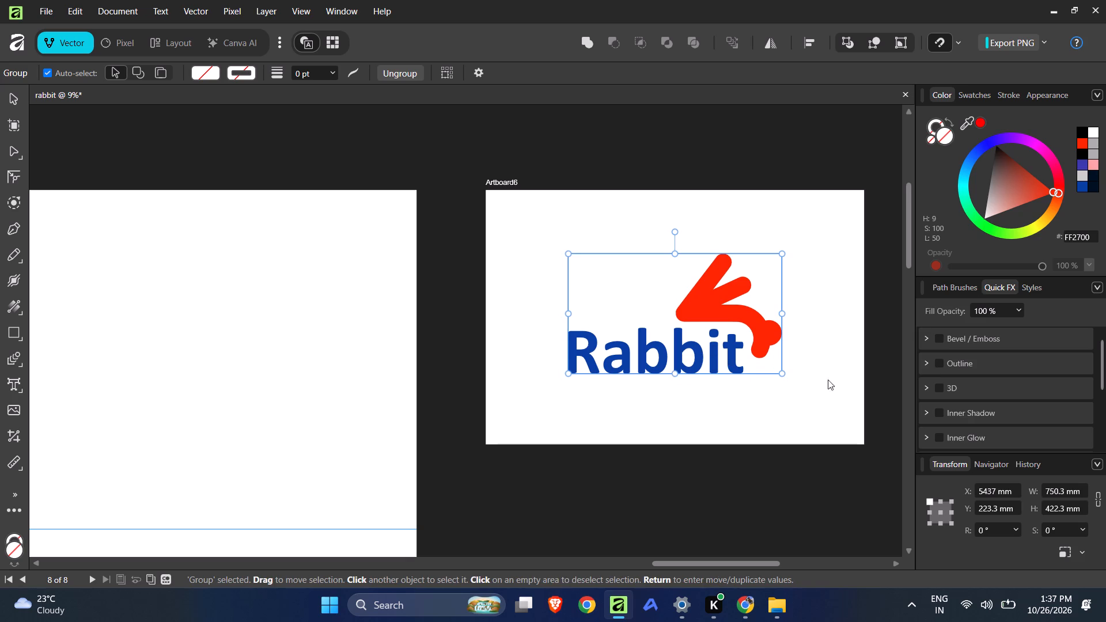
{"action": "left_click", "coordinate": [834, 377]}
{"action": "left_click", "coordinate": [718, 290]}
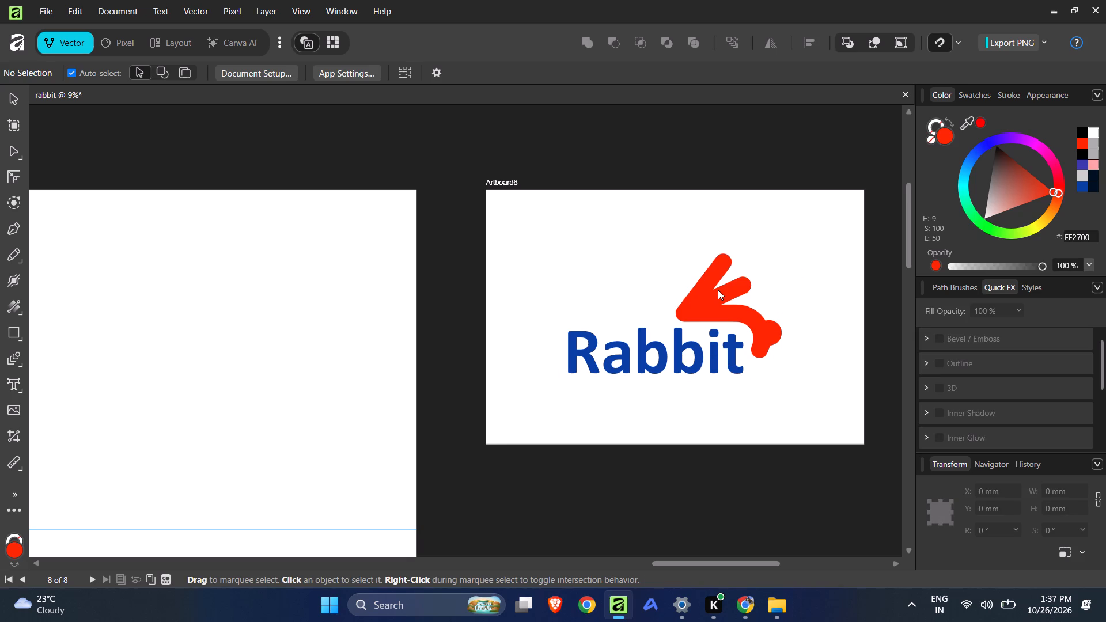
{"action": "left_click", "coordinate": [715, 301]}
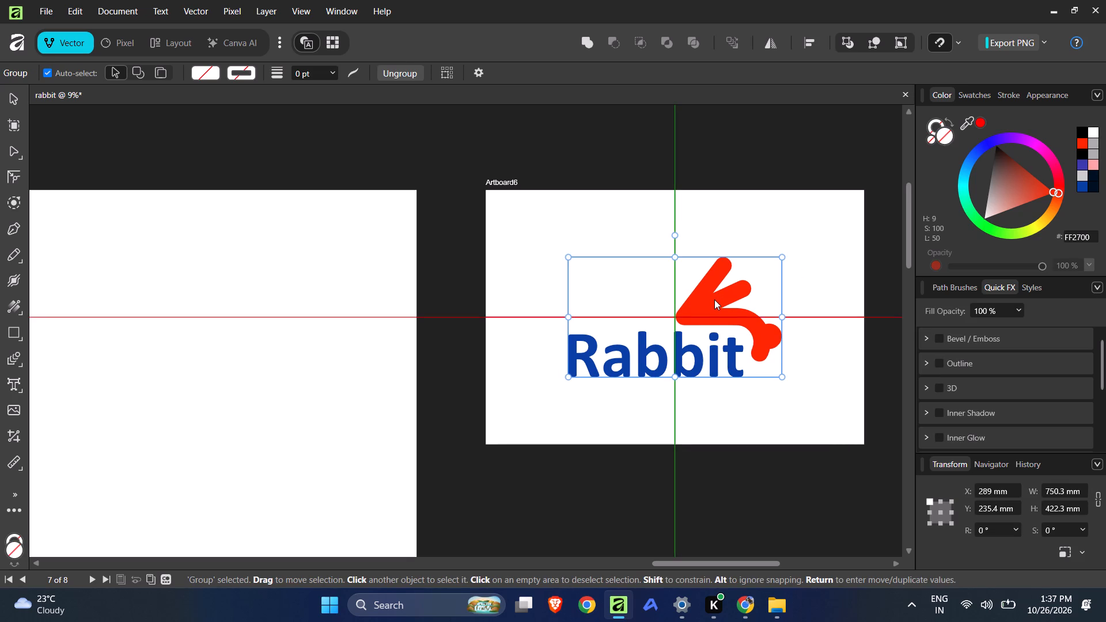
{"action": "left_click", "coordinate": [691, 149]}
Examine the small logo artboard up close and its placement alongside the other artboards.
{"action": "scroll", "coordinate": [605, 214], "scroll_direction": "down", "scroll_amount": 2, "text": "ctrl"}
{"action": "scroll", "coordinate": [608, 217], "scroll_direction": "up", "scroll_amount": 5, "text": "ctrl"}
{"action": "scroll", "coordinate": [608, 217], "scroll_direction": "down", "scroll_amount": 3, "text": "ctrl"}
{"action": "scroll", "coordinate": [612, 222], "scroll_direction": "up", "scroll_amount": 1, "text": "ctrl"}
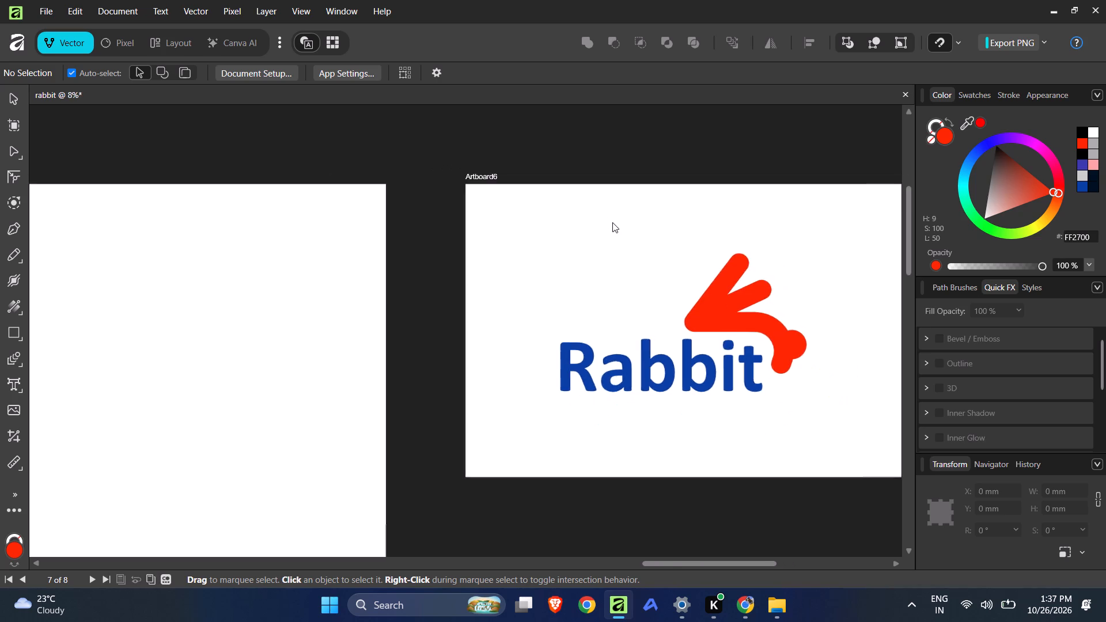
{"action": "scroll", "coordinate": [612, 222], "scroll_direction": "down", "scroll_amount": 5, "text": "ctrl"}
{"action": "scroll", "coordinate": [615, 223], "scroll_direction": "up", "scroll_amount": 3, "text": "ctrl"}
{"action": "scroll", "coordinate": [615, 223], "scroll_direction": "down", "scroll_amount": 1, "text": "ctrl"}
{"action": "scroll", "coordinate": [615, 223], "scroll_direction": "up", "scroll_amount": 1, "text": "ctrl"}
{"action": "scroll", "coordinate": [615, 224], "scroll_direction": "down", "scroll_amount": 2, "text": "ctrl"}
{"action": "scroll", "coordinate": [615, 225], "scroll_direction": "up", "scroll_amount": 1, "text": "ctrl"}
{"action": "scroll", "coordinate": [615, 225], "scroll_direction": "down", "scroll_amount": 4, "text": "ctrl"}
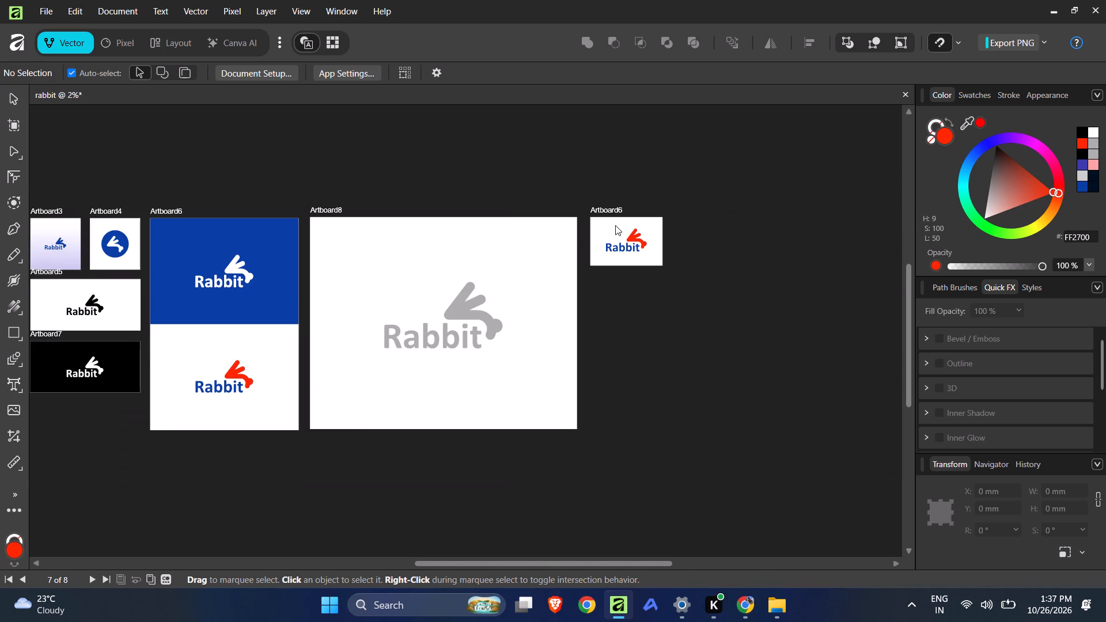
{"action": "scroll", "coordinate": [615, 225], "scroll_direction": "down", "scroll_amount": 1, "text": "ctrl"}
{"action": "scroll", "coordinate": [615, 225], "scroll_direction": "up", "scroll_amount": 6, "text": "ctrl"}
{"action": "scroll", "coordinate": [615, 226], "scroll_direction": "down", "scroll_amount": 1, "text": "ctrl"}
{"action": "scroll", "coordinate": [615, 226], "scroll_direction": "up", "scroll_amount": 4, "text": "ctrl"}
{"action": "scroll", "coordinate": [615, 226], "scroll_direction": "down", "scroll_amount": 8, "text": "ctrl"}
{"action": "scroll", "coordinate": [615, 226], "scroll_direction": "up", "scroll_amount": 3, "text": "ctrl"}
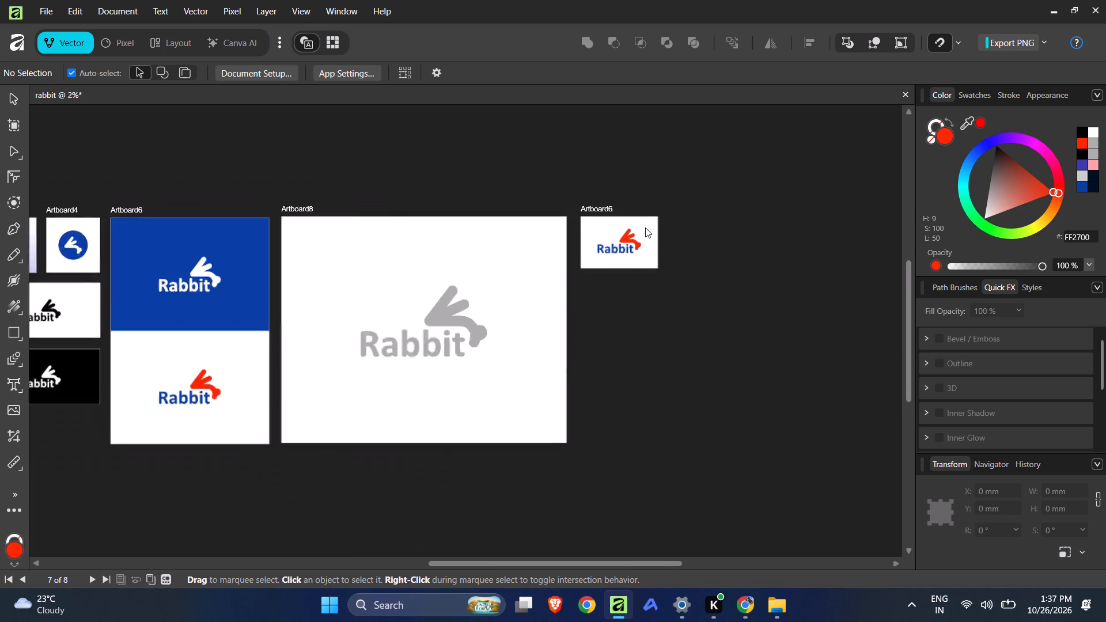
{"action": "scroll", "coordinate": [645, 227], "scroll_direction": "up", "scroll_amount": 10, "text": "ctrl"}
{"action": "scroll", "coordinate": [505, 268], "scroll_direction": "down", "scroll_amount": 2, "text": "ctrl"}
{"action": "scroll", "coordinate": [508, 270], "scroll_direction": "up", "scroll_amount": 1, "text": "ctrl"}
{"action": "scroll", "coordinate": [509, 270], "scroll_direction": "down", "scroll_amount": 3, "text": "ctrl"}
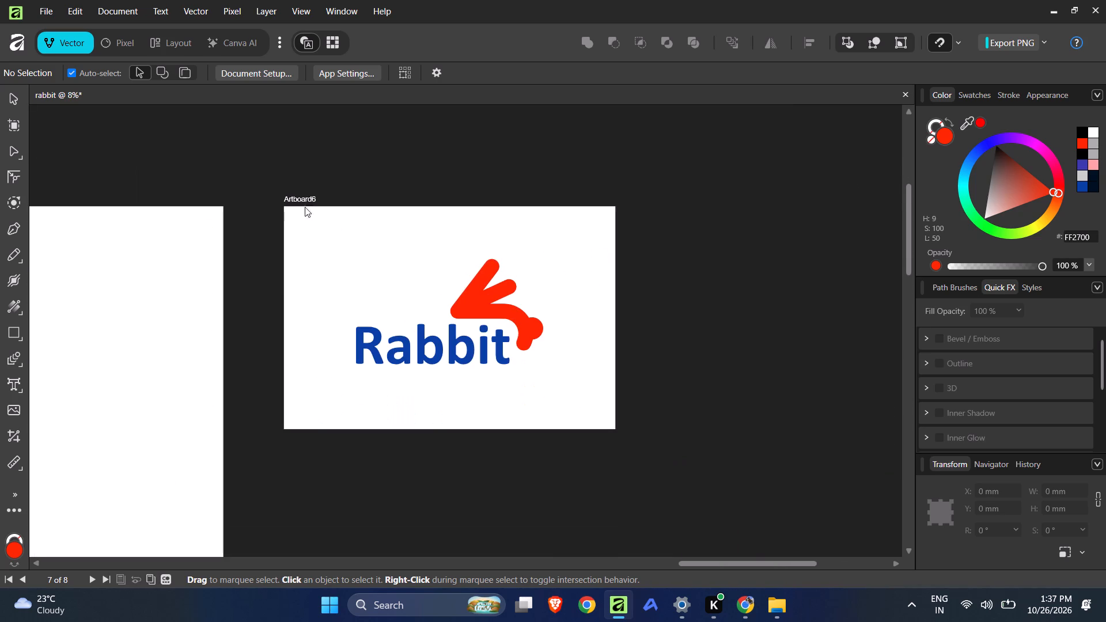
Export the selected Artboard6 with the Rabbit logo as a best-quality JPEG named Artboard6.jpg to the Desktop.
{"action": "left_click", "coordinate": [294, 194]}
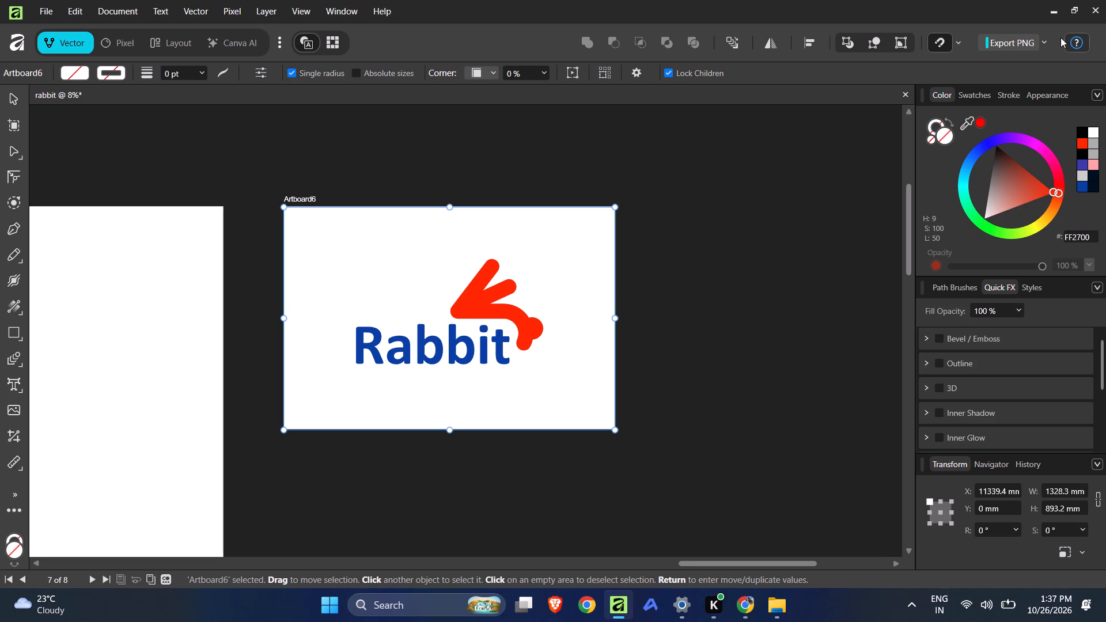
{"action": "left_click", "coordinate": [1046, 40]}
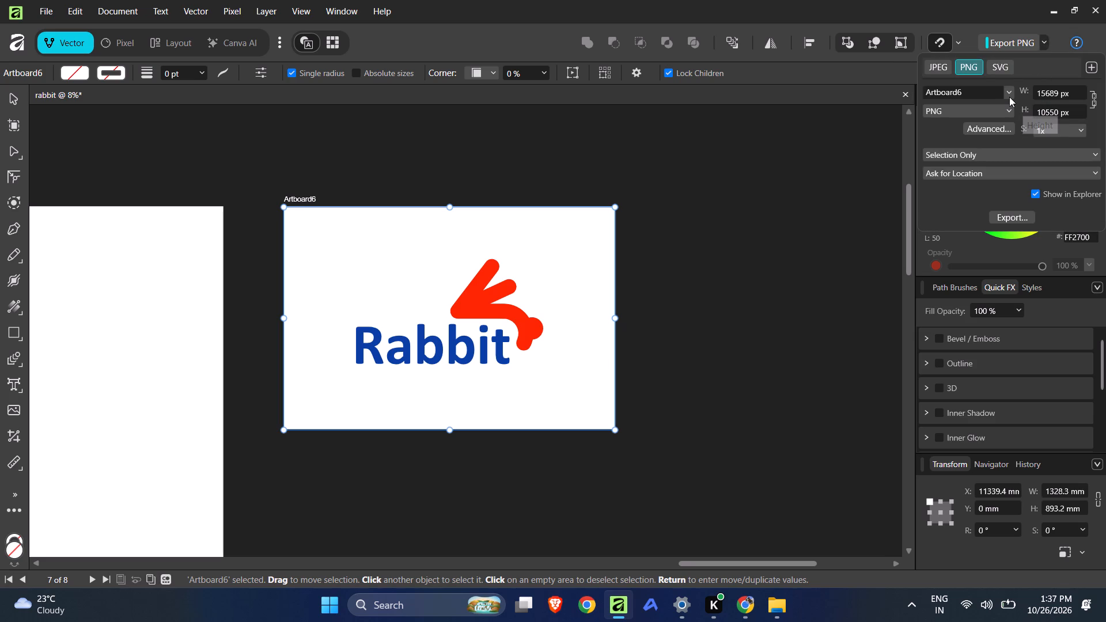
{"action": "left_click", "coordinate": [938, 71]}
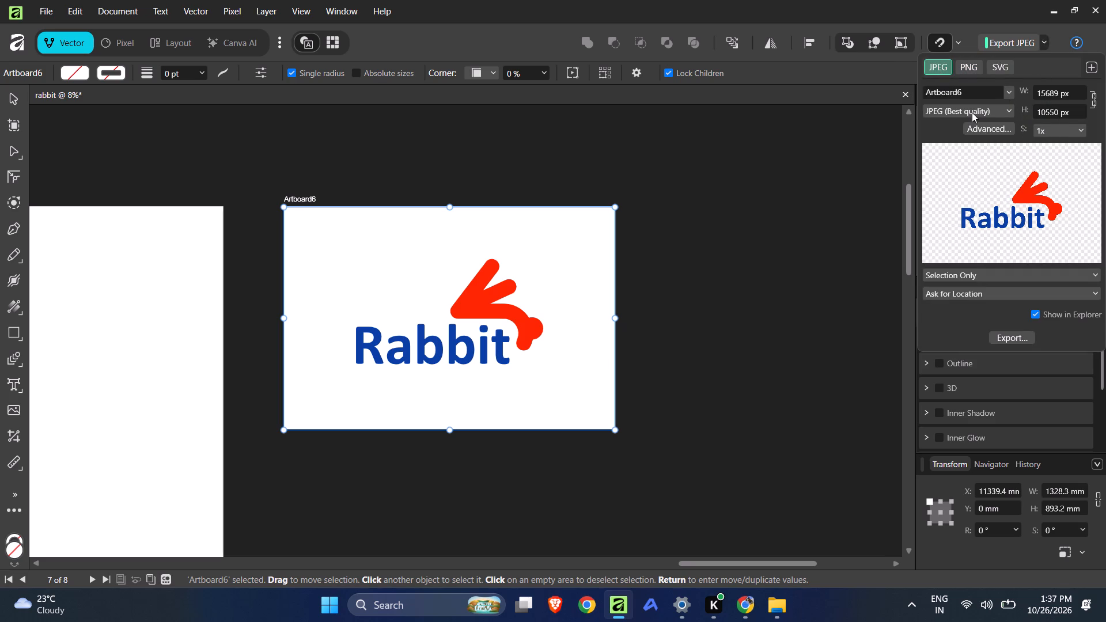
{"action": "left_click", "coordinate": [1017, 338]}
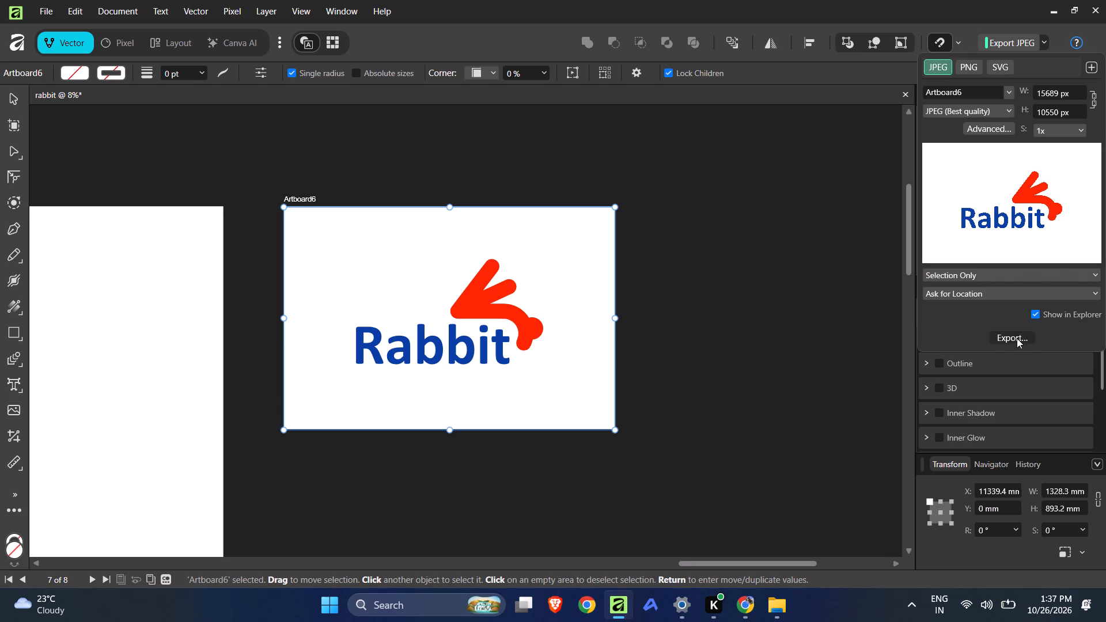
{"action": "left_click", "coordinate": [58, 130]}
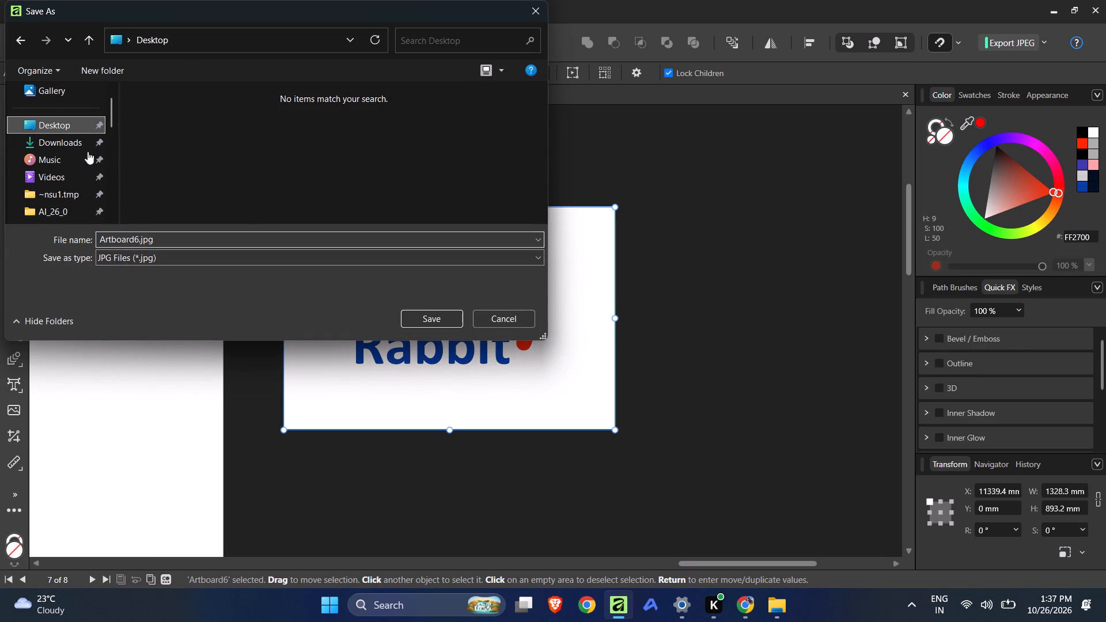
{"action": "left_click", "coordinate": [432, 313]}
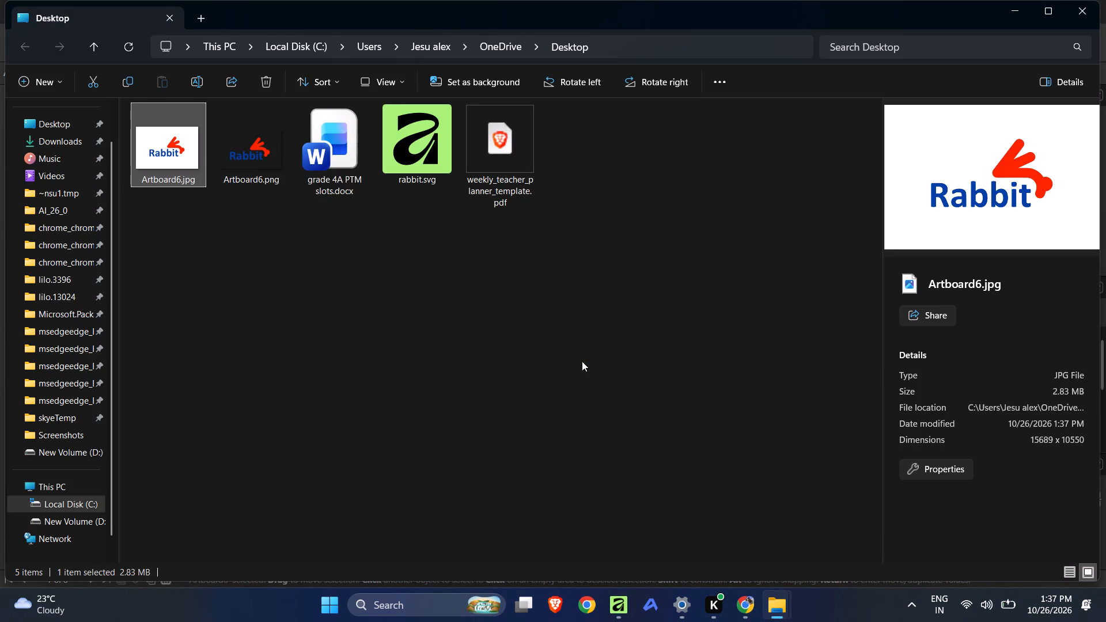
Switch to Chrome, open DesignArena in a new tab and choose Image as the type of creation.
{"action": "left_click", "coordinate": [739, 606]}
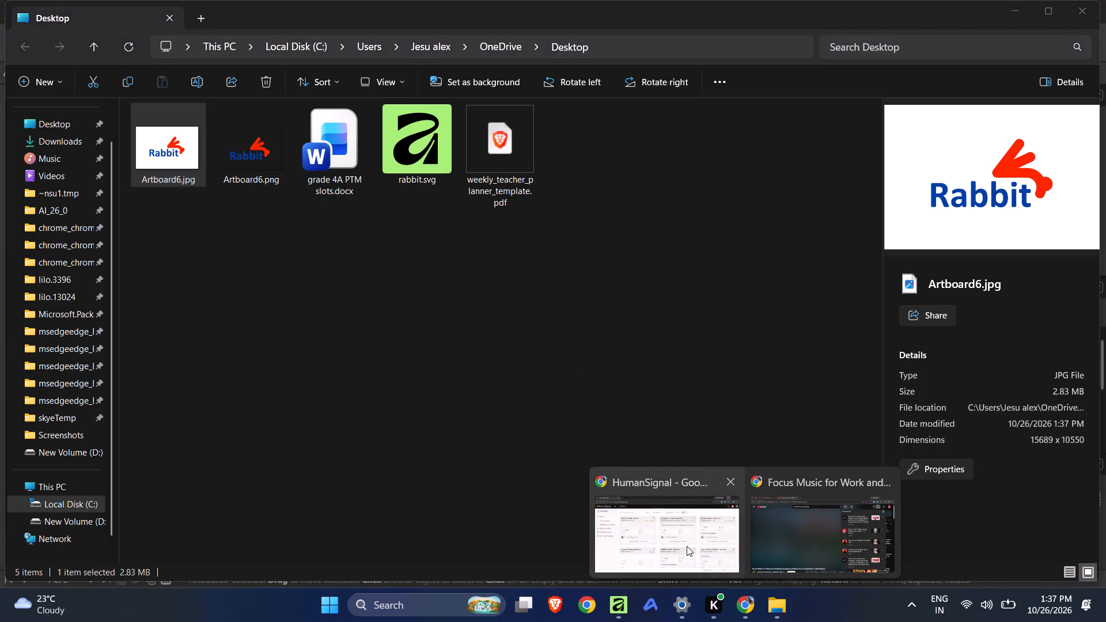
{"action": "left_click", "coordinate": [820, 538]}
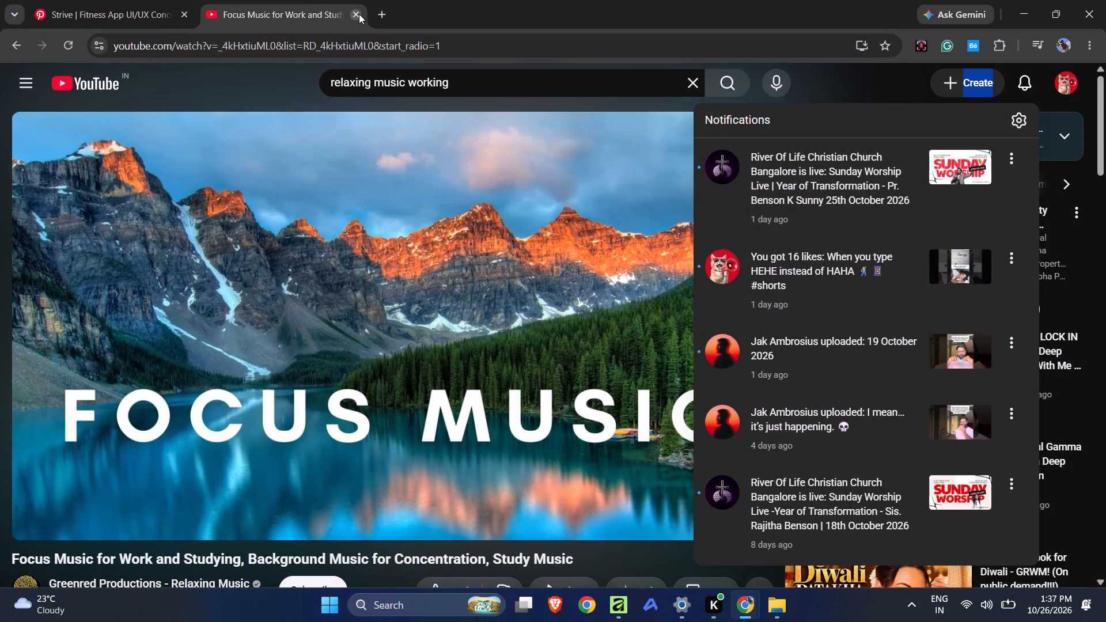
{"action": "left_click", "coordinate": [382, 13]}
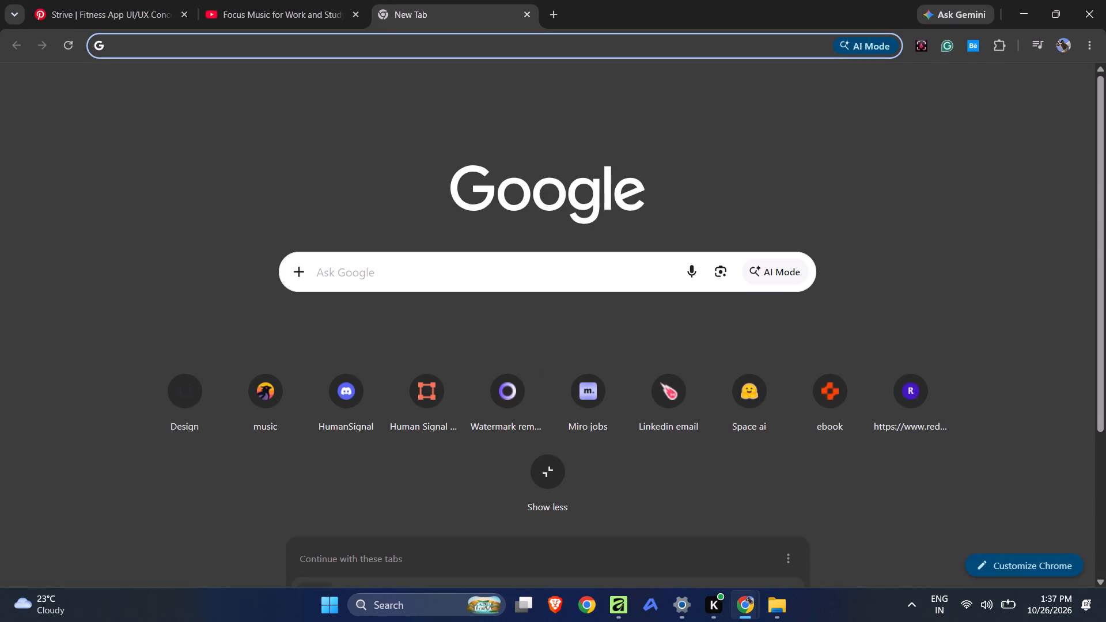
{"action": "left_click", "coordinate": [184, 399]}
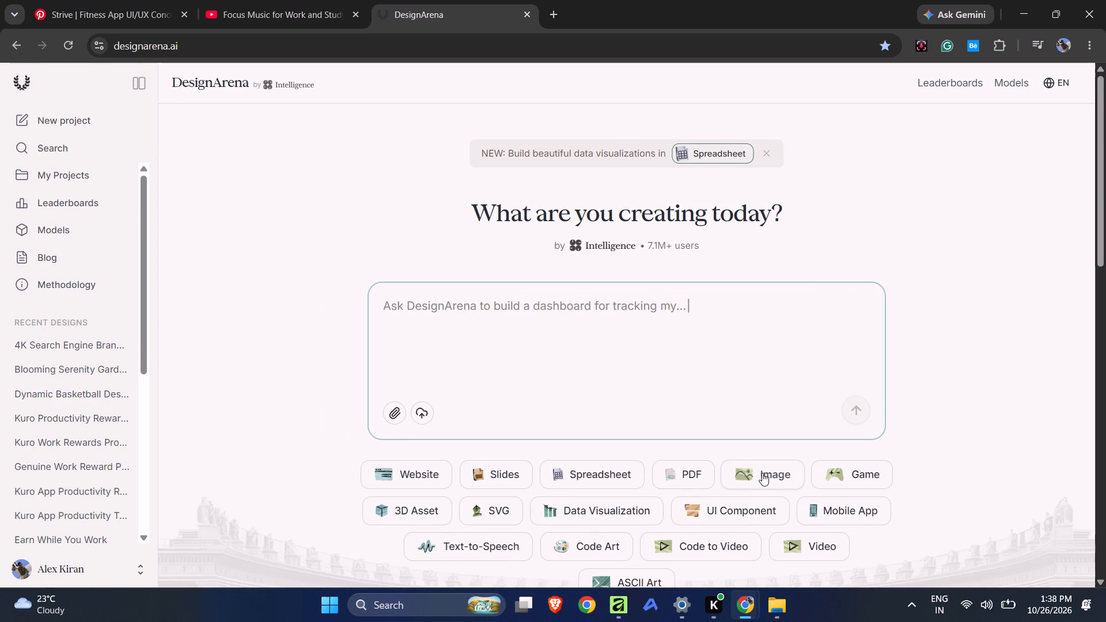
{"action": "scroll", "coordinate": [763, 472], "scroll_direction": "down", "scroll_amount": 2}
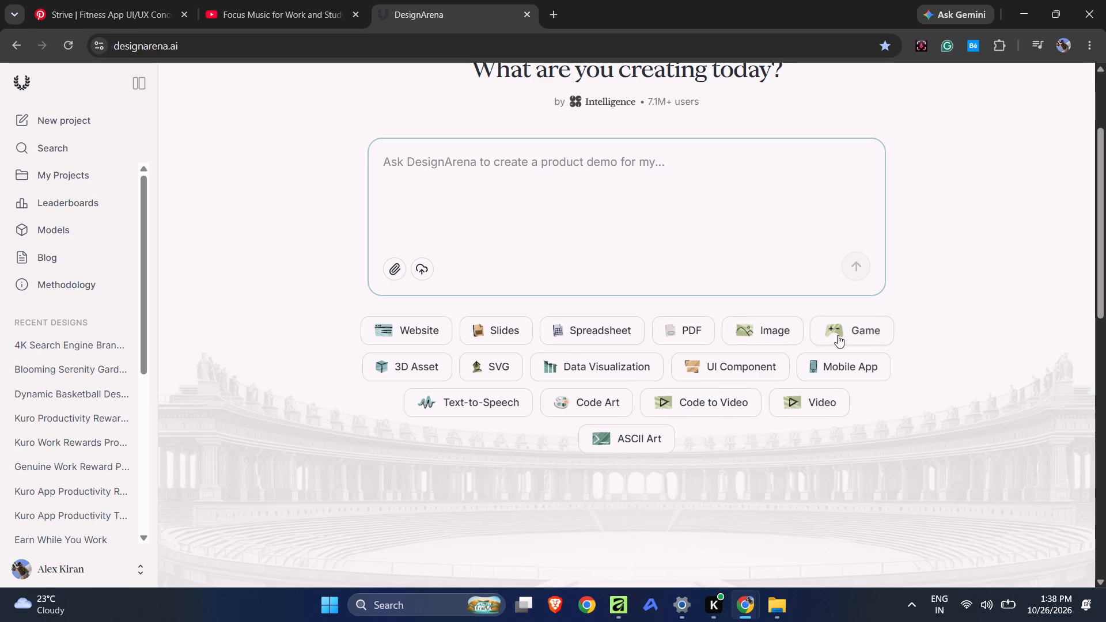
{"action": "left_click", "coordinate": [782, 335]}
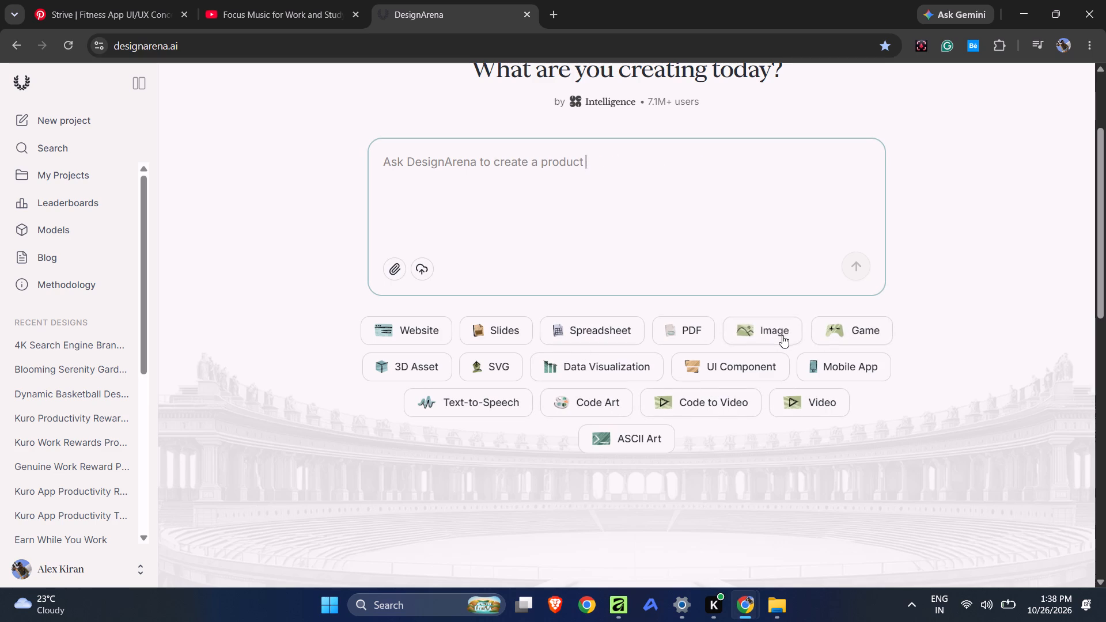
Attach Artboard6.jpg from the Desktop to the DesignArena image prompt.
{"action": "left_click", "coordinate": [395, 271]}
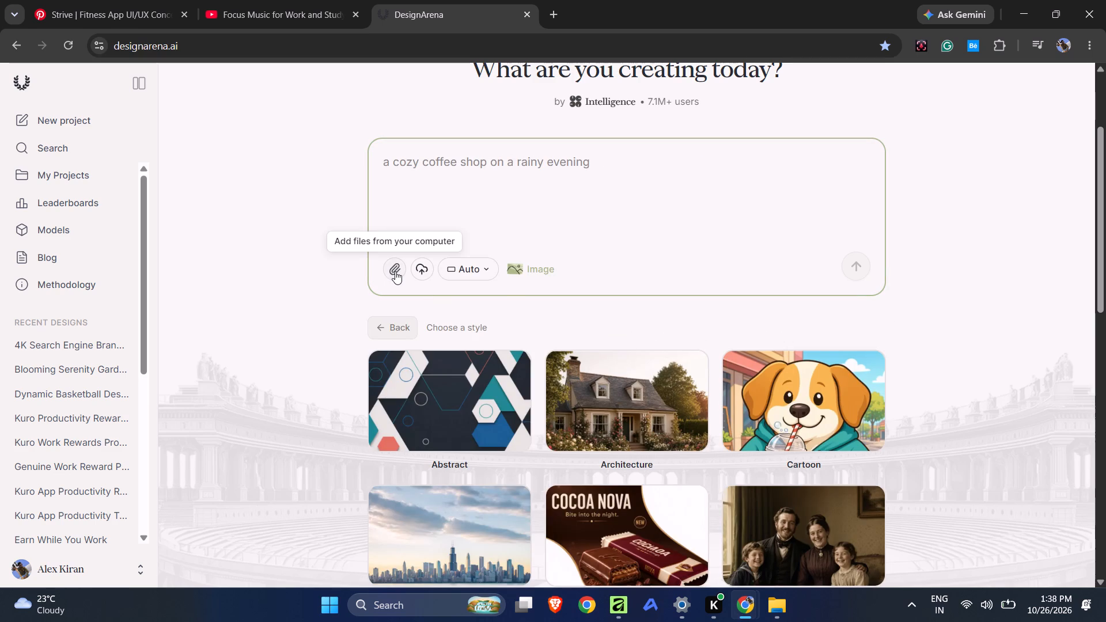
{"action": "left_click", "coordinate": [419, 303]}
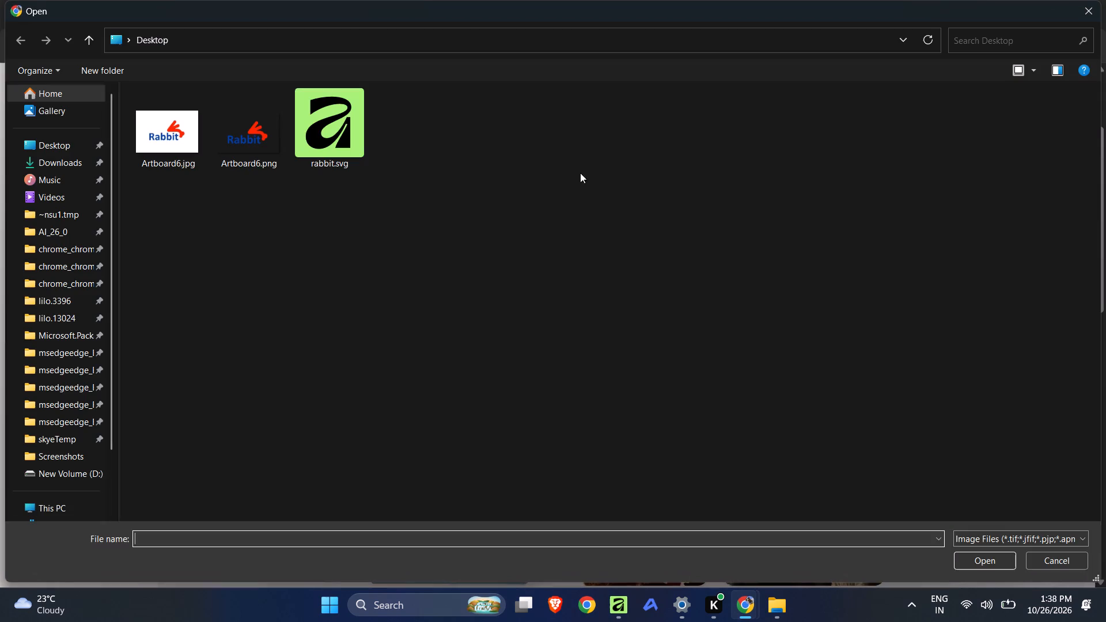
{"action": "left_click", "coordinate": [157, 143]}
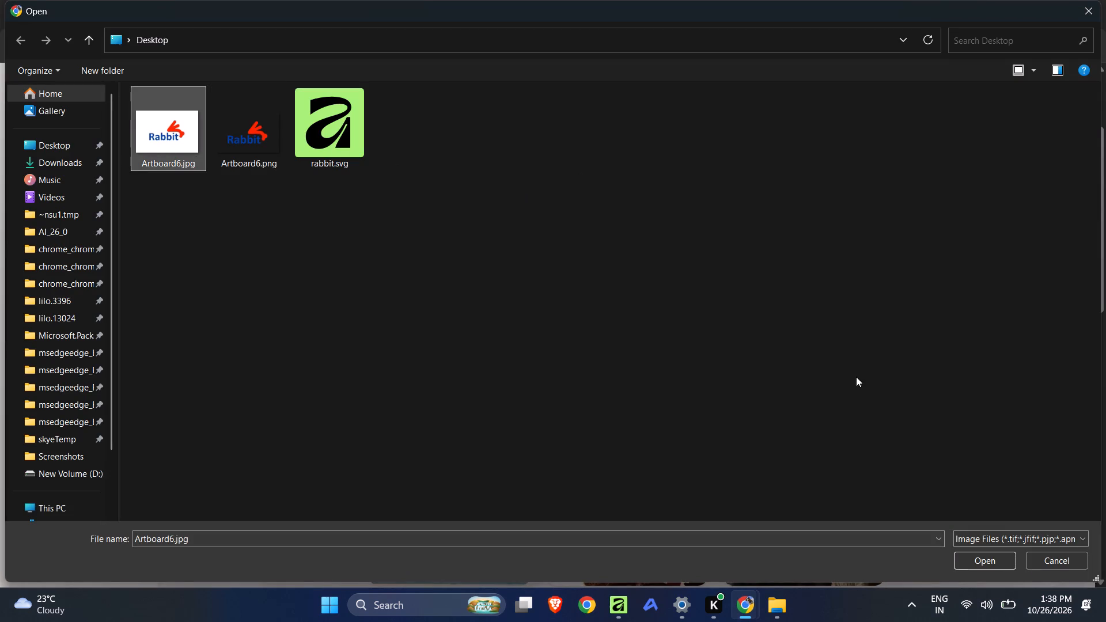
{"action": "left_click", "coordinate": [982, 566]}
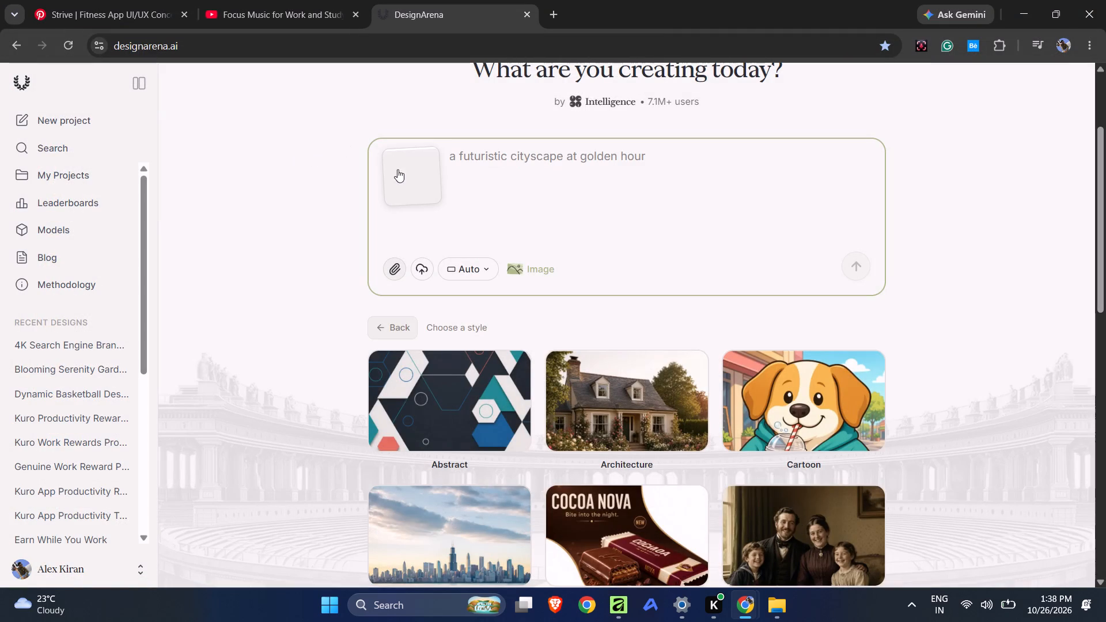
Write the image prompt "/Create a branding for this logo it a search enigne" beside the attached logo.
{"action": "left_click", "coordinate": [504, 163]}
{"action": "key", "text": "slash"}
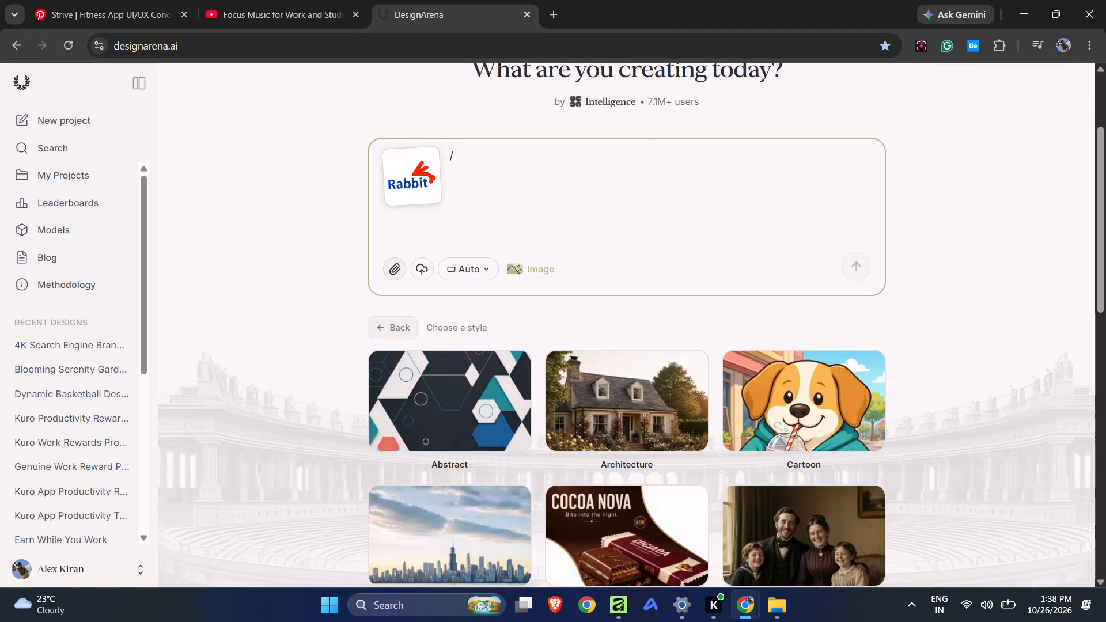
{"action": "type", "text": "Create a branding"}
{"action": "key", "text": "space"}
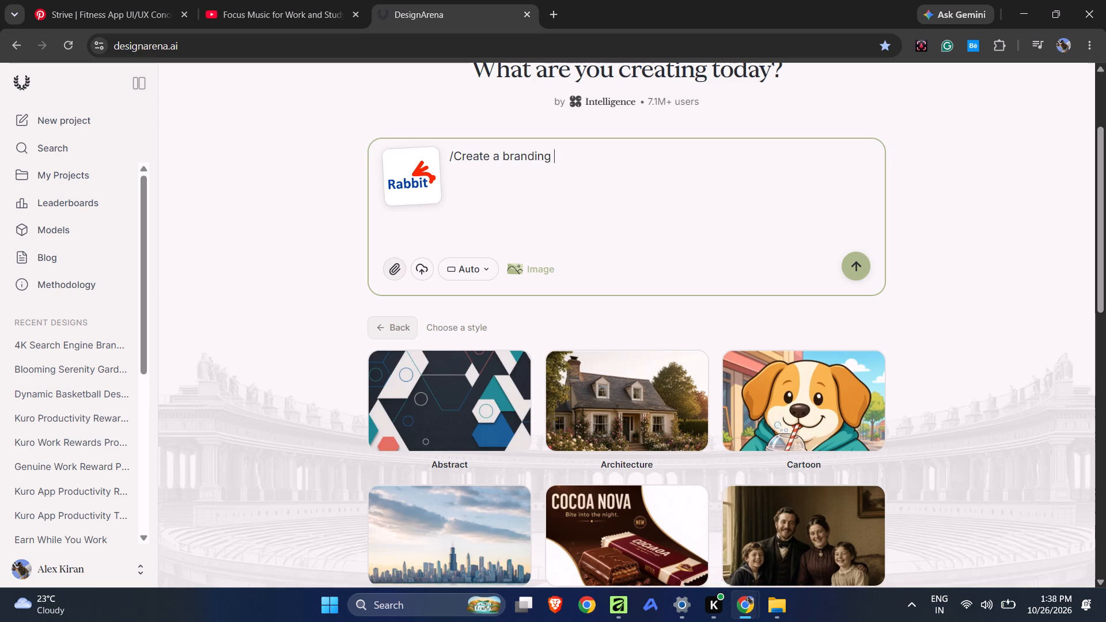
{"action": "type", "text": "for this"}
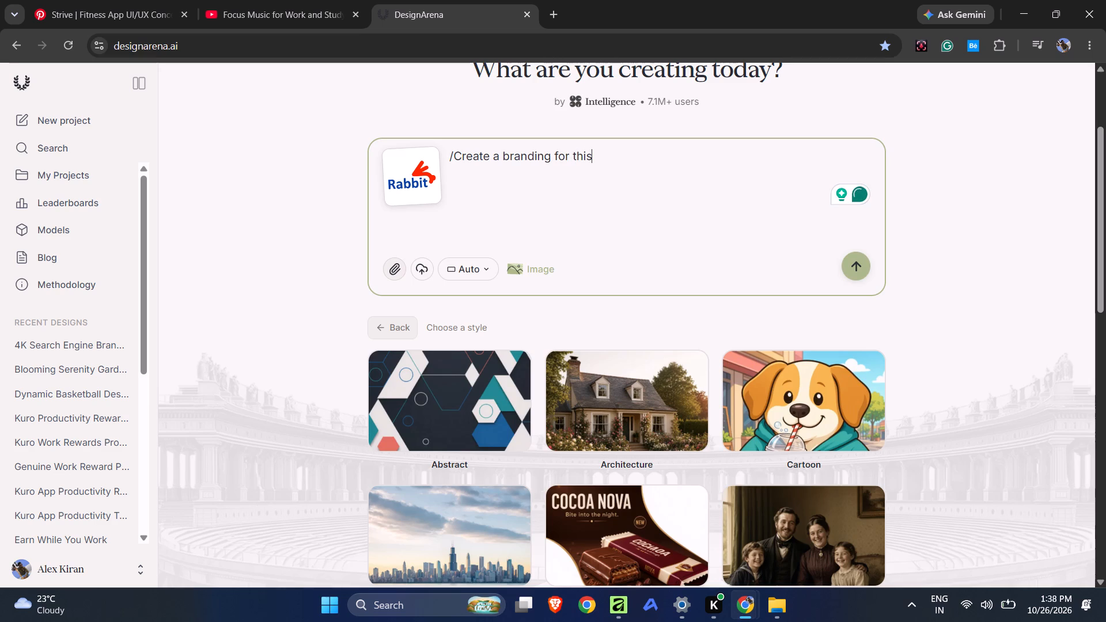
{"action": "key", "text": "space"}
{"action": "type", "text": "logo"}
{"action": "key", "text": "space"}
{"action": "type", "text": "it a search enigne"}
{"action": "key", "text": "space"}
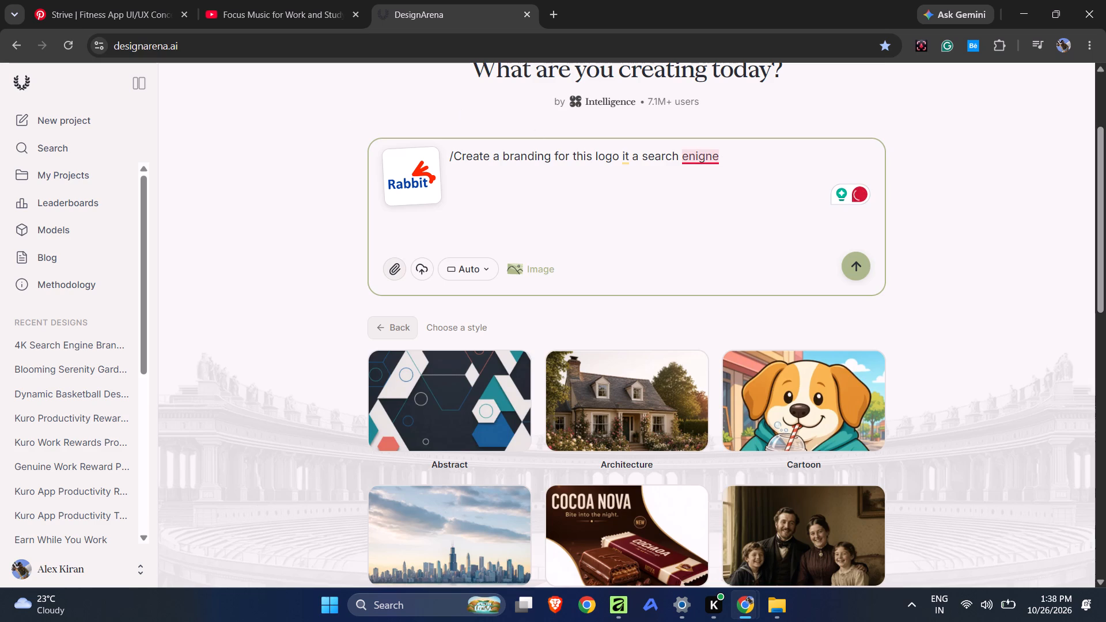
Correct the prompt to read "/Create a branding for this logo; it is a search engine." and submit it.
{"action": "left_click", "coordinate": [706, 199]}
{"action": "left_click", "coordinate": [636, 196]}
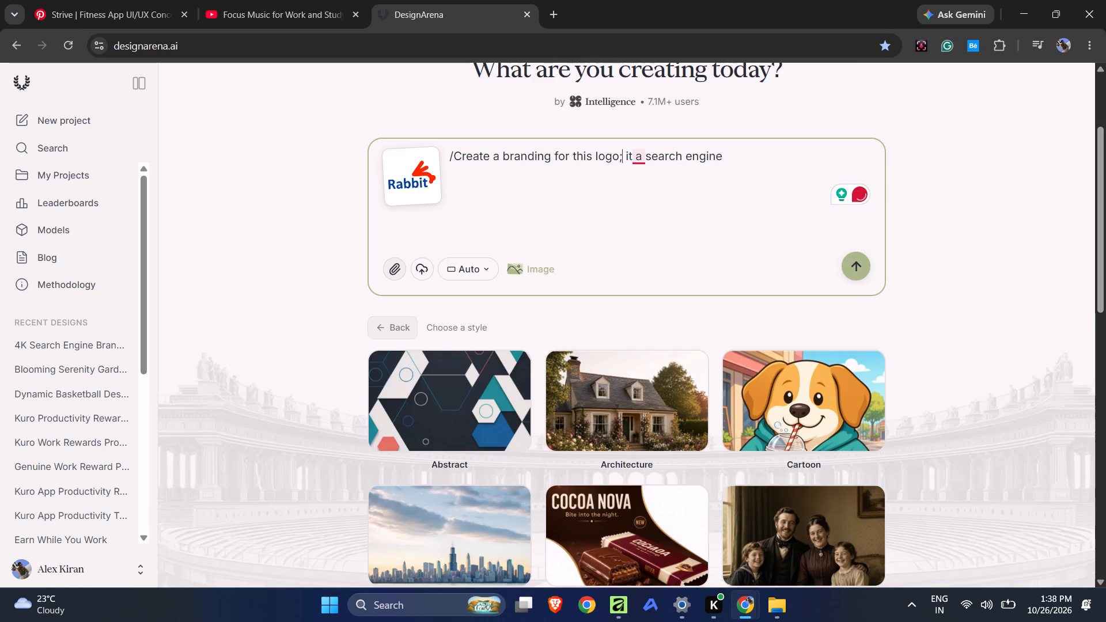
{"action": "left_click", "coordinate": [649, 200]}
{"action": "left_click", "coordinate": [737, 158]}
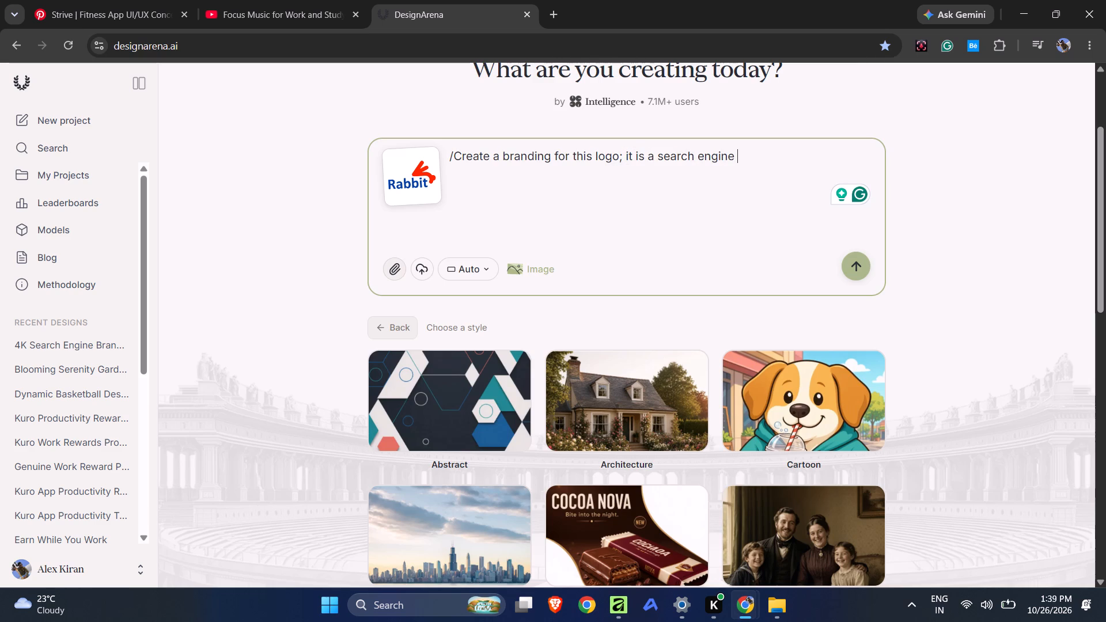
{"action": "key", "text": "BackSpace"}
{"action": "key", "text": "period"}
{"action": "left_click", "coordinate": [849, 270]}
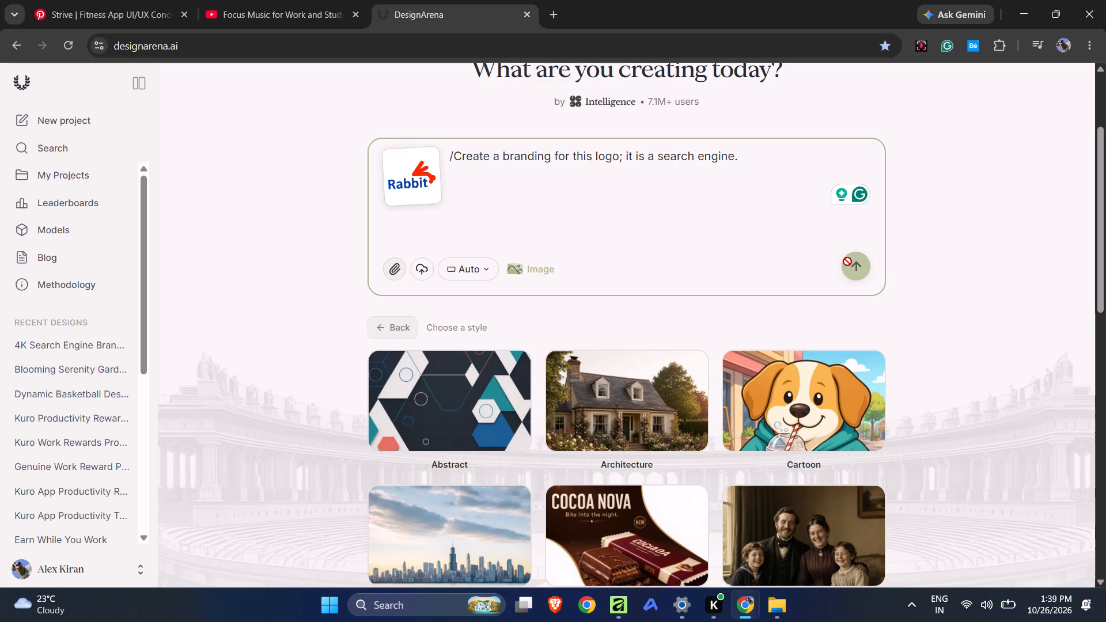
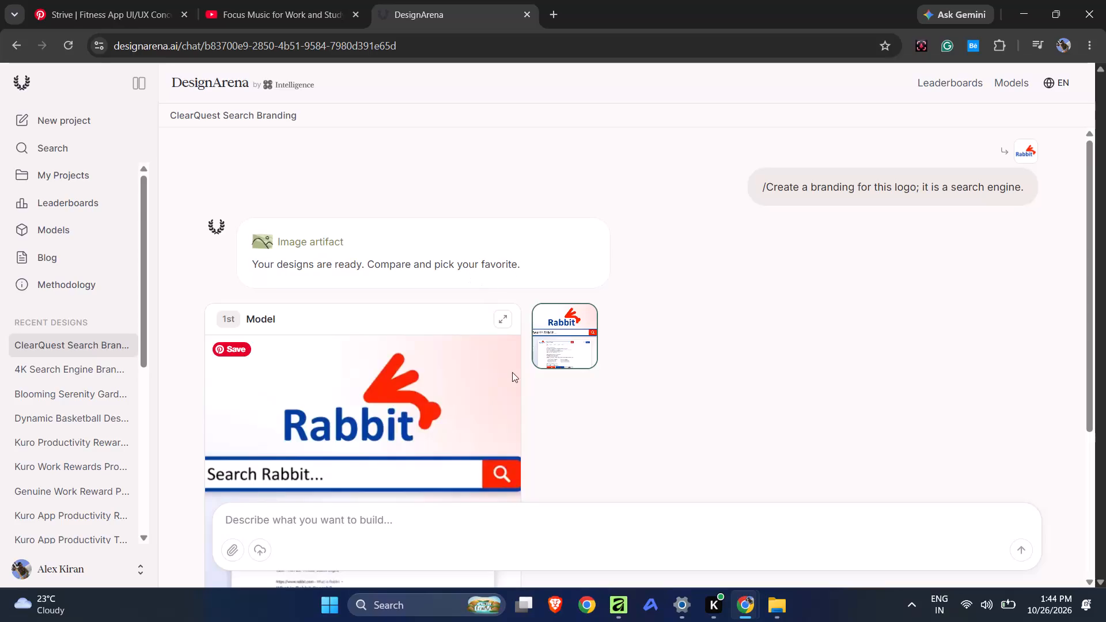
Enlarge the generated Rabbit branding image and examine its logo, search bar and results-page mock-up.
{"action": "scroll", "coordinate": [95, 472], "scroll_direction": "down", "scroll_amount": 1}
{"action": "scroll", "coordinate": [464, 471], "scroll_direction": "down", "scroll_amount": 1}
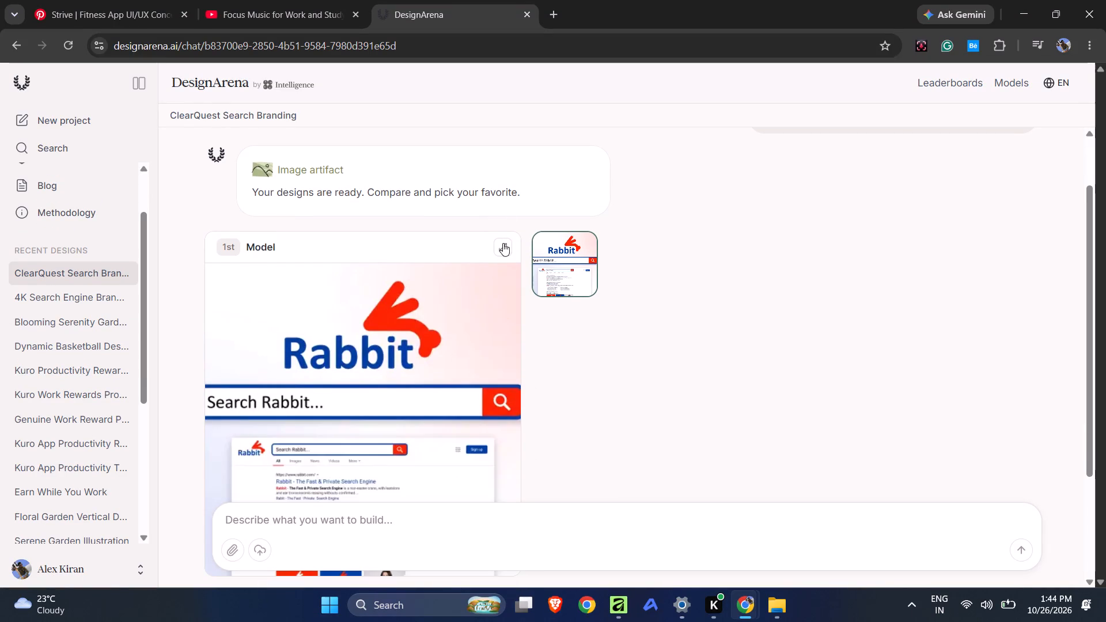
{"action": "left_click", "coordinate": [503, 243]}
{"action": "scroll", "coordinate": [554, 304], "scroll_direction": "down", "scroll_amount": 7}
{"action": "scroll", "coordinate": [563, 334], "scroll_direction": "up", "scroll_amount": 4}
{"action": "scroll", "coordinate": [563, 336], "scroll_direction": "down", "scroll_amount": 3}
{"action": "scroll", "coordinate": [565, 339], "scroll_direction": "up", "scroll_amount": 4}
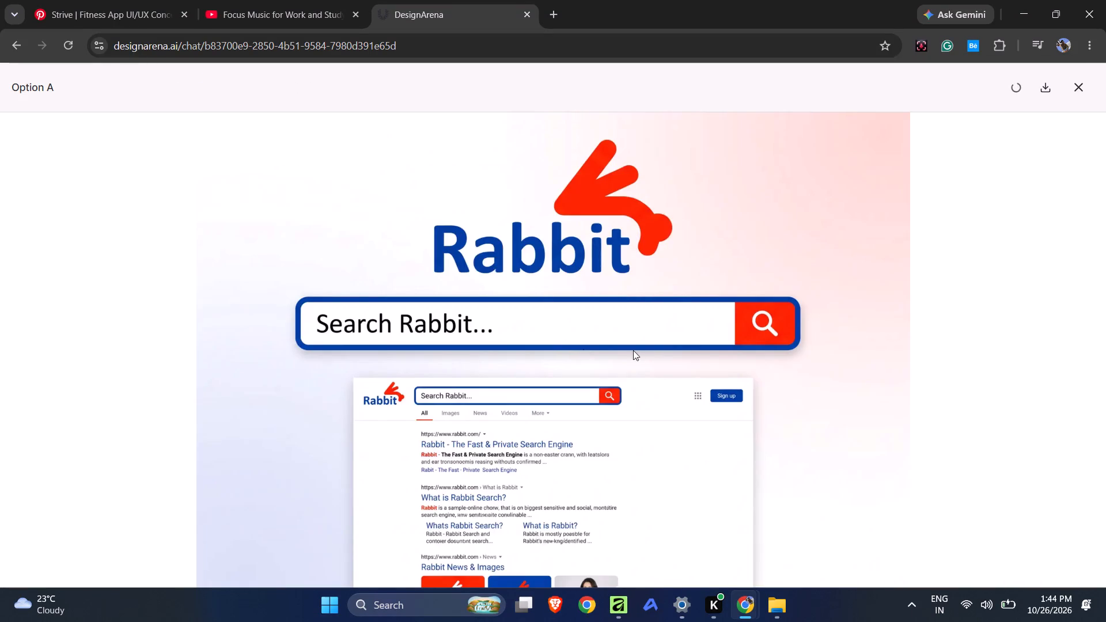
{"action": "scroll", "coordinate": [626, 386], "scroll_direction": "up", "scroll_amount": 5}
{"action": "scroll", "coordinate": [504, 462], "scroll_direction": "up", "scroll_amount": 4}
{"action": "scroll", "coordinate": [504, 462], "scroll_direction": "down", "scroll_amount": 4}
Add the enlarged Rabbit branding image to Drive.
{"action": "left_click", "coordinate": [1017, 87]}
{"action": "scroll", "coordinate": [672, 255], "scroll_direction": "down", "scroll_amount": 2}
Switch to Affinity, ungroup the logo on the white half below the blue panel, and fill its red rabbit icon with blue 013EA5.
{"action": "left_click", "coordinate": [626, 607]}
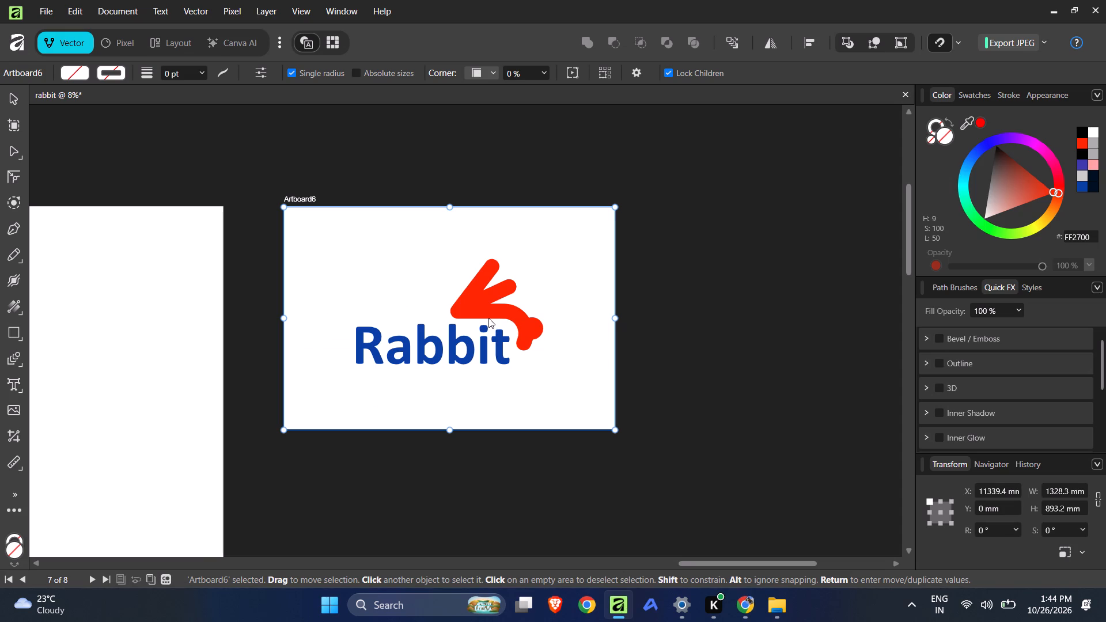
{"action": "left_click", "coordinate": [488, 318]}
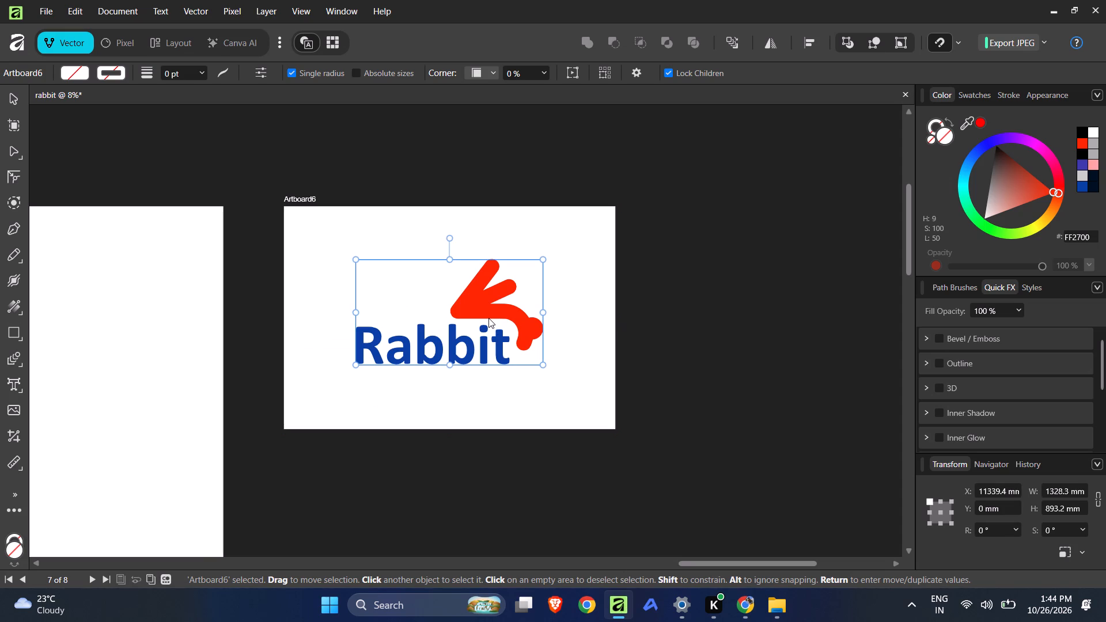
{"action": "left_click", "coordinate": [771, 304]}
{"action": "scroll", "coordinate": [719, 274], "scroll_direction": "down", "scroll_amount": 3, "text": "ctrl"}
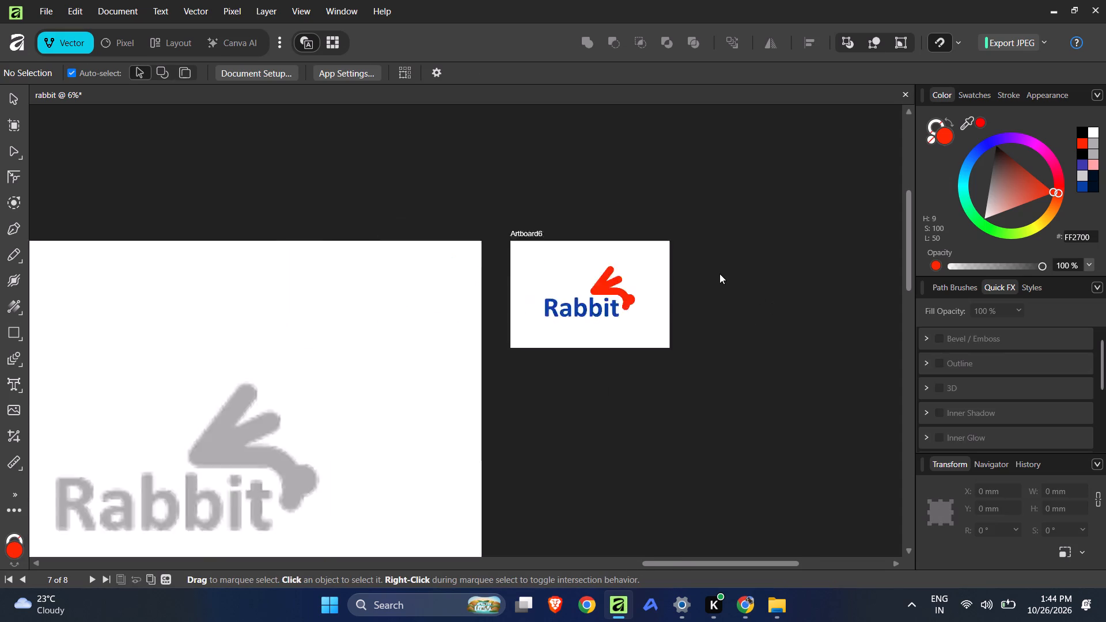
{"action": "scroll", "coordinate": [719, 274], "scroll_direction": "down", "scroll_amount": 6, "text": "ctrl"}
{"action": "scroll", "coordinate": [413, 349], "scroll_direction": "up", "scroll_amount": 5, "text": "ctrl"}
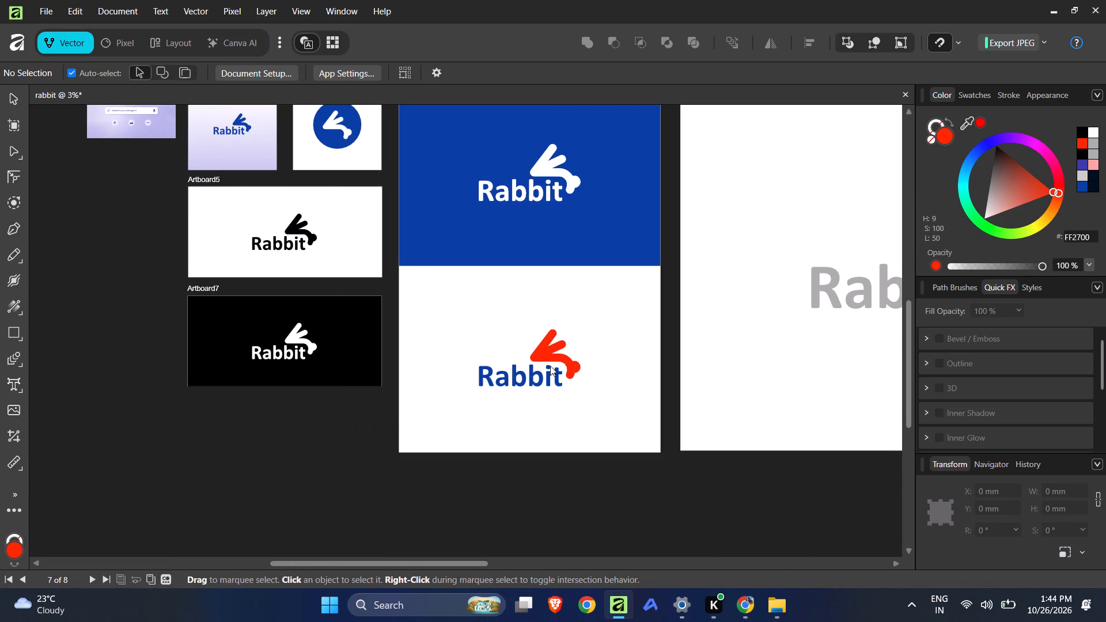
{"action": "left_click", "coordinate": [558, 356]}
{"action": "key", "text": "ctrl+shift+g"}
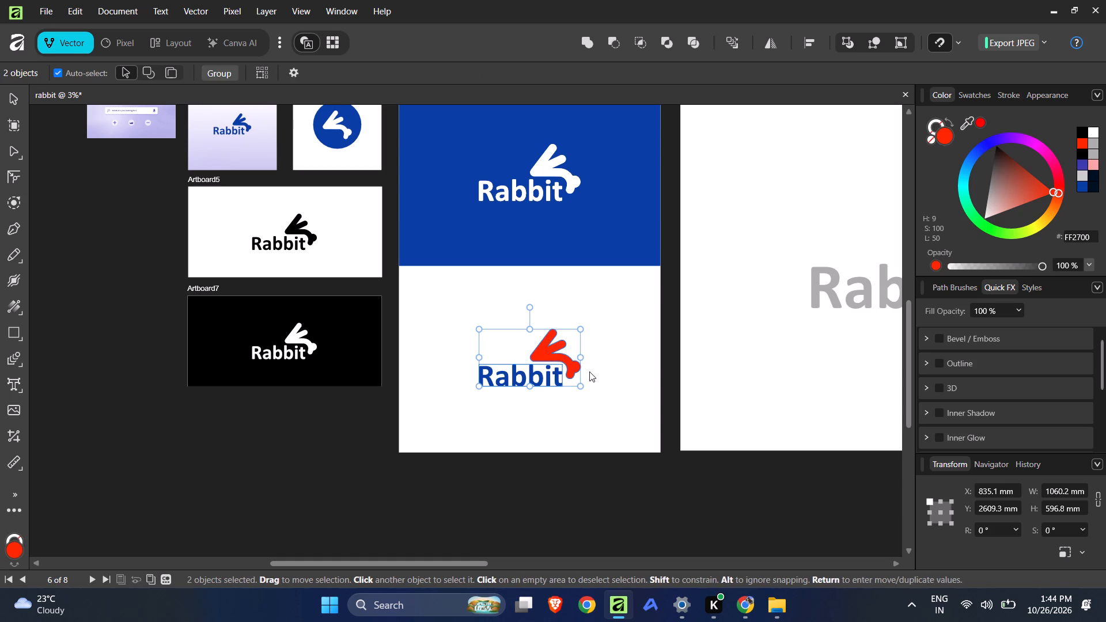
{"action": "left_click", "coordinate": [618, 357]}
{"action": "left_click", "coordinate": [551, 351]}
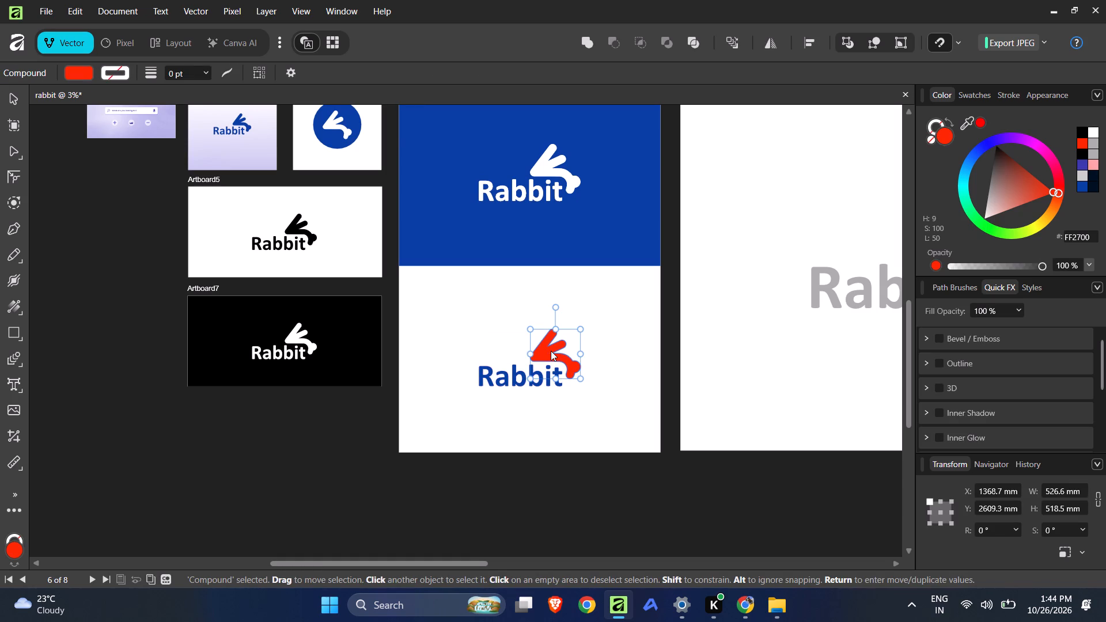
{"action": "left_click", "coordinate": [1085, 185]}
{"action": "left_click", "coordinate": [597, 345]}
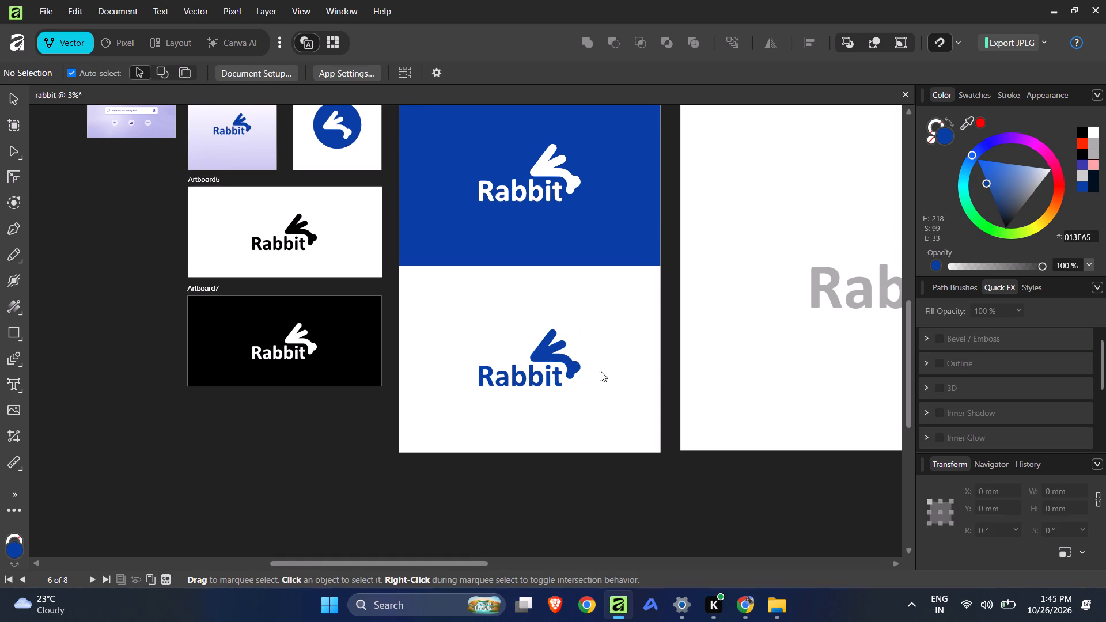
Examine the all-blue Rabbit logo on the white panel up close and from a distance.
{"action": "scroll", "coordinate": [552, 399], "scroll_direction": "down", "scroll_amount": 3, "text": "ctrl"}
{"action": "scroll", "coordinate": [551, 398], "scroll_direction": "up", "scroll_amount": 2, "text": "ctrl"}
{"action": "scroll", "coordinate": [551, 398], "scroll_direction": "down", "scroll_amount": 4, "text": "ctrl"}
{"action": "scroll", "coordinate": [551, 398], "scroll_direction": "up", "scroll_amount": 1, "text": "ctrl"}
{"action": "scroll", "coordinate": [551, 397], "scroll_direction": "down", "scroll_amount": 2, "text": "ctrl"}
{"action": "scroll", "coordinate": [551, 397], "scroll_direction": "up", "scroll_amount": 13, "text": "ctrl"}
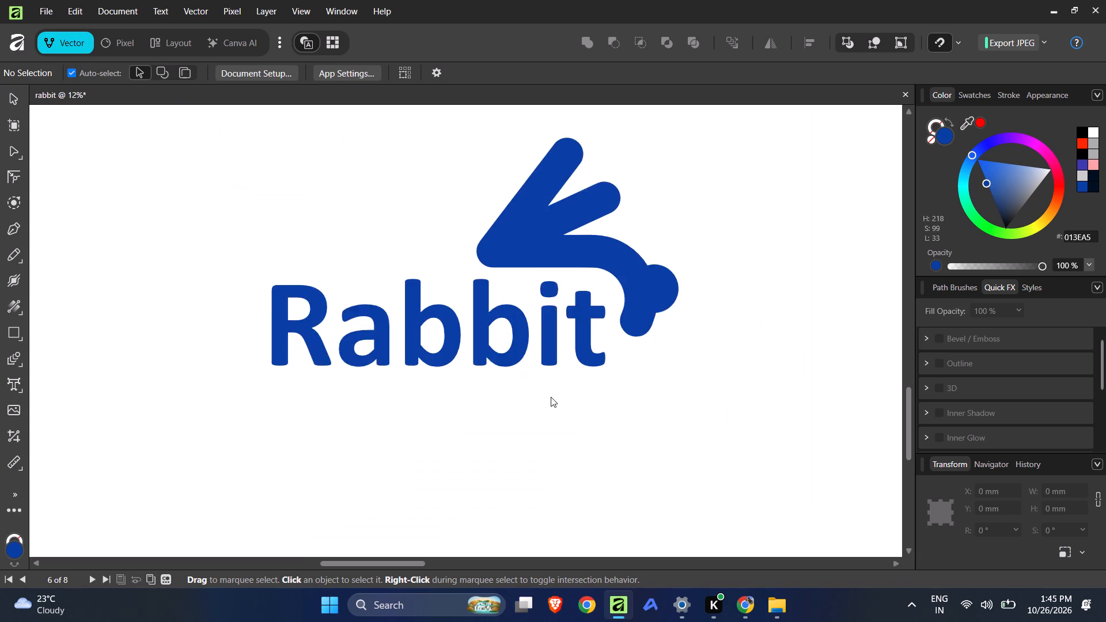
{"action": "scroll", "coordinate": [551, 397], "scroll_direction": "up", "scroll_amount": 4, "text": "ctrl"}
{"action": "scroll", "coordinate": [389, 374], "scroll_direction": "down", "scroll_amount": 1, "text": "ctrl"}
{"action": "scroll", "coordinate": [389, 374], "scroll_direction": "up", "scroll_amount": 2, "text": "ctrl"}
{"action": "scroll", "coordinate": [389, 374], "scroll_direction": "down", "scroll_amount": 2, "text": "ctrl"}
{"action": "scroll", "coordinate": [389, 374], "scroll_direction": "up", "scroll_amount": 1, "text": "ctrl"}
{"action": "scroll", "coordinate": [388, 374], "scroll_direction": "down", "scroll_amount": 3, "text": "ctrl"}
{"action": "scroll", "coordinate": [394, 375], "scroll_direction": "up", "scroll_amount": 2, "text": "ctrl"}
{"action": "scroll", "coordinate": [396, 376], "scroll_direction": "down", "scroll_amount": 3, "text": "ctrl"}
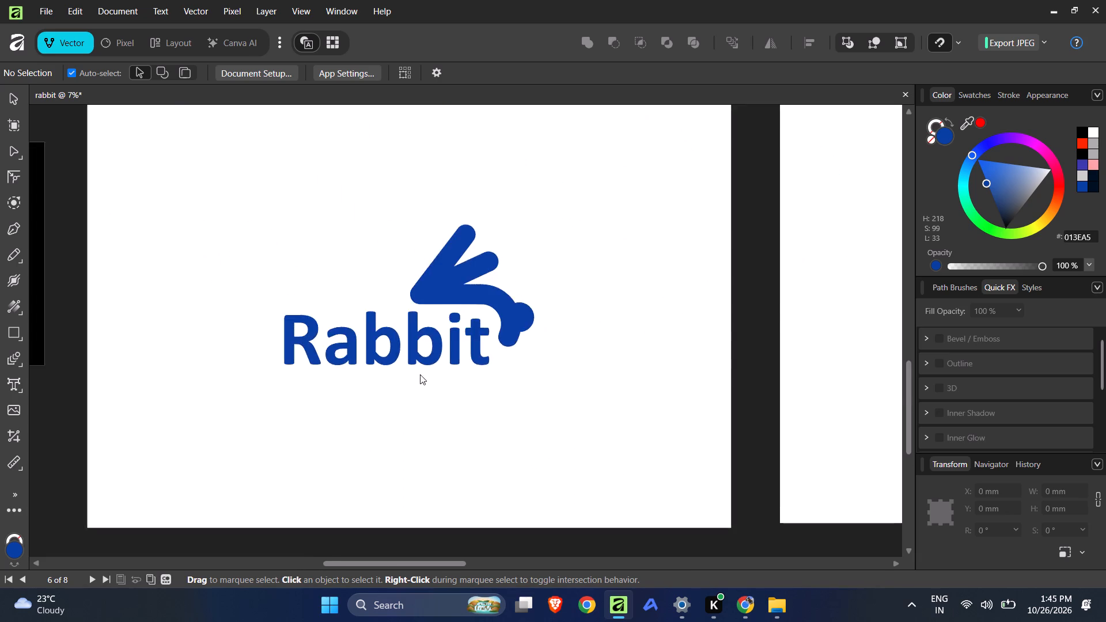
Ungroup the red-and-blue Rabbit logo on the small separate Artboard6 so the icon can be selected alone.
{"action": "scroll", "coordinate": [425, 373], "scroll_direction": "down", "scroll_amount": 4, "text": "ctrl"}
{"action": "scroll", "coordinate": [427, 373], "scroll_direction": "up", "scroll_amount": 1, "text": "ctrl"}
{"action": "scroll", "coordinate": [427, 373], "scroll_direction": "down", "scroll_amount": 1, "text": "ctrl"}
{"action": "scroll", "coordinate": [429, 373], "scroll_direction": "up", "scroll_amount": 1, "text": "ctrl"}
{"action": "scroll", "coordinate": [429, 373], "scroll_direction": "down", "scroll_amount": 2, "text": "ctrl"}
{"action": "scroll", "coordinate": [429, 373], "scroll_direction": "up", "scroll_amount": 1, "text": "ctrl"}
{"action": "scroll", "coordinate": [432, 373], "scroll_direction": "down", "scroll_amount": 7, "text": "ctrl"}
{"action": "scroll", "coordinate": [515, 365], "scroll_direction": "up", "scroll_amount": 1, "text": "ctrl"}
{"action": "scroll", "coordinate": [515, 365], "scroll_direction": "down", "scroll_amount": 1, "text": "ctrl"}
{"action": "scroll", "coordinate": [515, 365], "scroll_direction": "up", "scroll_amount": 3, "text": "ctrl"}
{"action": "scroll", "coordinate": [554, 296], "scroll_direction": "up", "scroll_amount": 8, "text": "ctrl"}
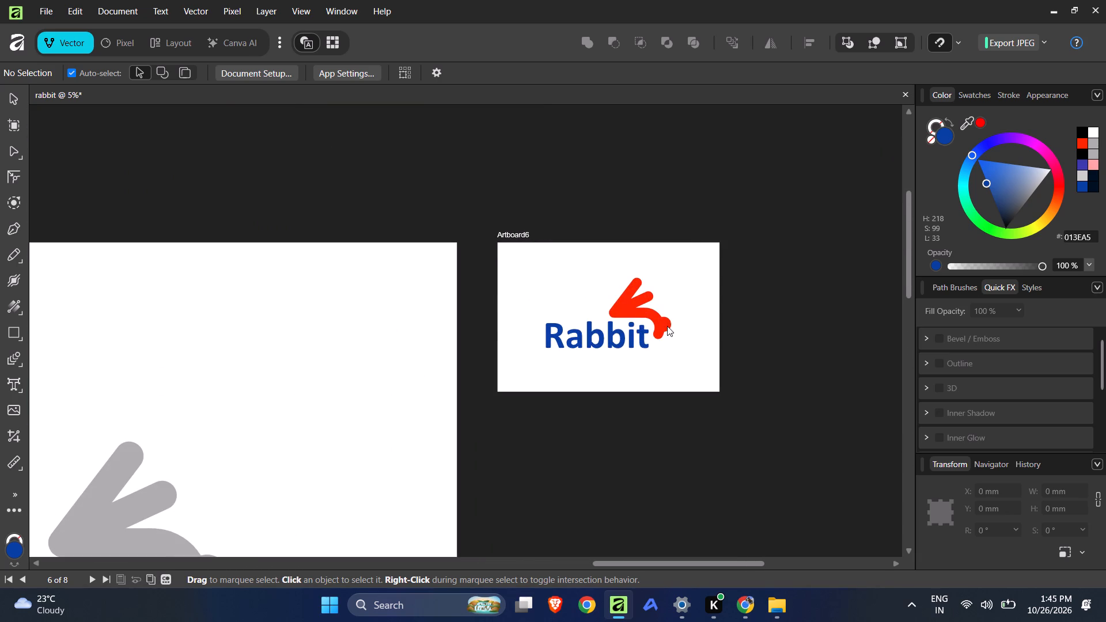
{"action": "left_click", "coordinate": [660, 314]}
{"action": "key", "text": "ctrl+shift+g"}
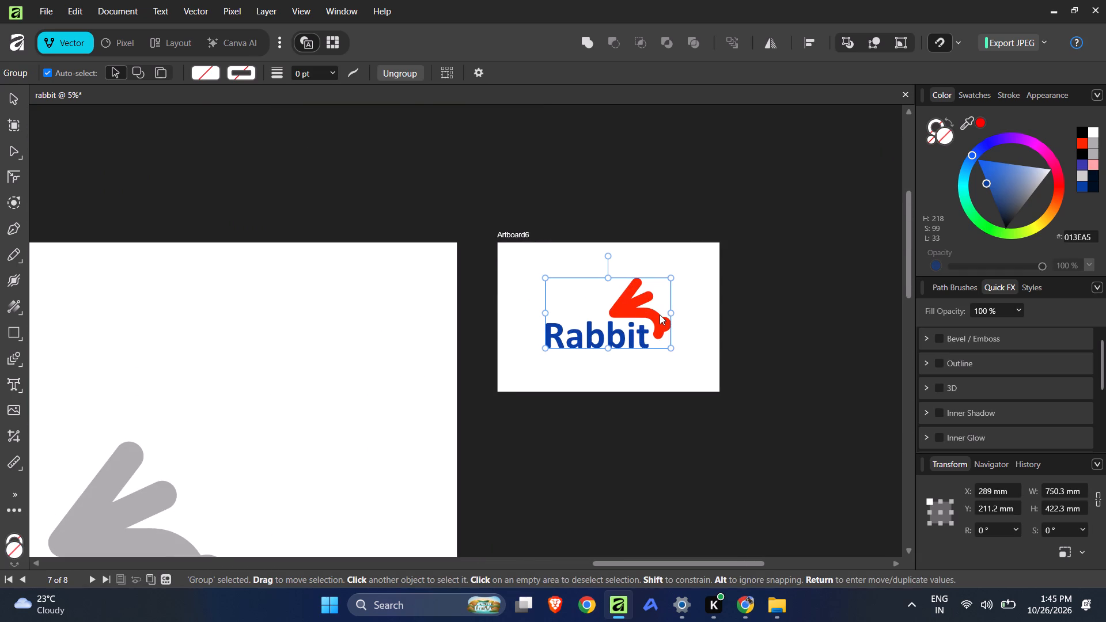
{"action": "left_click", "coordinate": [719, 340]}
{"action": "left_click", "coordinate": [644, 316]}
{"action": "key", "text": "ctrl+shift+g"}
{"action": "left_click", "coordinate": [726, 284]}
{"action": "left_click", "coordinate": [650, 299]}
{"action": "key", "text": "ctrl+shift+g"}
{"action": "left_click", "coordinate": [751, 286]}
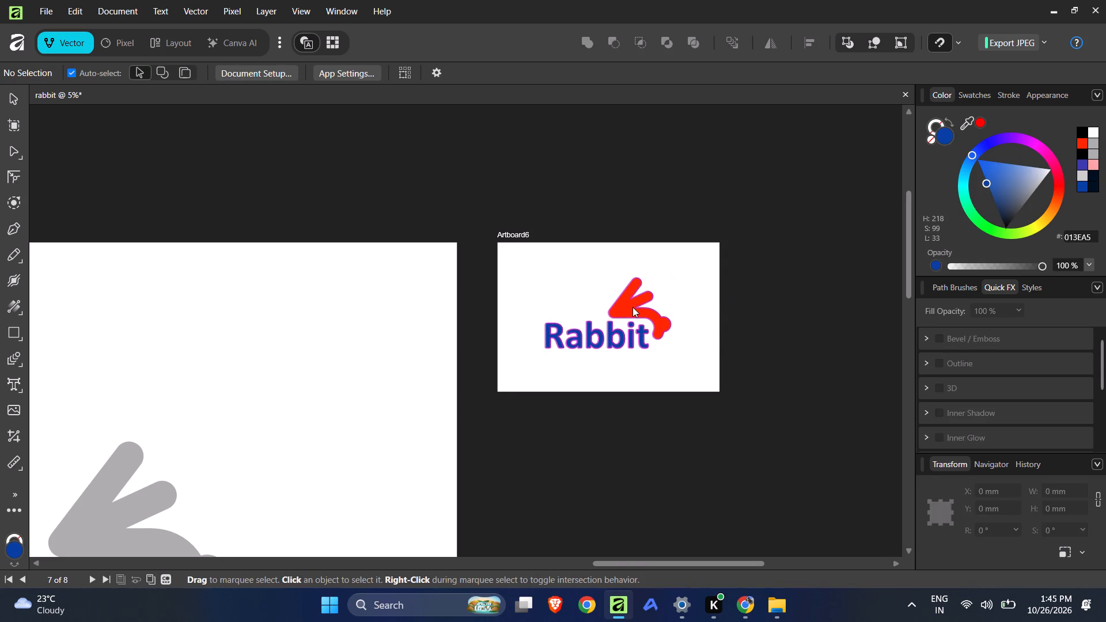
Recolour the red rabbit icon on the small Artboard6 by sampling the wordmark's blue with the Color Picker.
{"action": "left_click", "coordinate": [632, 307]}
{"action": "key", "text": "i"}
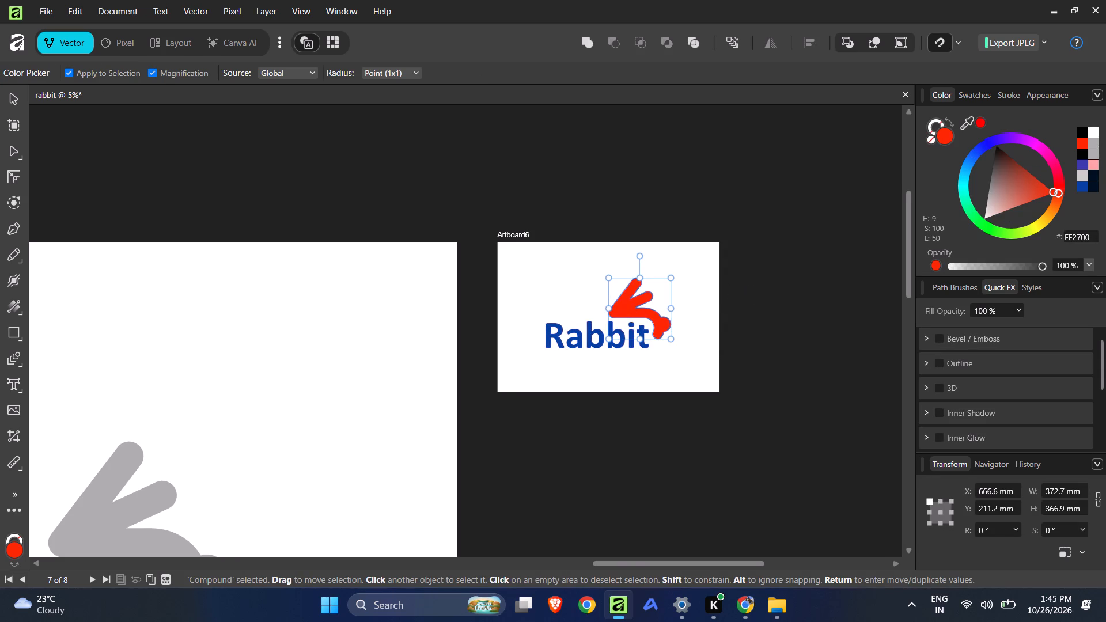
{"action": "left_click", "coordinate": [589, 341]}
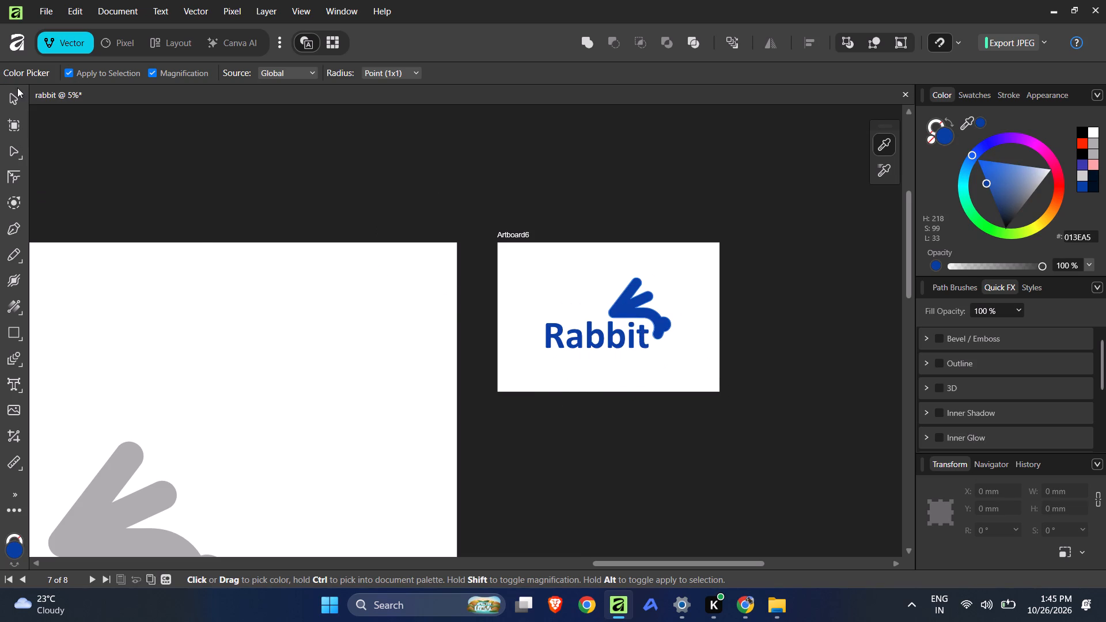
{"action": "left_click", "coordinate": [12, 100]}
{"action": "left_click", "coordinate": [310, 167]}
Group the blue rabbit icon and the Rabbit wordmark on the small Artboard6.
{"action": "scroll", "coordinate": [555, 180], "scroll_direction": "down", "scroll_amount": 3, "text": "ctrl"}
{"action": "scroll", "coordinate": [574, 286], "scroll_direction": "up", "scroll_amount": 1, "text": "ctrl"}
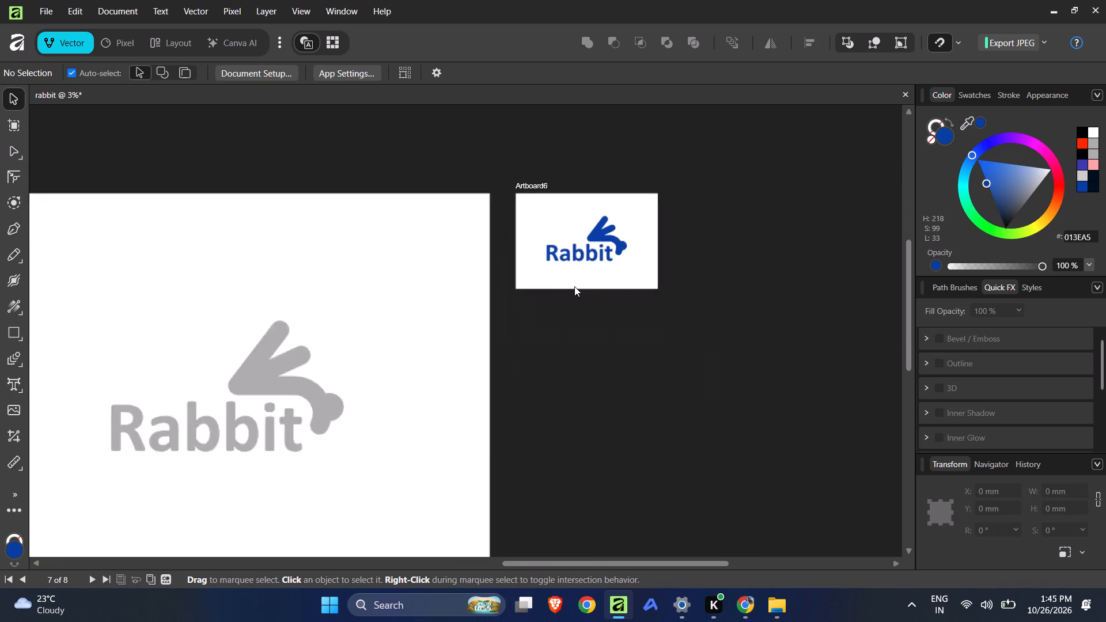
{"action": "scroll", "coordinate": [574, 286], "scroll_direction": "up", "scroll_amount": 2, "text": "ctrl"}
{"action": "left_click_drag", "start_coordinate": [695, 287], "coordinate": [426, 161]}
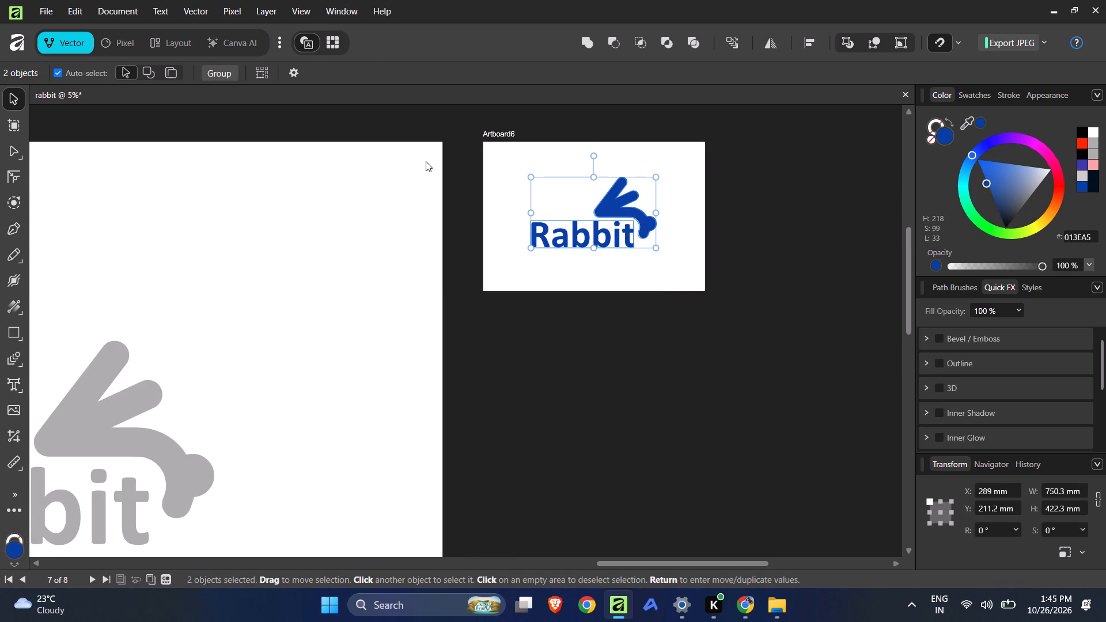
{"action": "key", "text": "ctrl+g"}
Scale the grouped logo down to about 673 × 379 mm and reposition it near the centre of the small Artboard6.
{"action": "left_click_drag", "start_coordinate": [531, 246], "coordinate": [531, 246]}
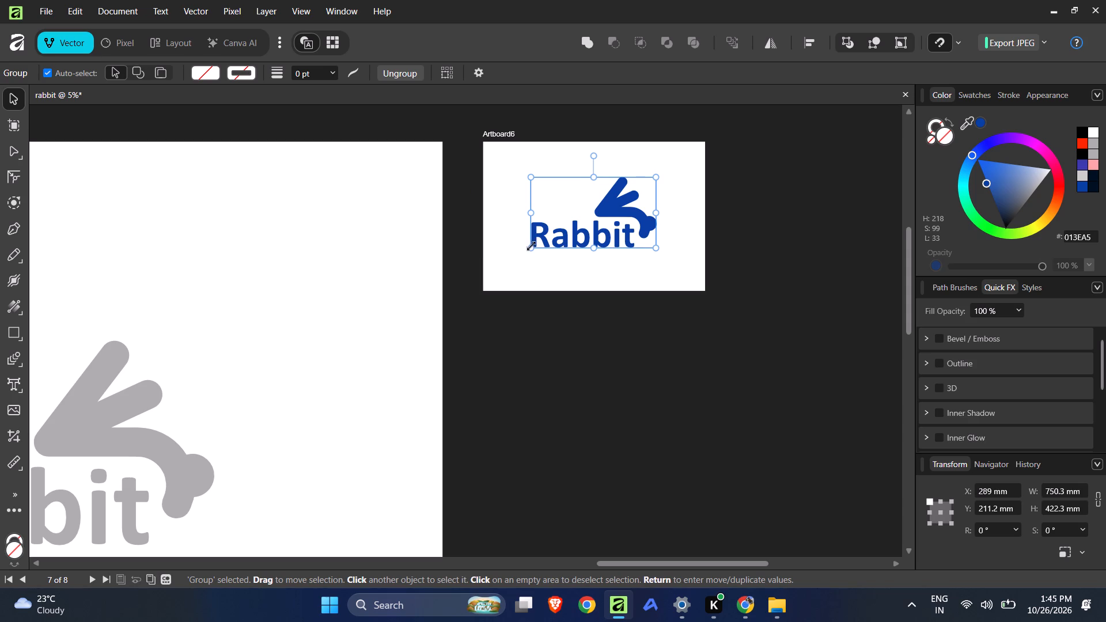
{"action": "left_click_drag", "start_coordinate": [531, 246], "coordinate": [541, 236]}
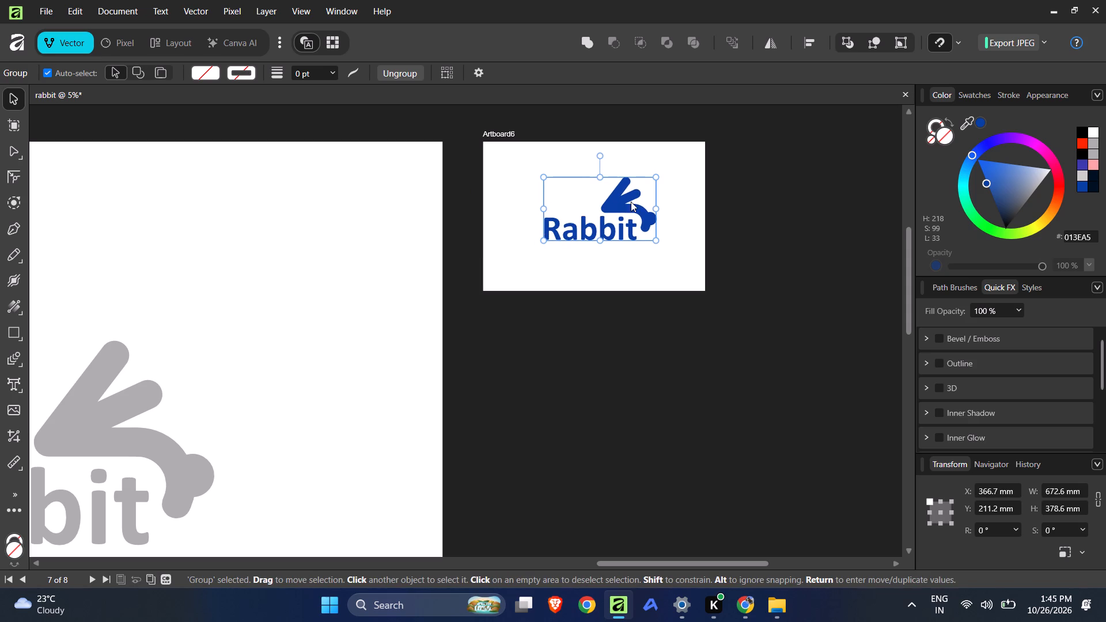
{"action": "left_click_drag", "start_coordinate": [631, 201], "coordinate": [625, 209]}
{"action": "left_click", "coordinate": [799, 218]}
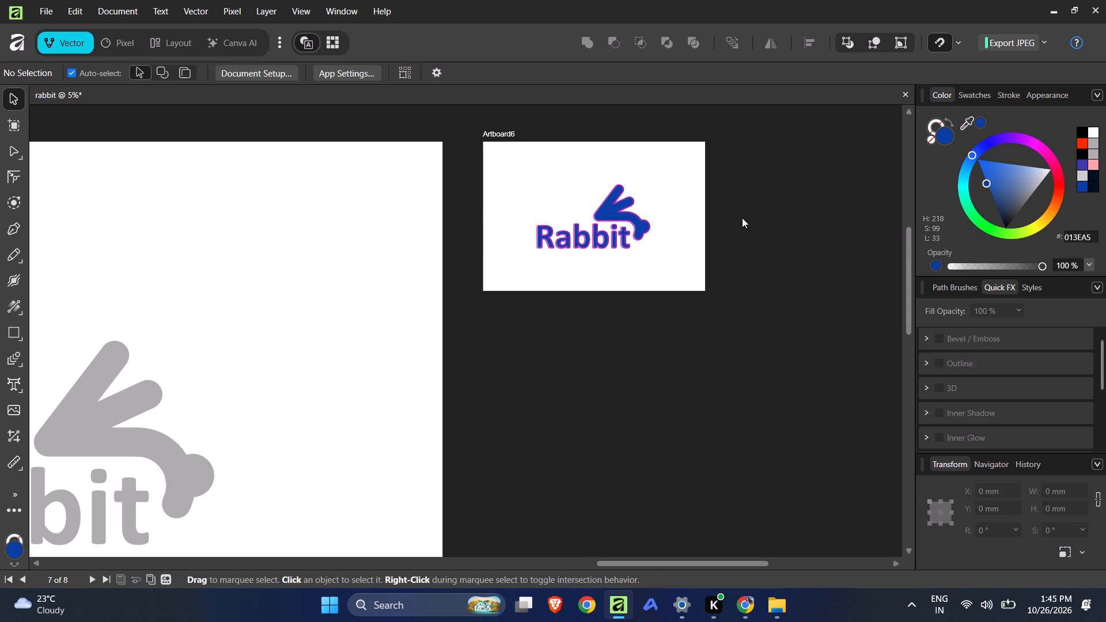
Review the colour variants of the Rabbit logo across all the artboards.
{"action": "scroll", "coordinate": [742, 218], "scroll_direction": "down", "scroll_amount": 4, "text": "ctrl"}
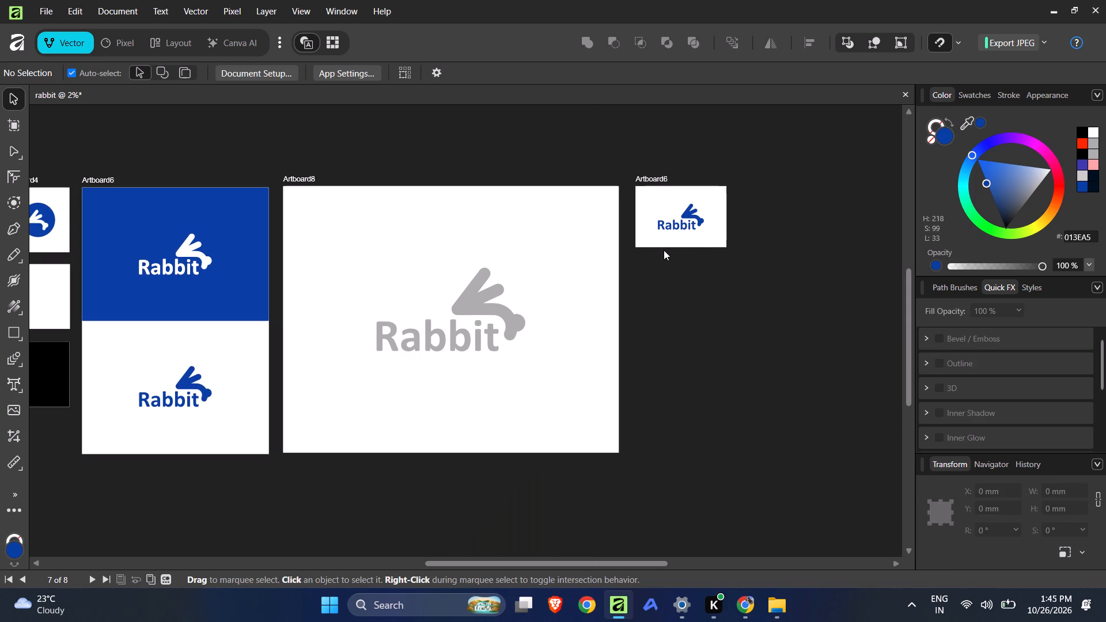
{"action": "scroll", "coordinate": [679, 251], "scroll_direction": "up", "scroll_amount": 2, "text": "ctrl"}
{"action": "scroll", "coordinate": [682, 252], "scroll_direction": "down", "scroll_amount": 5, "text": "ctrl"}
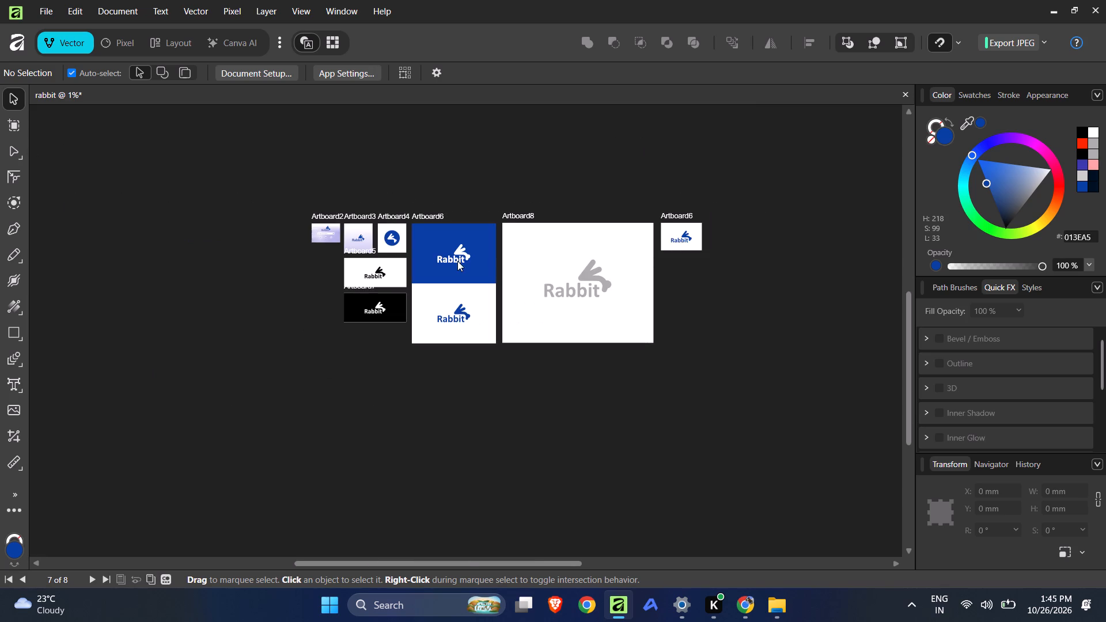
{"action": "scroll", "coordinate": [457, 261], "scroll_direction": "up", "scroll_amount": 5, "text": "ctrl"}
{"action": "scroll", "coordinate": [321, 283], "scroll_direction": "down", "scroll_amount": 3, "text": "ctrl"}
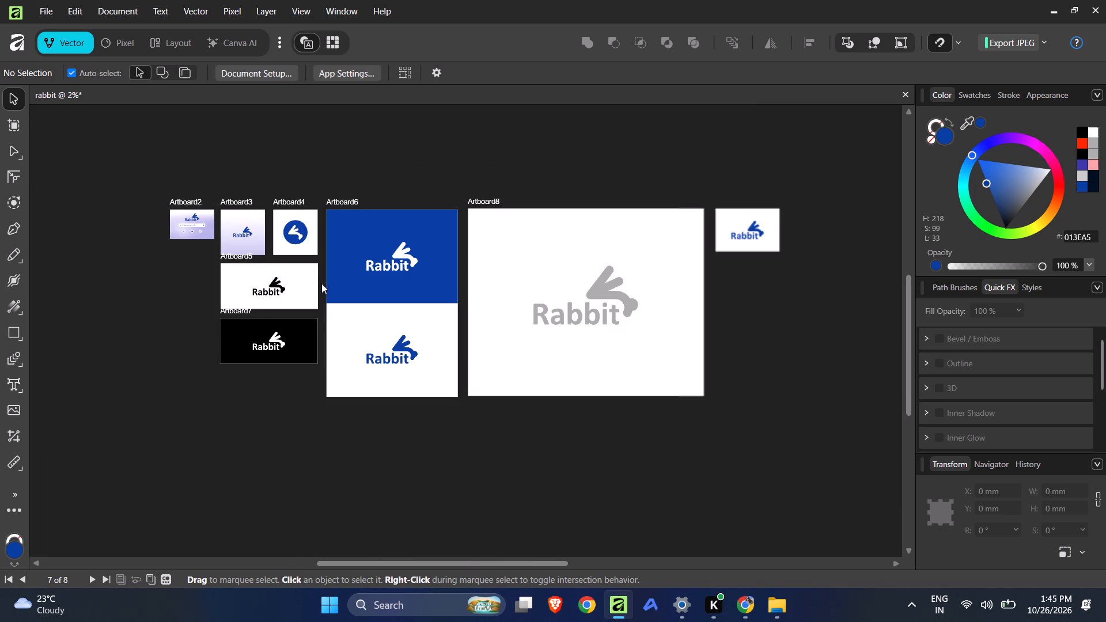
{"action": "scroll", "coordinate": [558, 312], "scroll_direction": "up", "scroll_amount": 2, "text": "ctrl"}
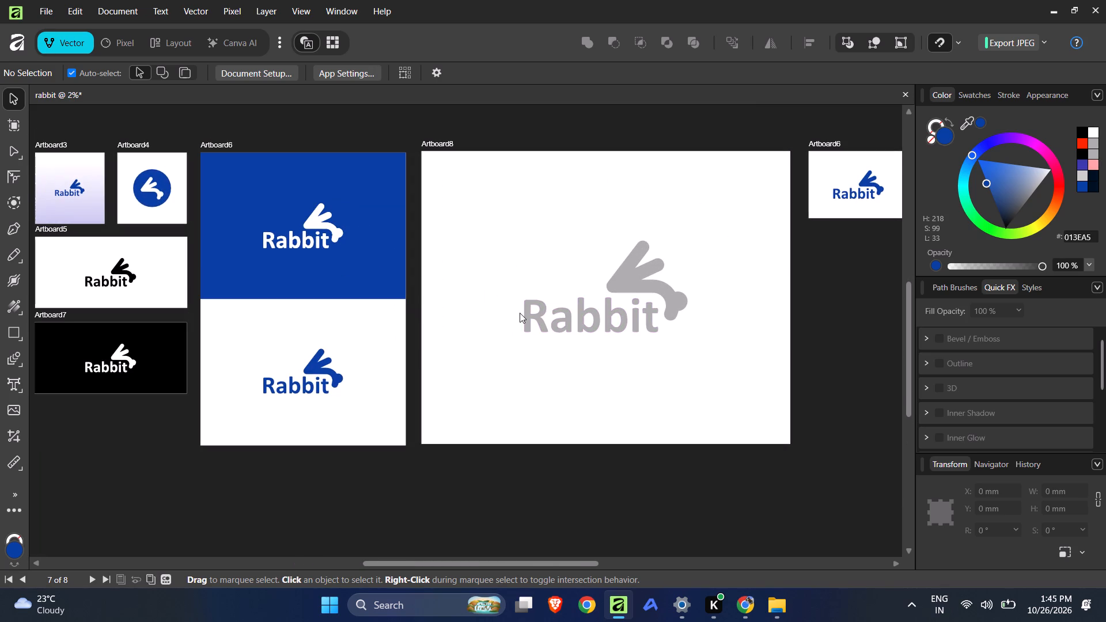
Switch to the DesignArena window in Chrome, leave the enlarged view and open the generated Rabbit branding image for editing.
{"action": "left_click", "coordinate": [749, 608]}
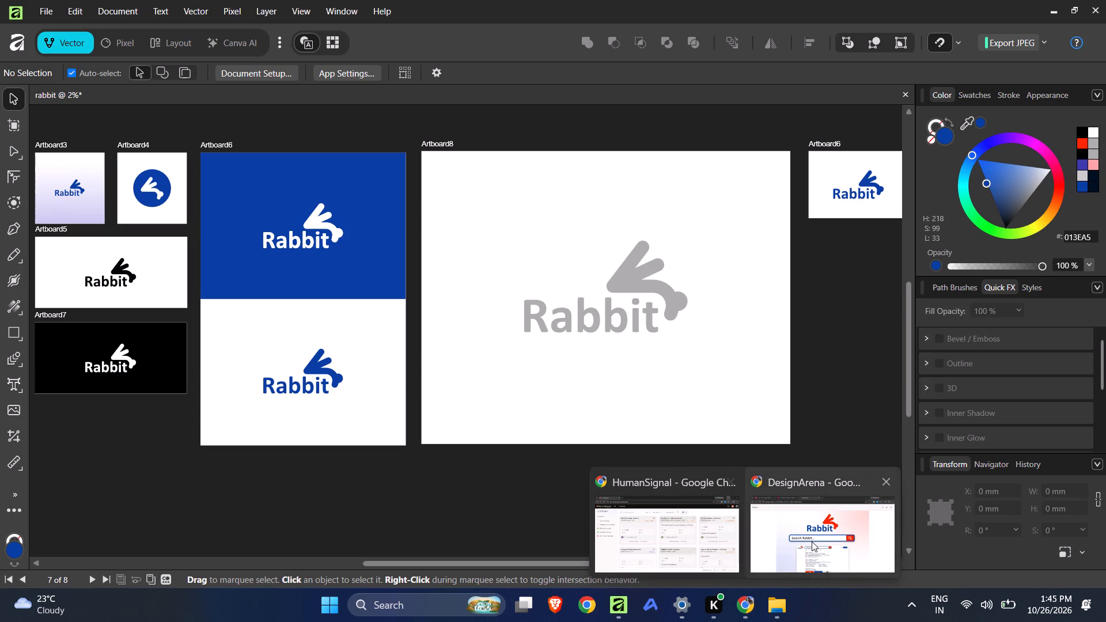
{"action": "left_click", "coordinate": [823, 552]}
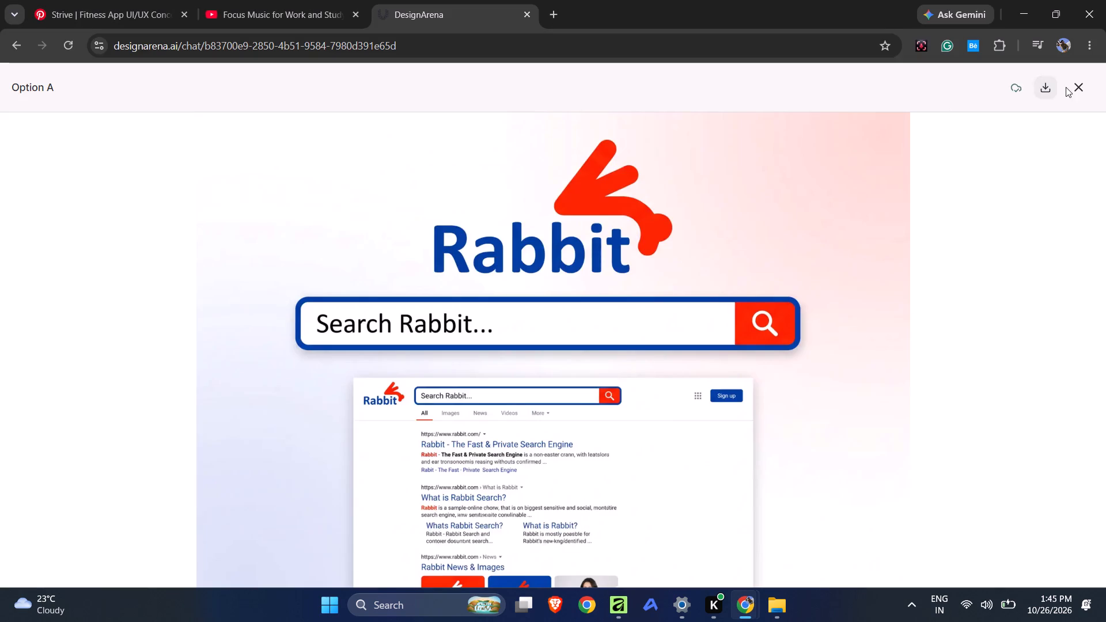
{"action": "left_click", "coordinate": [1074, 88]}
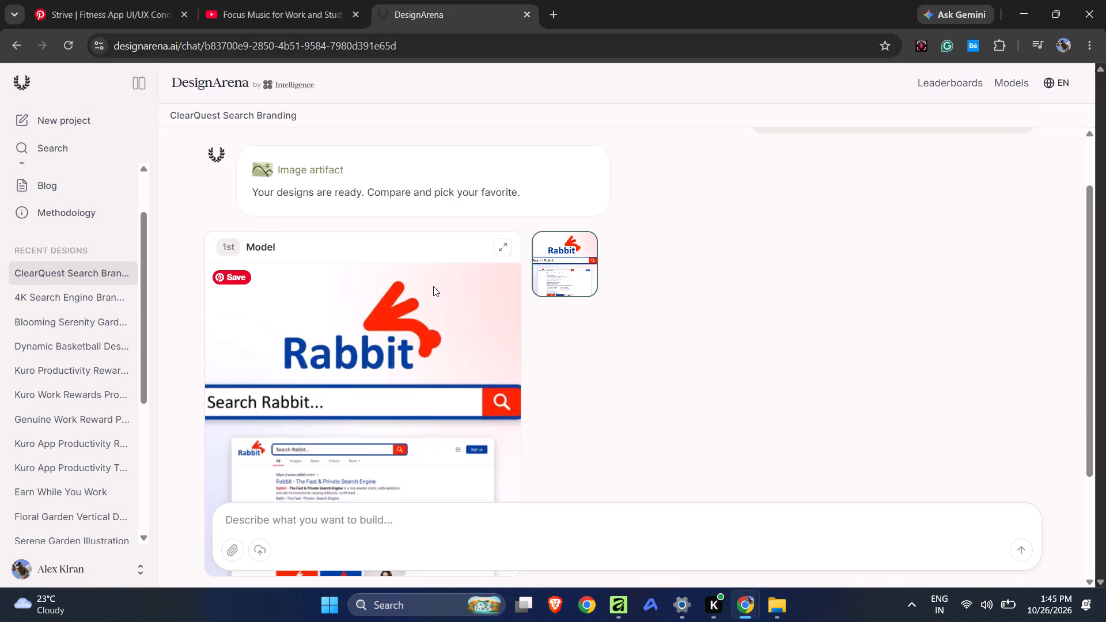
{"action": "scroll", "coordinate": [433, 286], "scroll_direction": "up", "scroll_amount": 7}
{"action": "scroll", "coordinate": [430, 284], "scroll_direction": "down", "scroll_amount": 13}
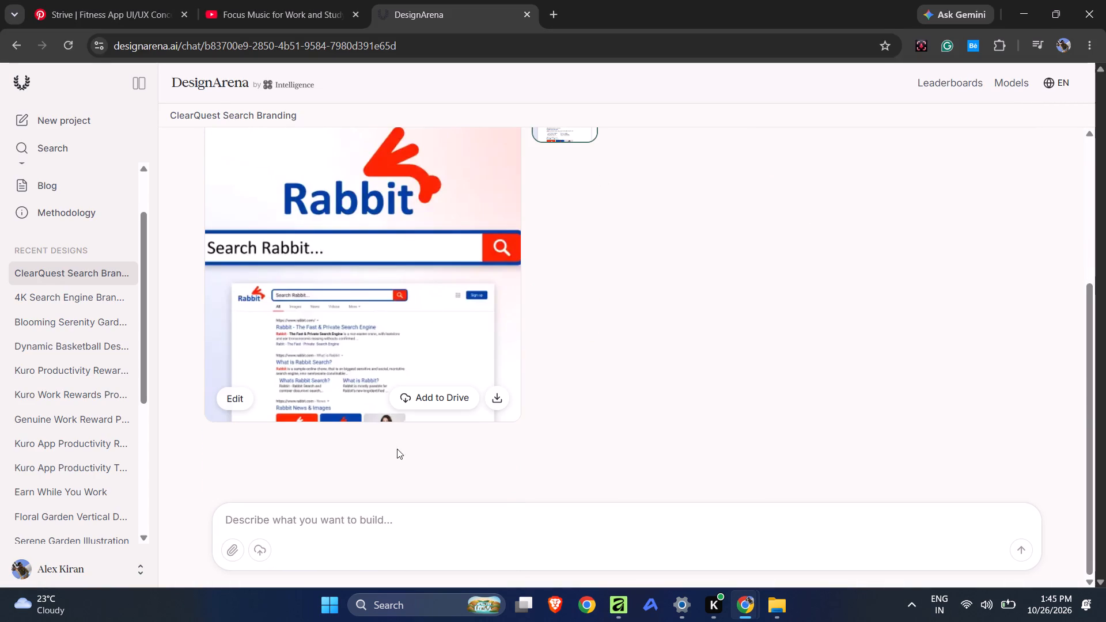
{"action": "left_click", "coordinate": [236, 403]}
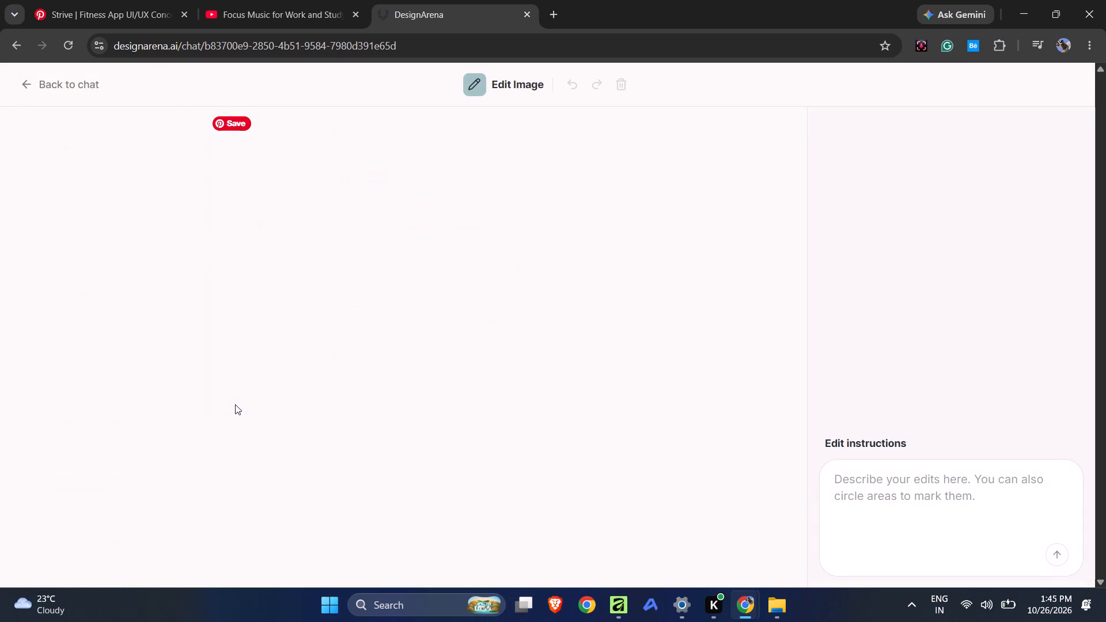
Leave the image editor and return to the ClearQuest Search Branding chat.
{"action": "left_click", "coordinate": [18, 82]}
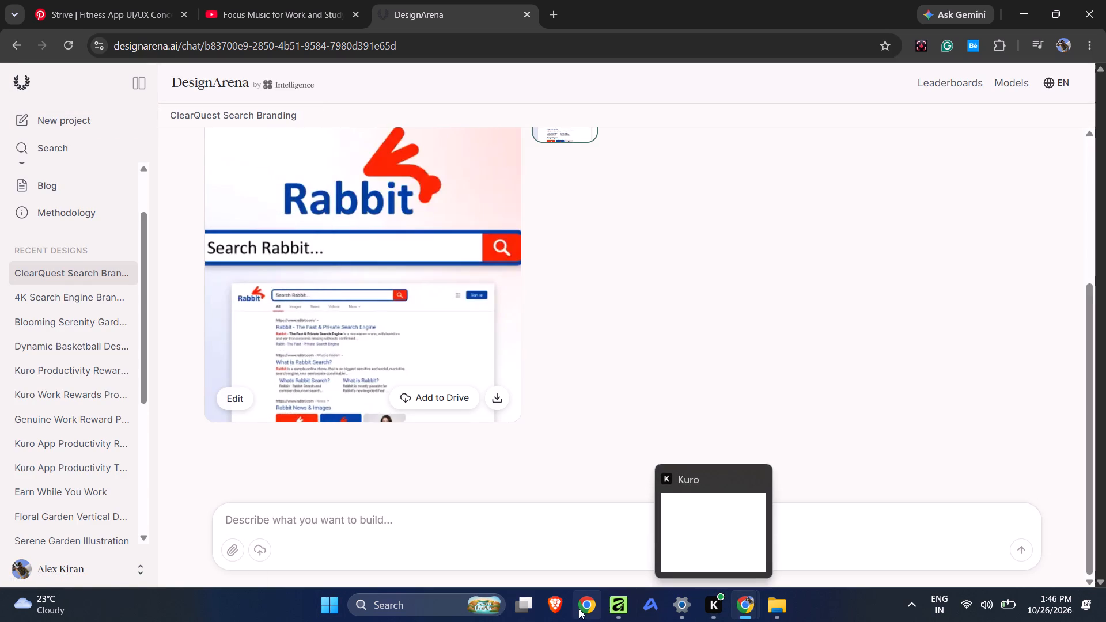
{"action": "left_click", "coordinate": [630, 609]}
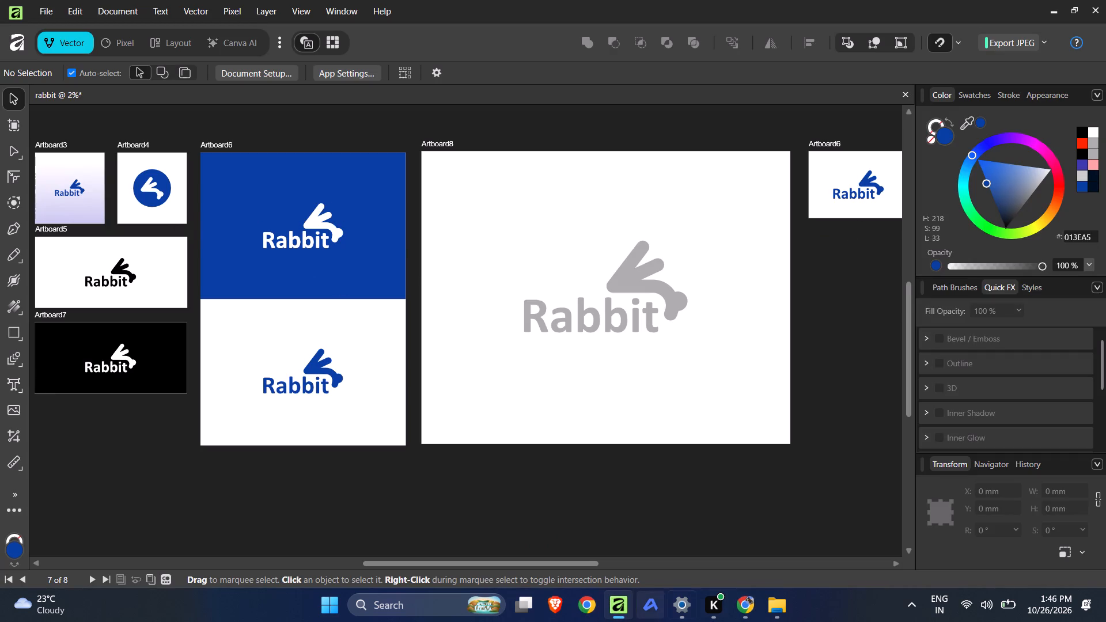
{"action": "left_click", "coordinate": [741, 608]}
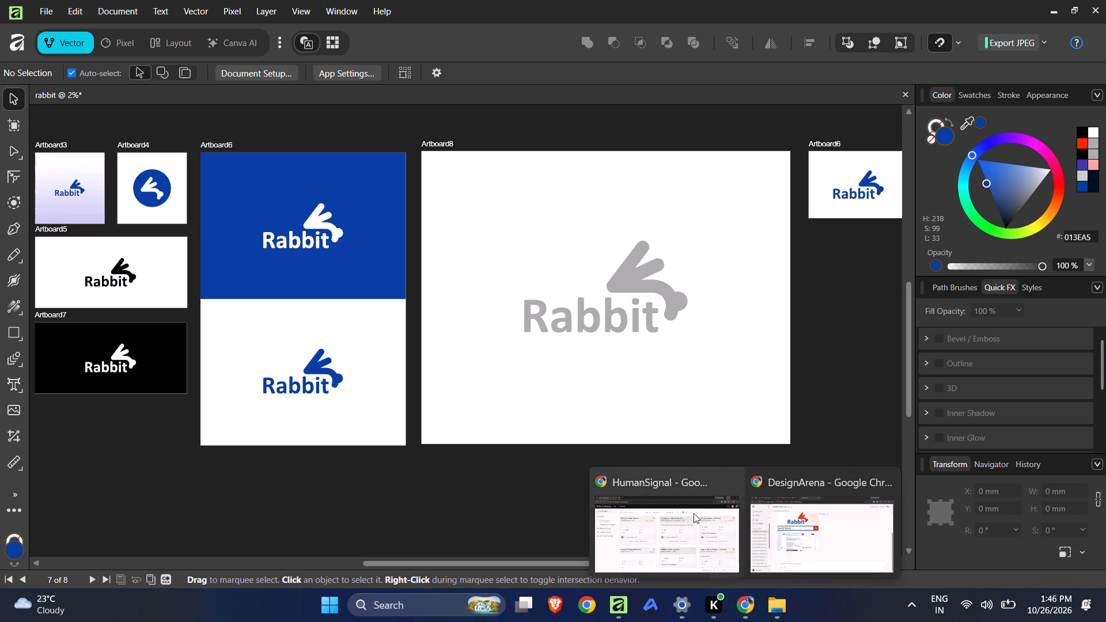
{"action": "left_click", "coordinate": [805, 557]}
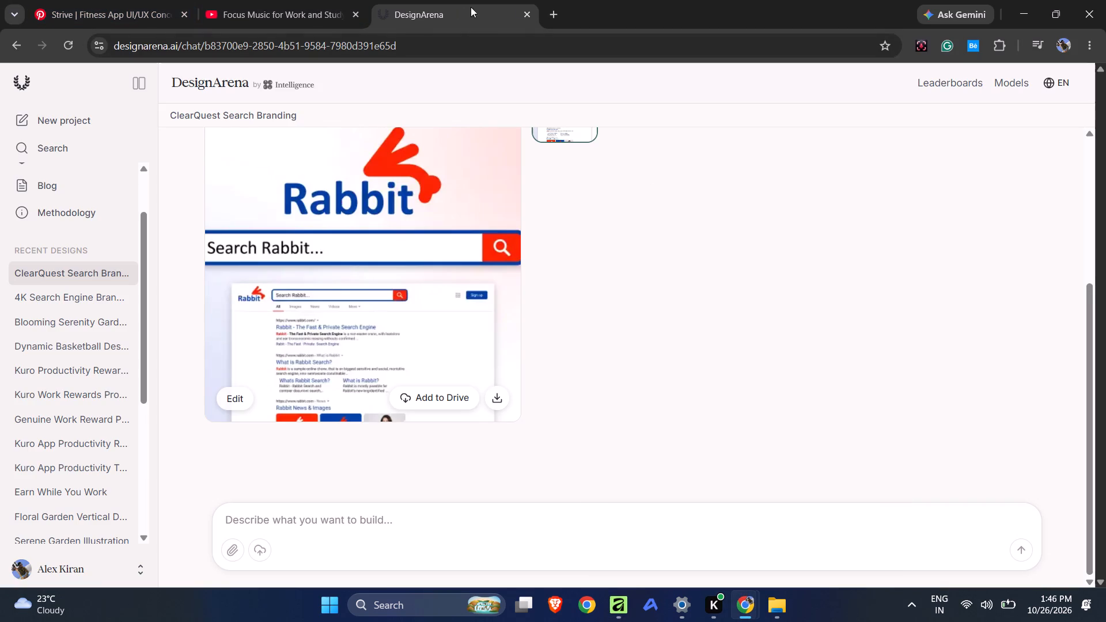
Close the YouTube focus music page in the browser.
{"action": "left_click", "coordinate": [304, 13]}
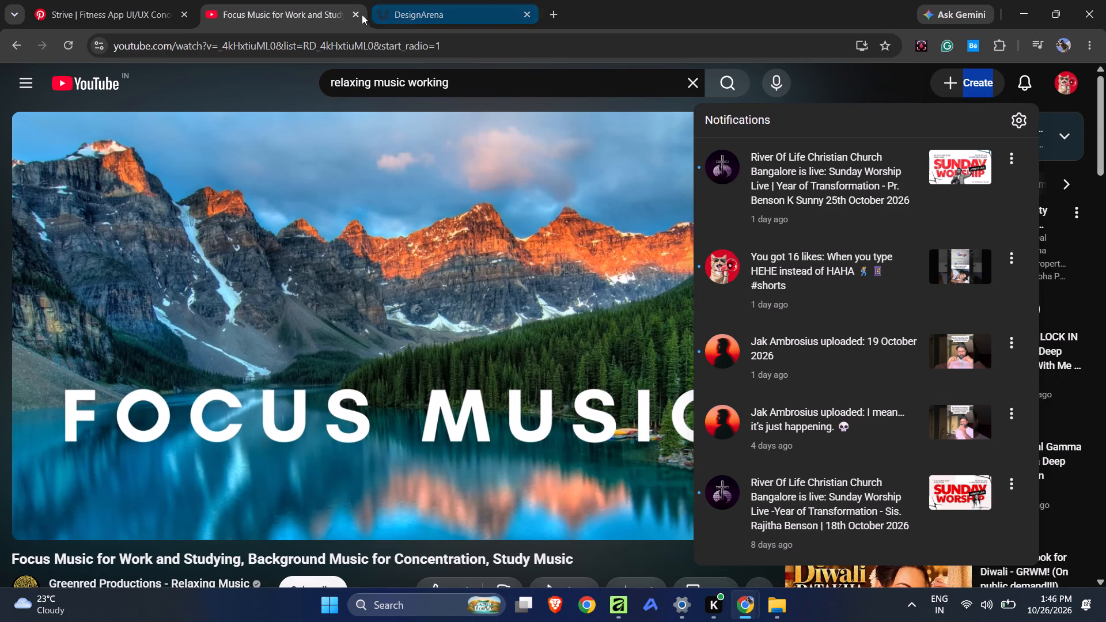
{"action": "left_click", "coordinate": [359, 17]}
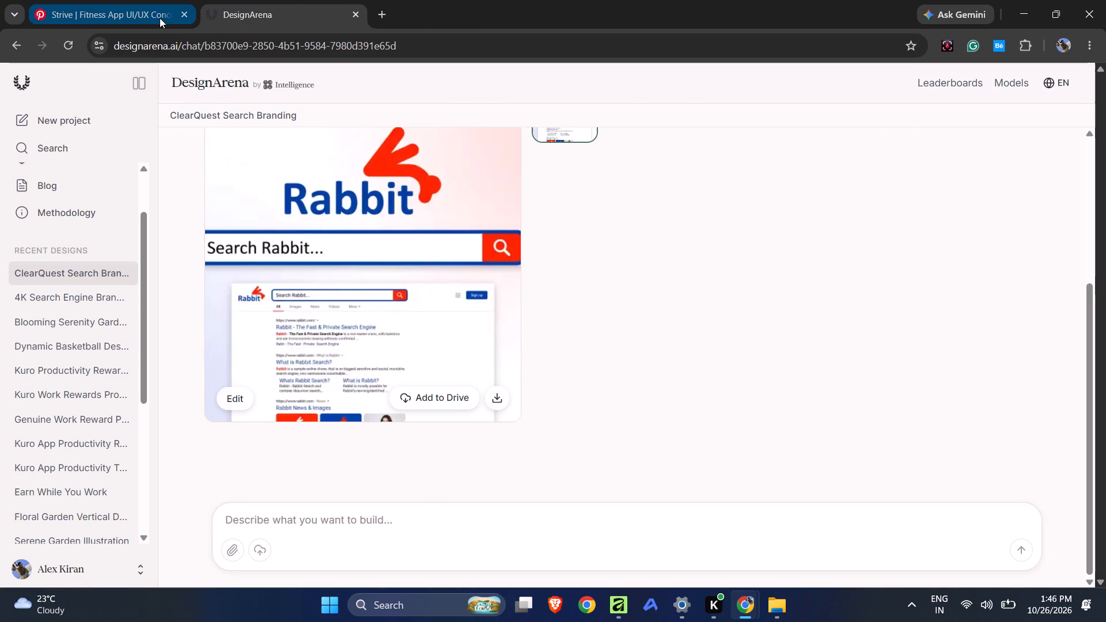
Switch to the open Pinterest page and look through the related app UI design pins for reference.
{"action": "left_click", "coordinate": [143, 15]}
{"action": "scroll", "coordinate": [528, 332], "scroll_direction": "up", "scroll_amount": 17}
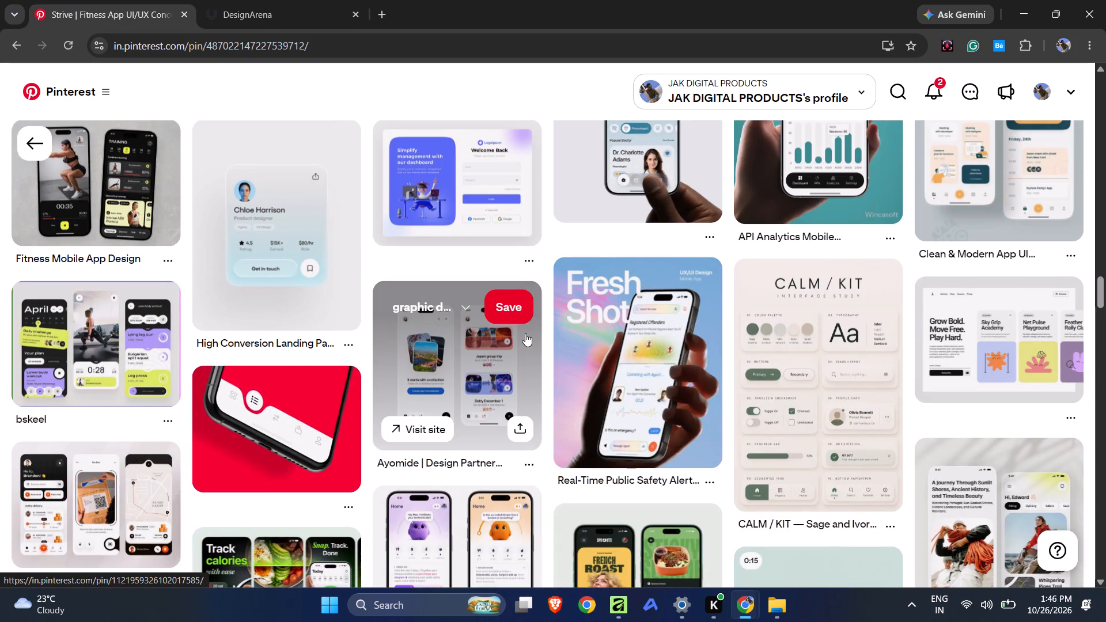
{"action": "scroll", "coordinate": [525, 334], "scroll_direction": "up", "scroll_amount": 1}
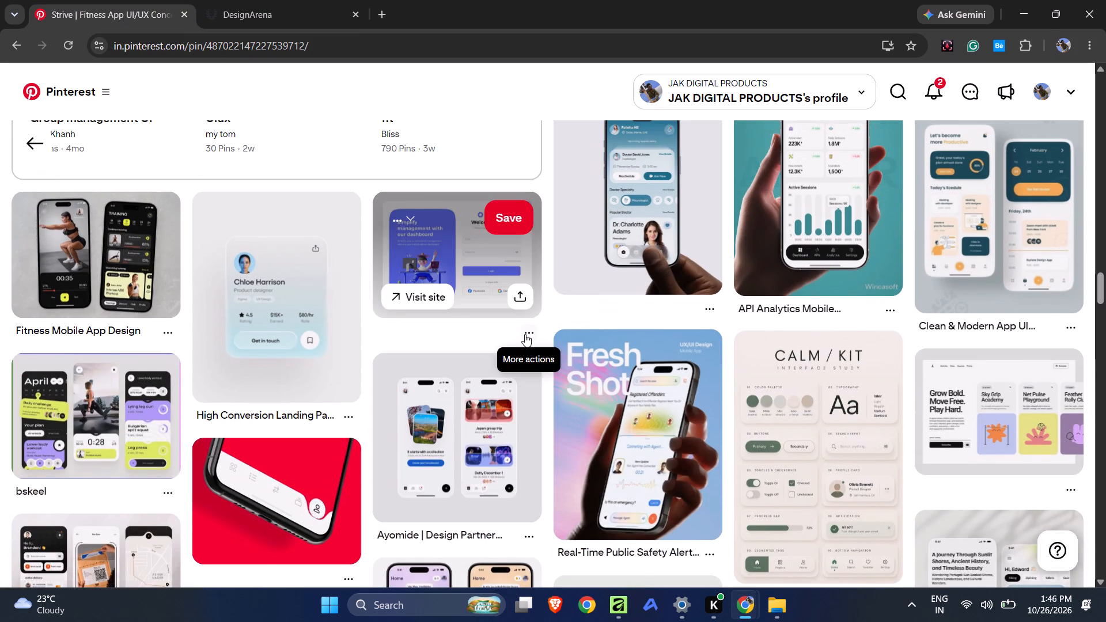
{"action": "scroll", "coordinate": [525, 334], "scroll_direction": "up", "scroll_amount": 6}
{"action": "scroll", "coordinate": [524, 334], "scroll_direction": "up", "scroll_amount": 18}
{"action": "scroll", "coordinate": [524, 334], "scroll_direction": "down", "scroll_amount": 6}
{"action": "scroll", "coordinate": [524, 334], "scroll_direction": "up", "scroll_amount": 2}
{"action": "scroll", "coordinate": [524, 334], "scroll_direction": "down", "scroll_amount": 3}
{"action": "scroll", "coordinate": [524, 334], "scroll_direction": "up", "scroll_amount": 6}
{"action": "scroll", "coordinate": [524, 334], "scroll_direction": "down", "scroll_amount": 3}
{"action": "scroll", "coordinate": [524, 334], "scroll_direction": "up", "scroll_amount": 1}
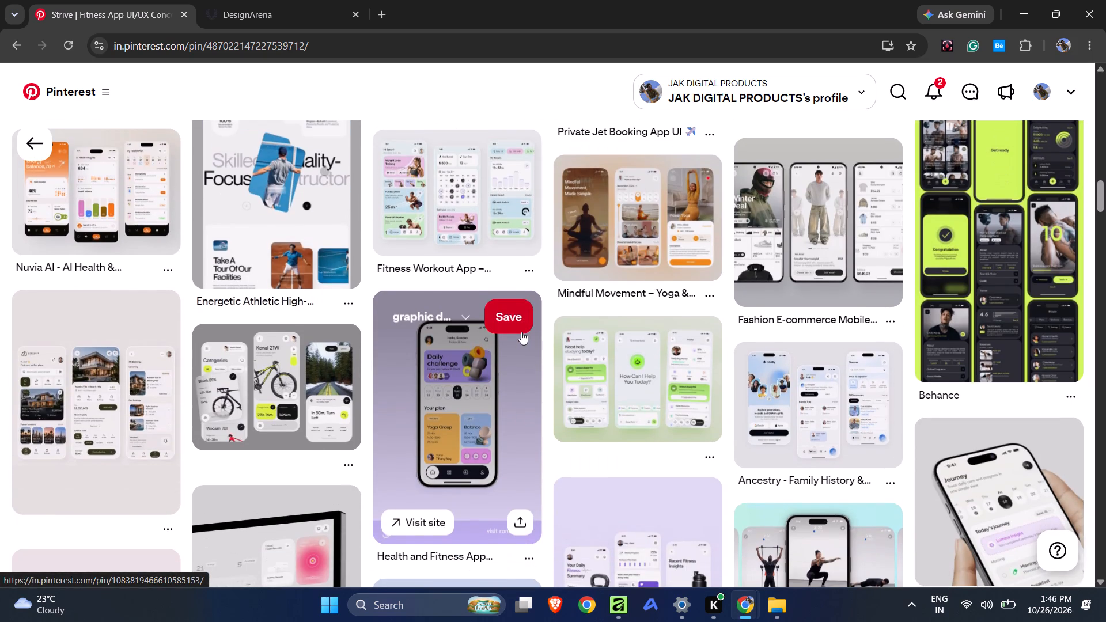
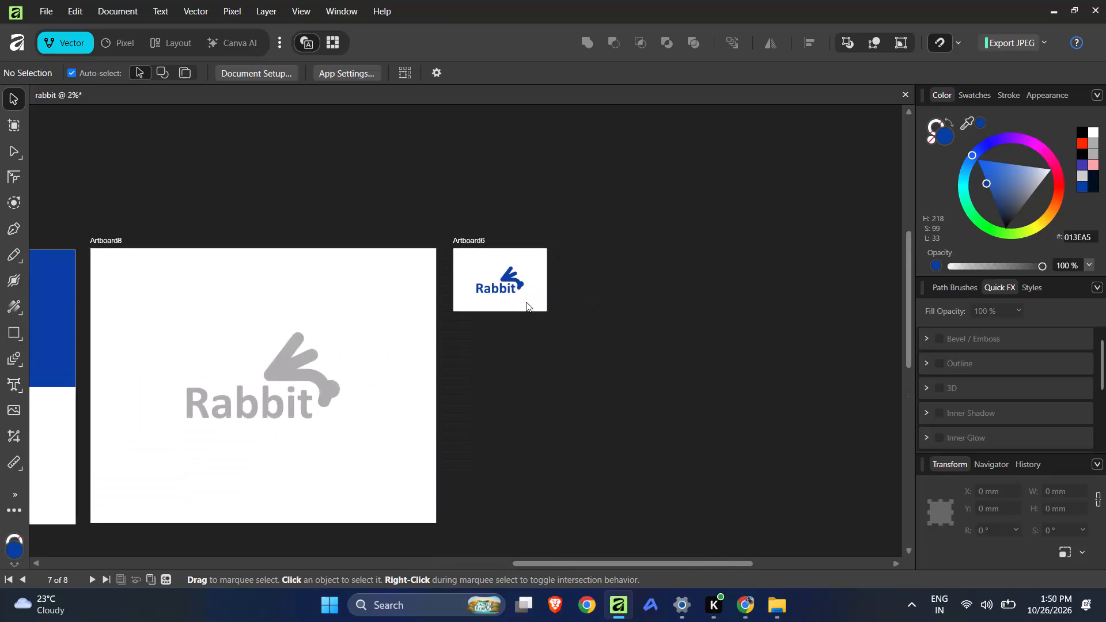
Look over the Rabbit logo artboards, including the small white one and the large one with the grey logo.
{"action": "scroll", "coordinate": [522, 302], "scroll_direction": "up", "scroll_amount": 4}
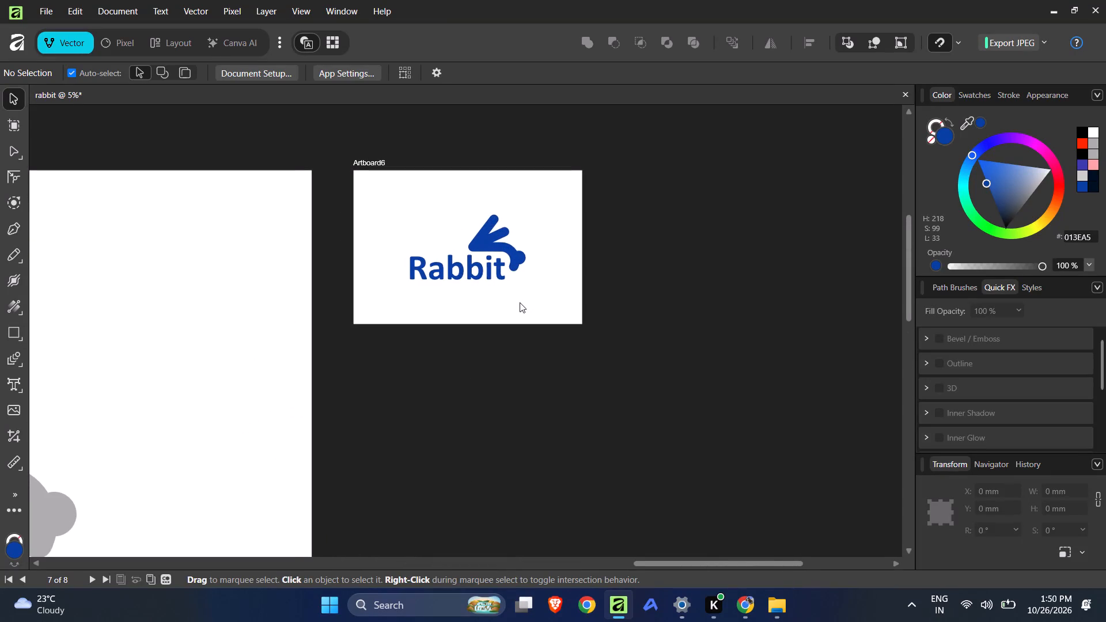
{"action": "scroll", "coordinate": [547, 246], "scroll_direction": "down", "scroll_amount": 2, "text": "ctrl"}
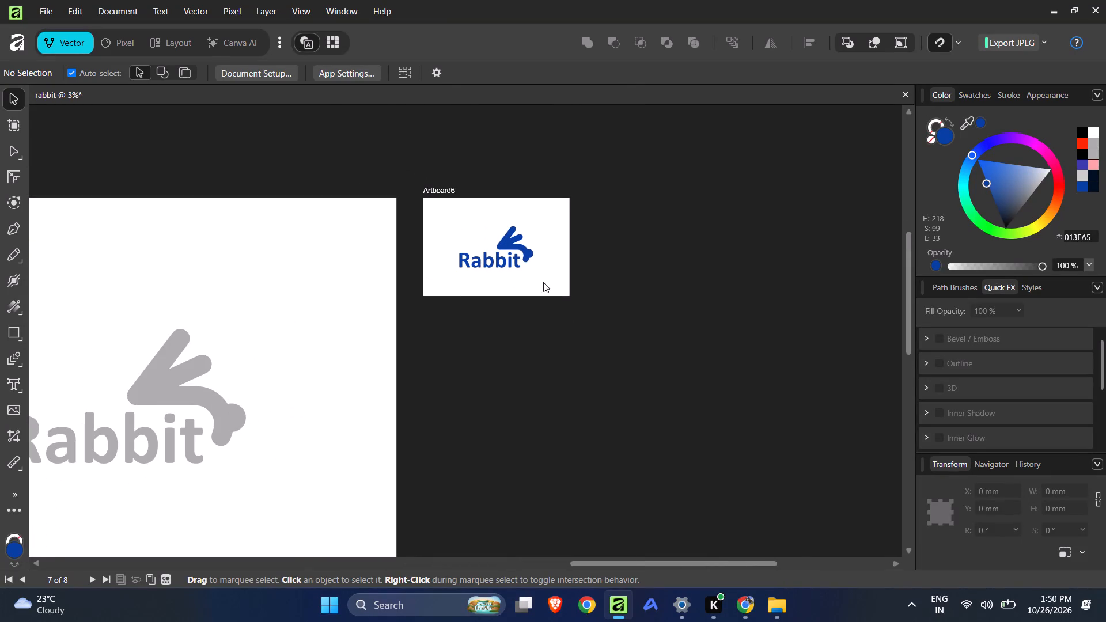
{"action": "scroll", "coordinate": [558, 280], "scroll_direction": "down", "scroll_amount": 2}
{"action": "scroll", "coordinate": [558, 280], "scroll_direction": "up", "scroll_amount": 2, "text": "ctrl"}
{"action": "scroll", "coordinate": [558, 280], "scroll_direction": "down", "scroll_amount": 4, "text": "ctrl"}
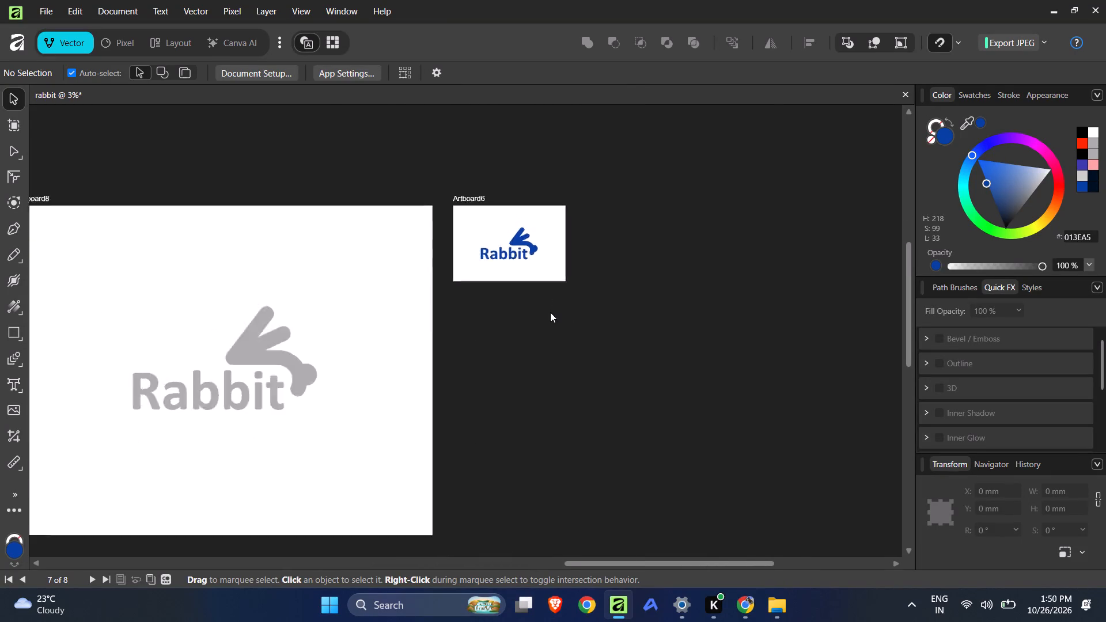
{"action": "scroll", "coordinate": [550, 312], "scroll_direction": "down", "scroll_amount": 4, "text": "ctrl"}
{"action": "scroll", "coordinate": [542, 377], "scroll_direction": "up", "scroll_amount": 3, "text": "ctrl"}
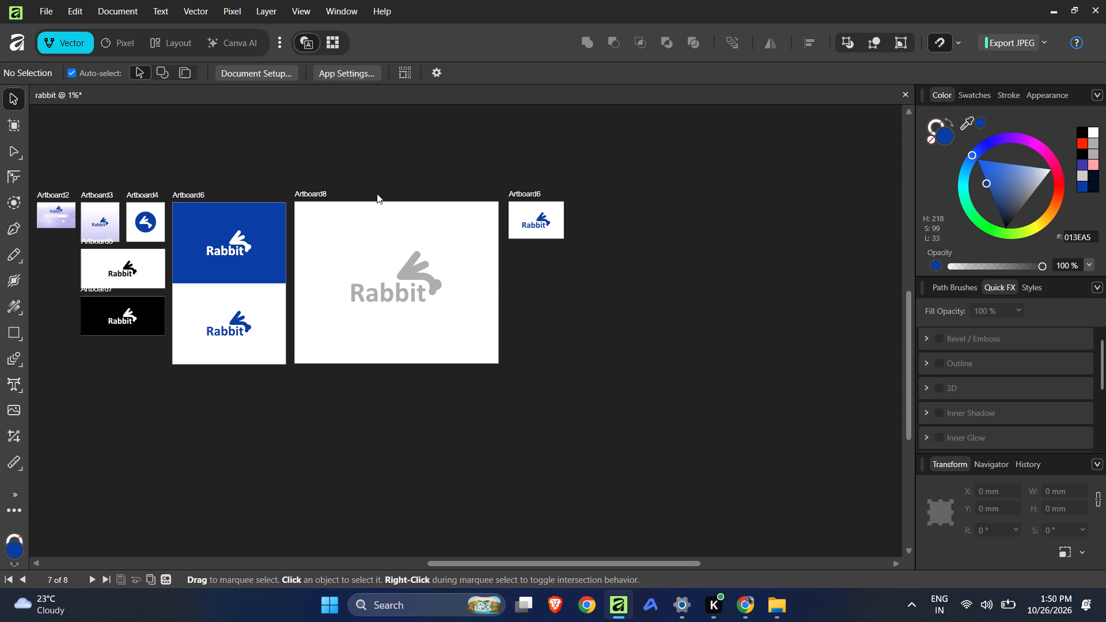
{"action": "left_click", "coordinate": [308, 192]}
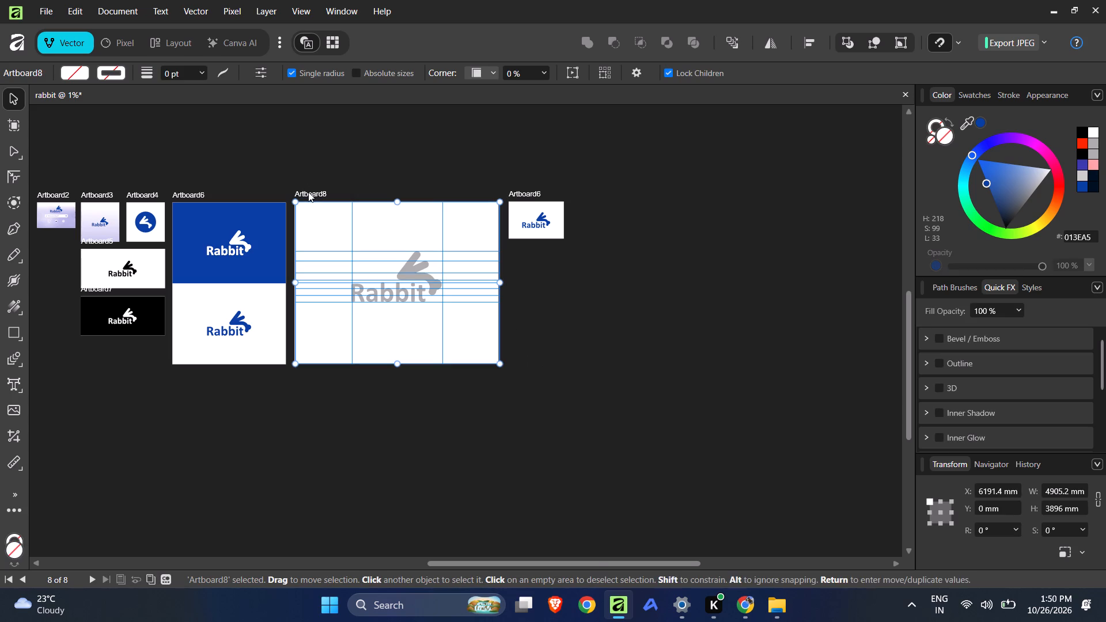
{"action": "left_click", "coordinate": [275, 160]}
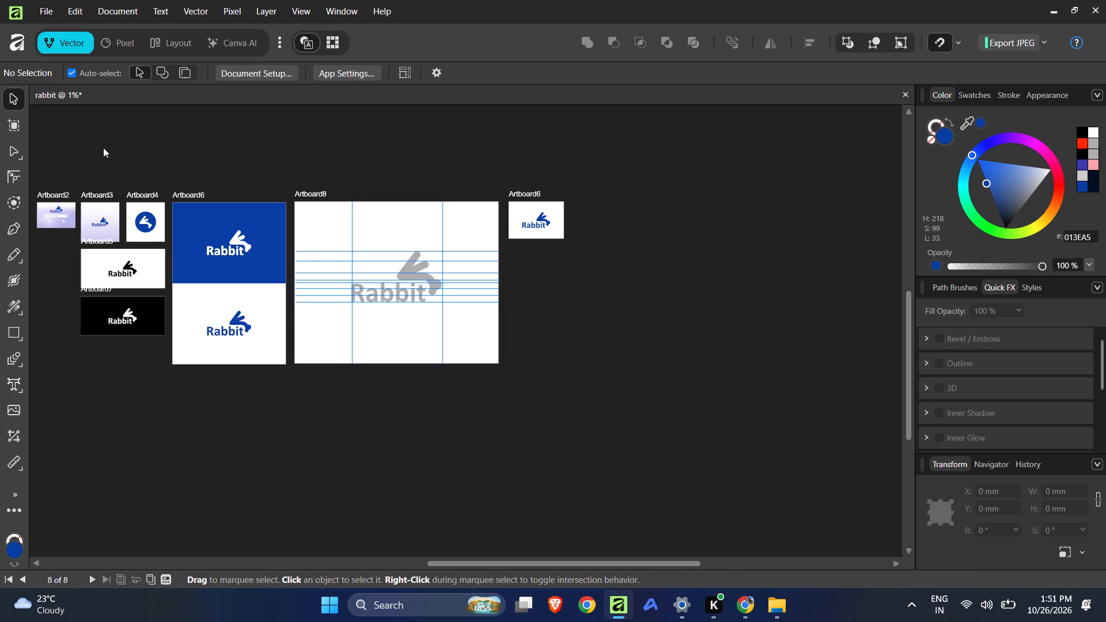
Add a 2730.5 × 3896 mm artboard just below the blue-and-white Artboard6, aligned with its left edge.
{"action": "left_click", "coordinate": [8, 121]}
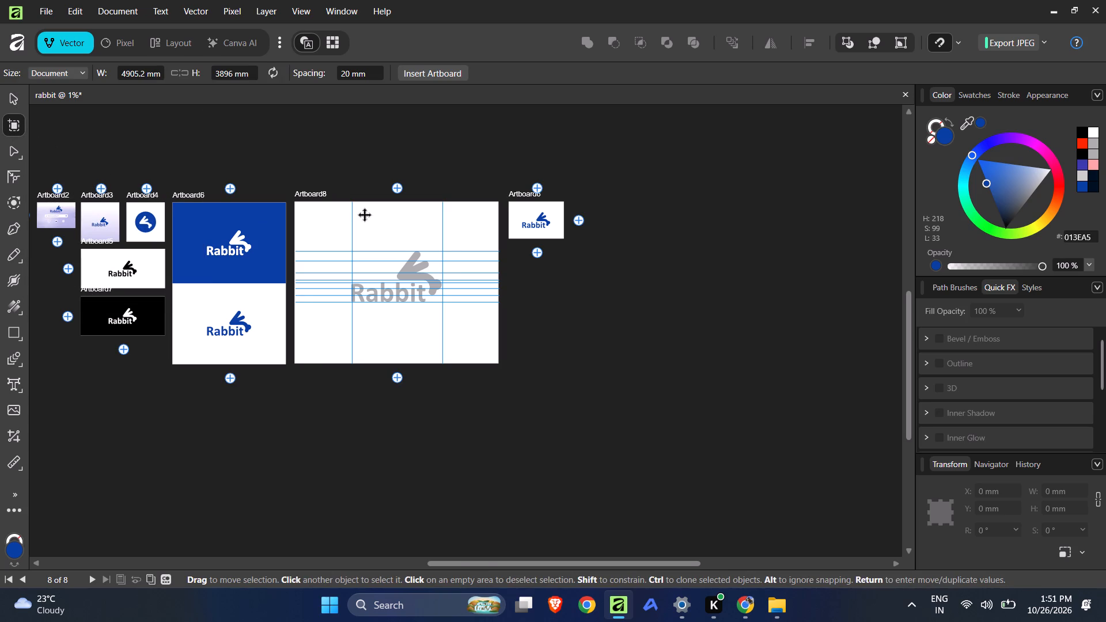
{"action": "left_click", "coordinate": [228, 373]}
{"action": "left_click_drag", "start_coordinate": [228, 399], "coordinate": [228, 413]}
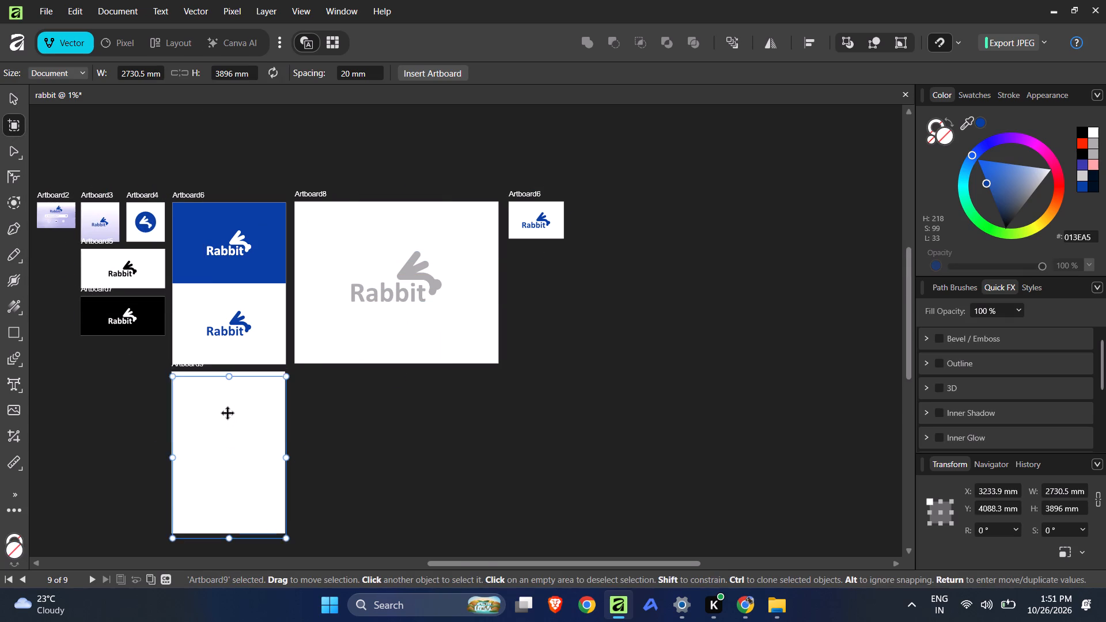
{"action": "left_click_drag", "start_coordinate": [228, 413], "coordinate": [229, 415]}
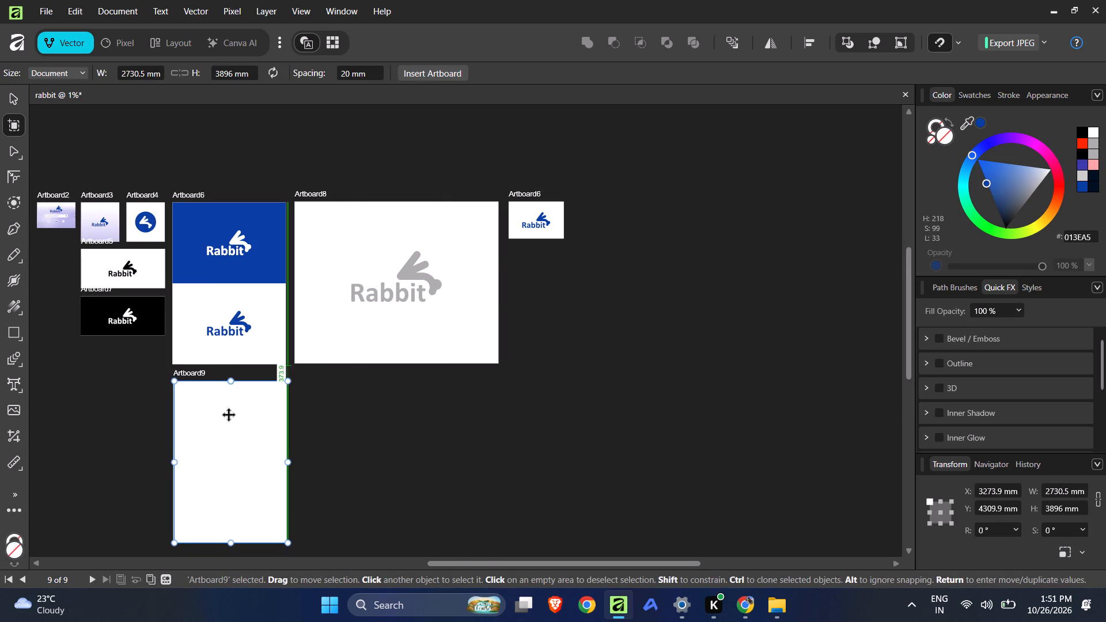
{"action": "left_click_drag", "start_coordinate": [229, 415], "coordinate": [224, 410]}
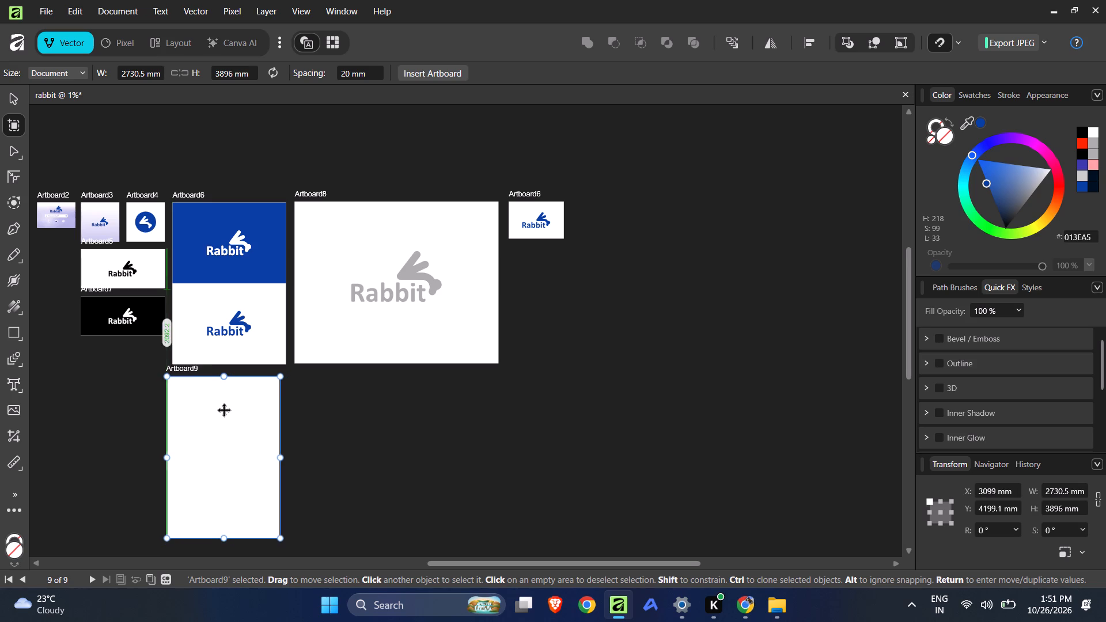
{"action": "left_click_drag", "start_coordinate": [224, 410], "coordinate": [227, 407]}
Widen the new artboard to about 7863 mm so it reaches the right edge of Artboard8.
{"action": "scroll", "coordinate": [505, 352], "scroll_direction": "down", "scroll_amount": 4, "text": "ctrl"}
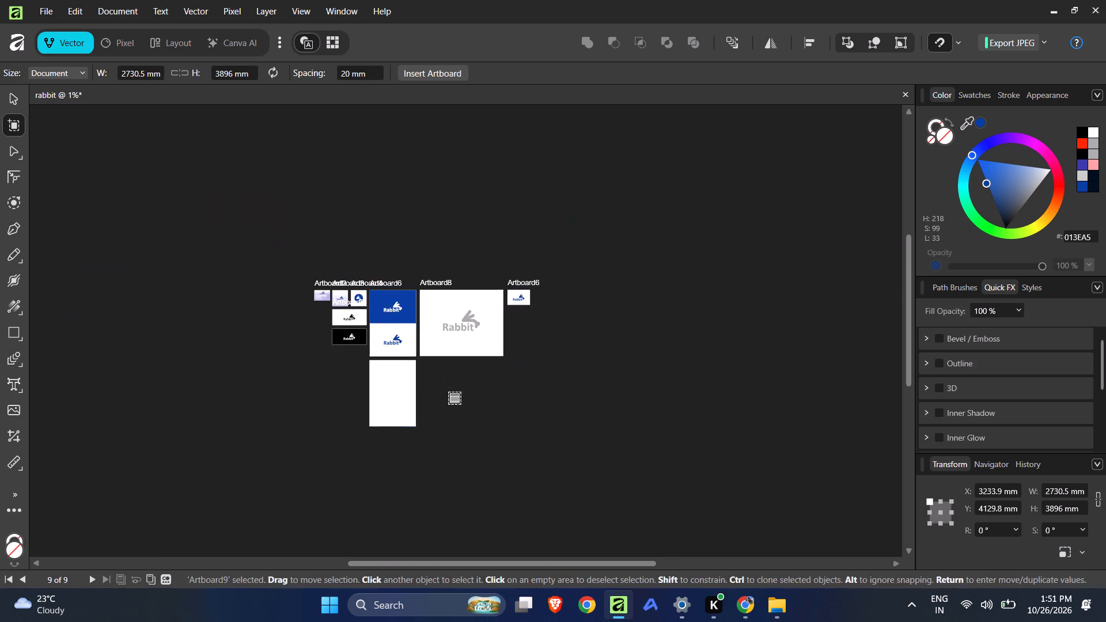
{"action": "scroll", "coordinate": [429, 393], "scroll_direction": "up", "scroll_amount": 6, "text": "ctrl"}
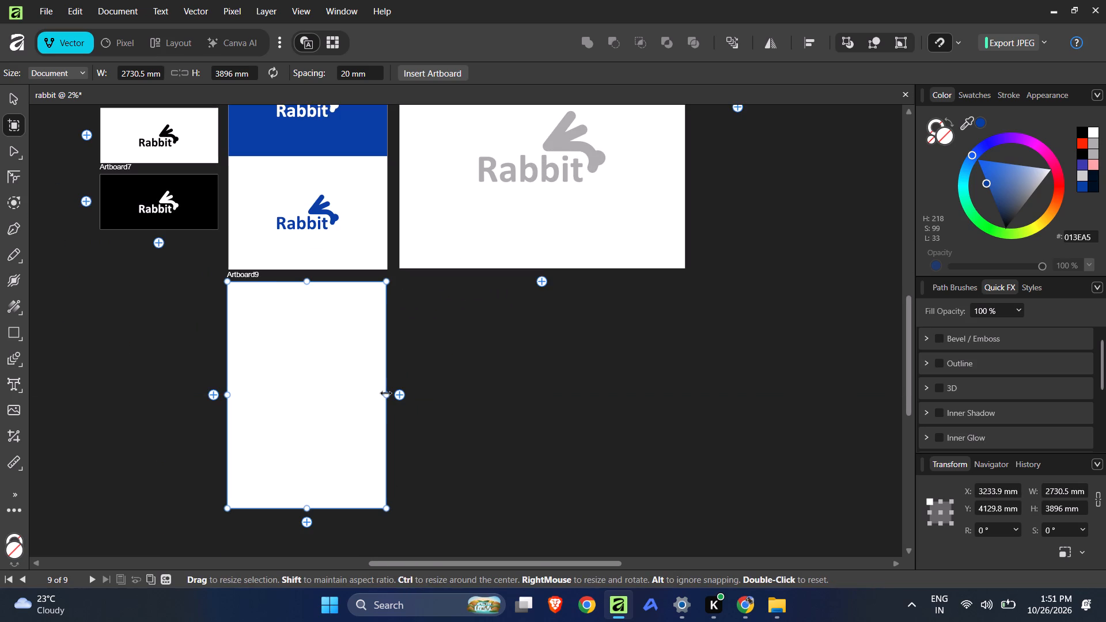
{"action": "left_click_drag", "start_coordinate": [386, 393], "coordinate": [683, 397]}
{"action": "scroll", "coordinate": [444, 397], "scroll_direction": "down", "scroll_amount": 4, "text": "ctrl"}
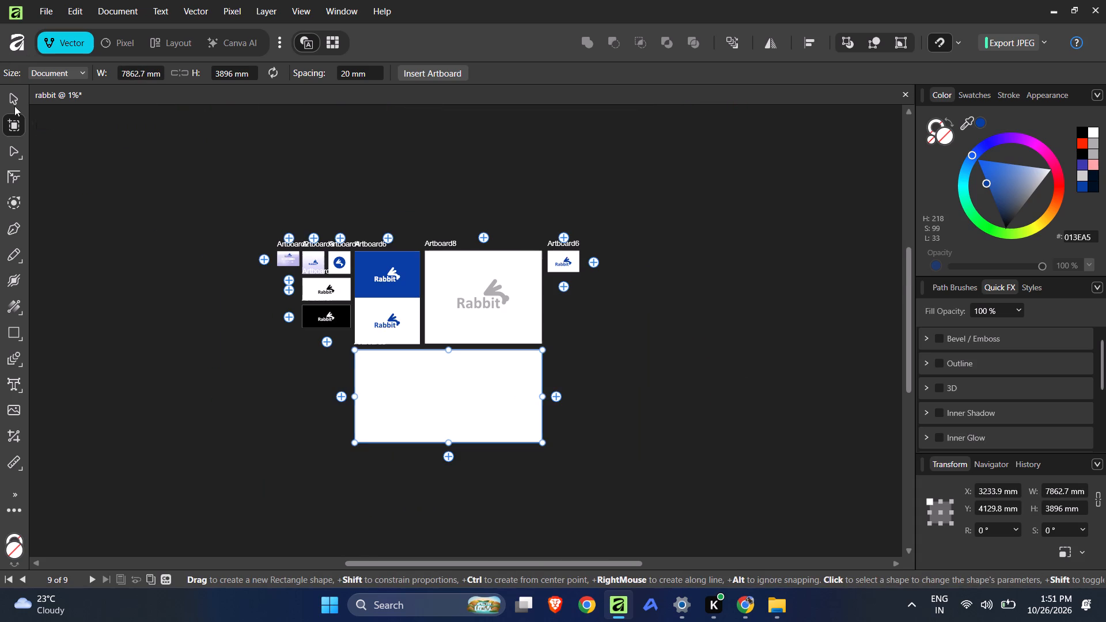
{"action": "left_click", "coordinate": [6, 96]}
{"action": "left_click", "coordinate": [319, 147]}
Group the blue circle and the white rabbit mark on Artboard4.
{"action": "scroll", "coordinate": [334, 283], "scroll_direction": "up", "scroll_amount": 2, "text": "ctrl"}
{"action": "scroll", "coordinate": [343, 273], "scroll_direction": "down", "scroll_amount": 1, "text": "ctrl"}
{"action": "scroll", "coordinate": [351, 268], "scroll_direction": "up", "scroll_amount": 3, "text": "ctrl"}
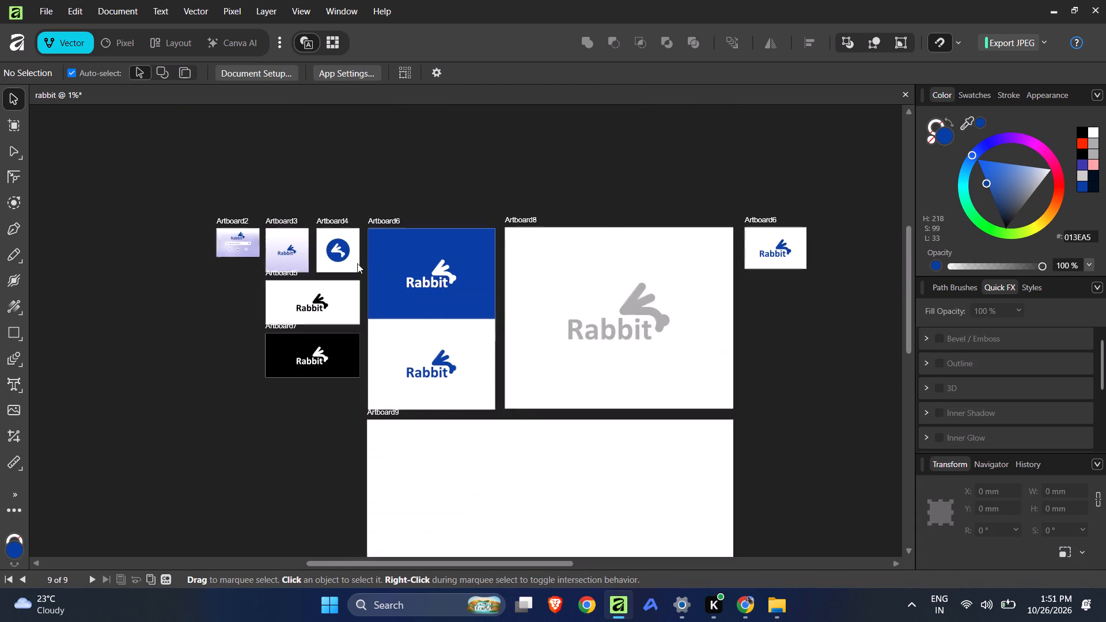
{"action": "scroll", "coordinate": [357, 263], "scroll_direction": "up", "scroll_amount": 6, "text": "ctrl"}
{"action": "scroll", "coordinate": [347, 246], "scroll_direction": "down", "scroll_amount": 1, "text": "ctrl"}
{"action": "scroll", "coordinate": [346, 246], "scroll_direction": "up", "scroll_amount": 5, "text": "ctrl"}
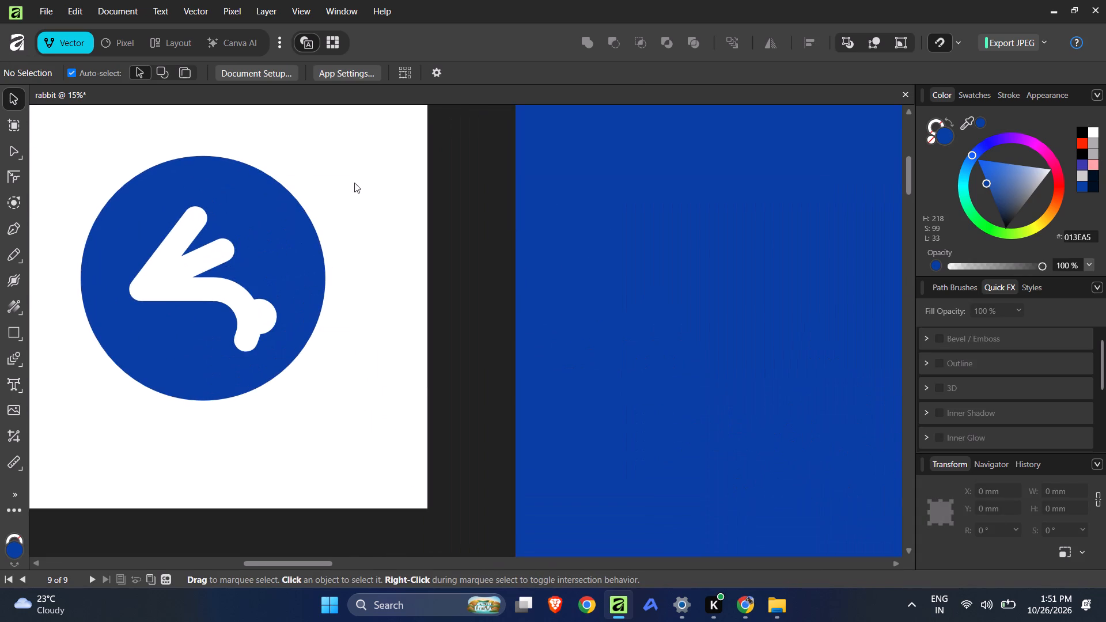
{"action": "left_click_drag", "start_coordinate": [355, 157], "coordinate": [43, 446]}
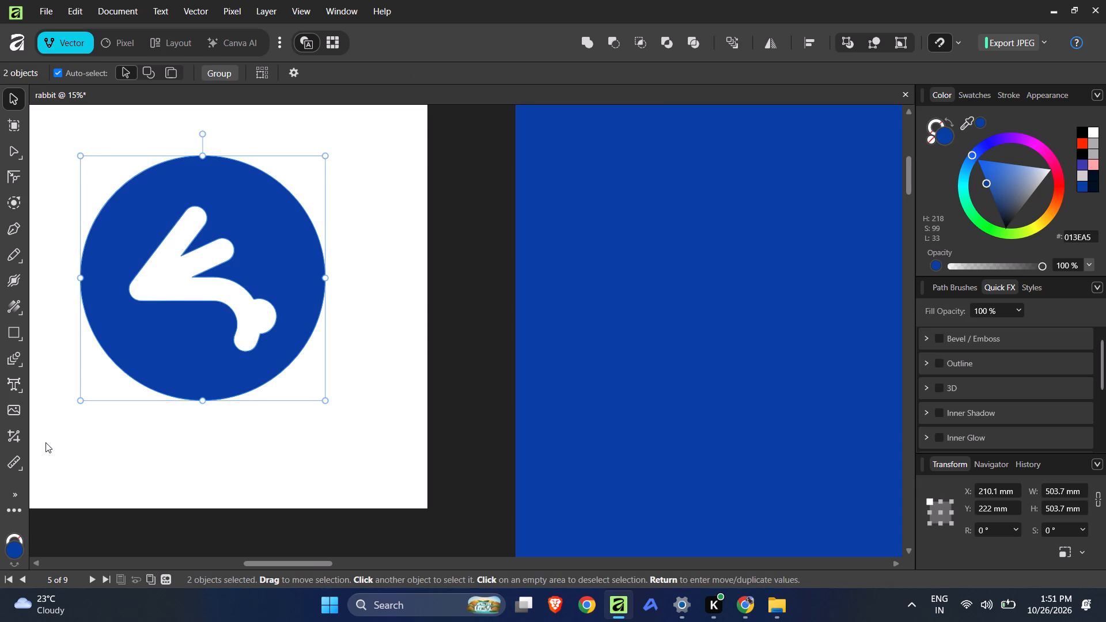
{"action": "key", "text": "ctrl+g"}
{"action": "left_click", "coordinate": [414, 393]}
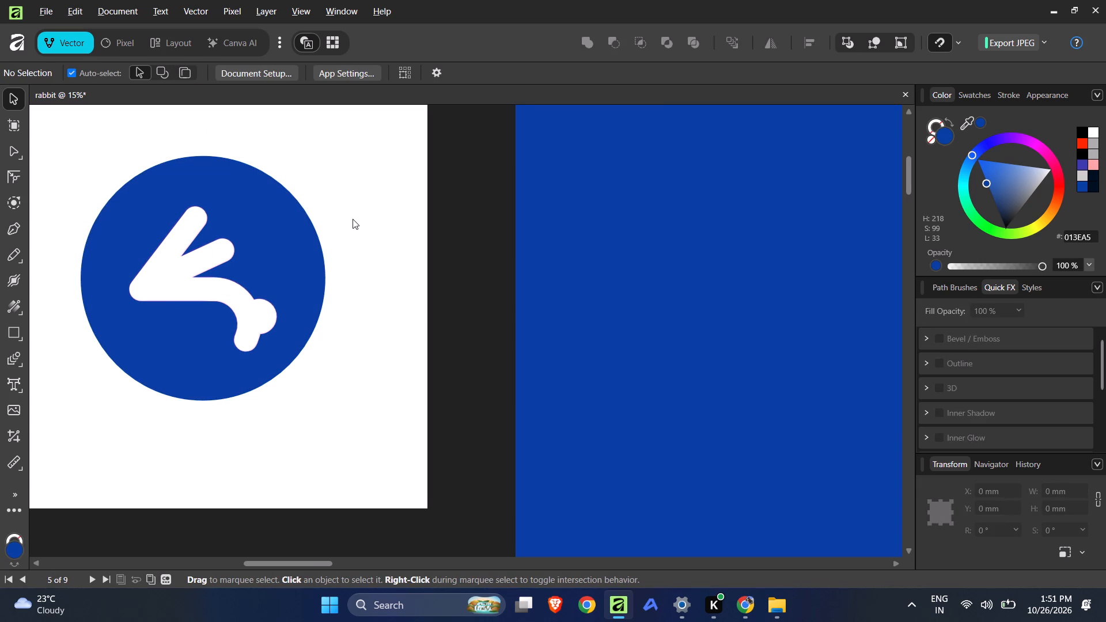
Enlarge the white rabbit mark inside Artboard4's blue circle to about 359 × 354 mm, keeping its proportions.
{"action": "scroll", "coordinate": [352, 218], "scroll_direction": "down", "scroll_amount": 2, "text": "alt"}
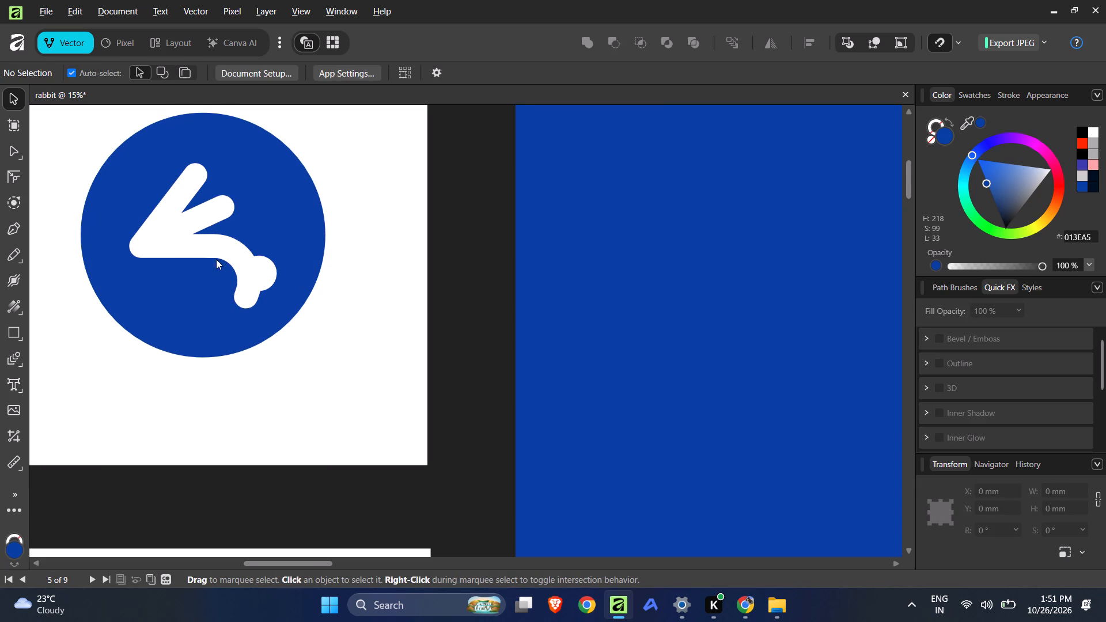
{"action": "scroll", "coordinate": [213, 250], "scroll_direction": "up", "scroll_amount": 2, "text": "alt"}
{"action": "left_click", "coordinate": [206, 267]}
{"action": "double_click", "coordinate": [206, 267]}
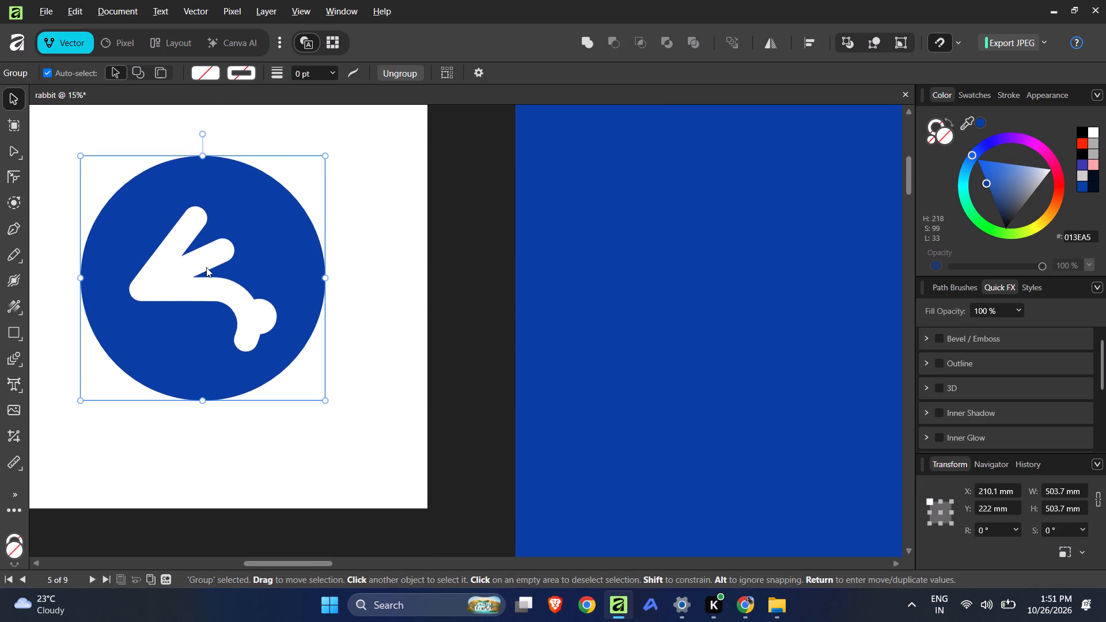
{"action": "left_click_drag", "start_coordinate": [206, 352], "coordinate": [204, 365]}
{"action": "key", "text": "ctrl+z"}
{"action": "left_click_drag", "start_coordinate": [207, 351], "coordinate": [206, 362], "text": "shift"}
{"action": "left_click_drag", "start_coordinate": [202, 209], "coordinate": [202, 194]}
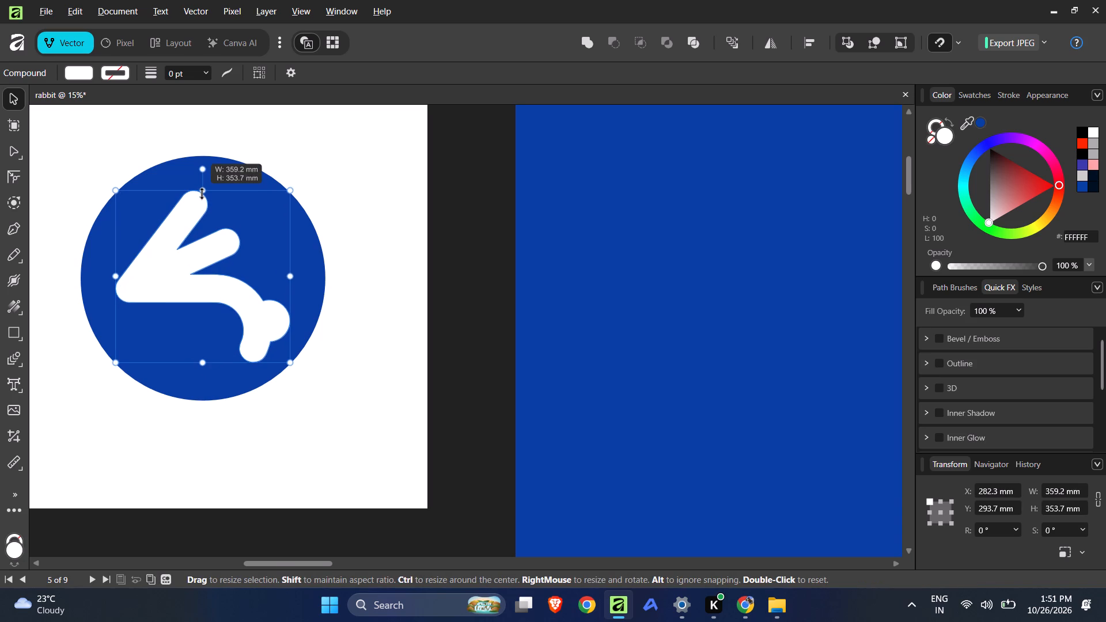
{"action": "left_click_drag", "start_coordinate": [202, 194], "coordinate": [202, 186]}
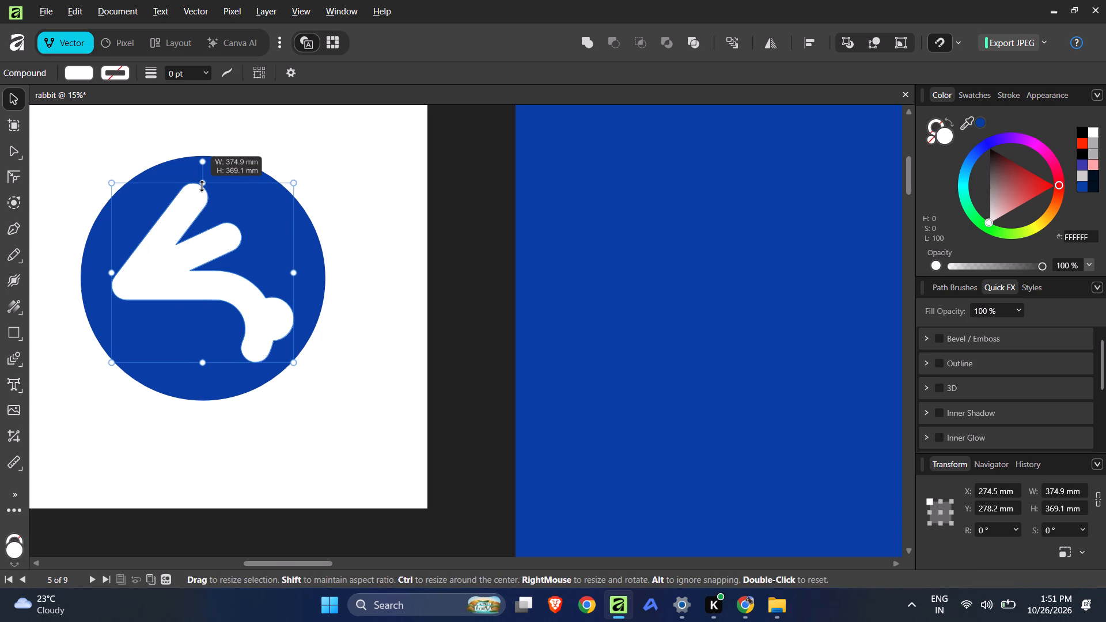
{"action": "left_click_drag", "start_coordinate": [202, 186], "coordinate": [202, 189]}
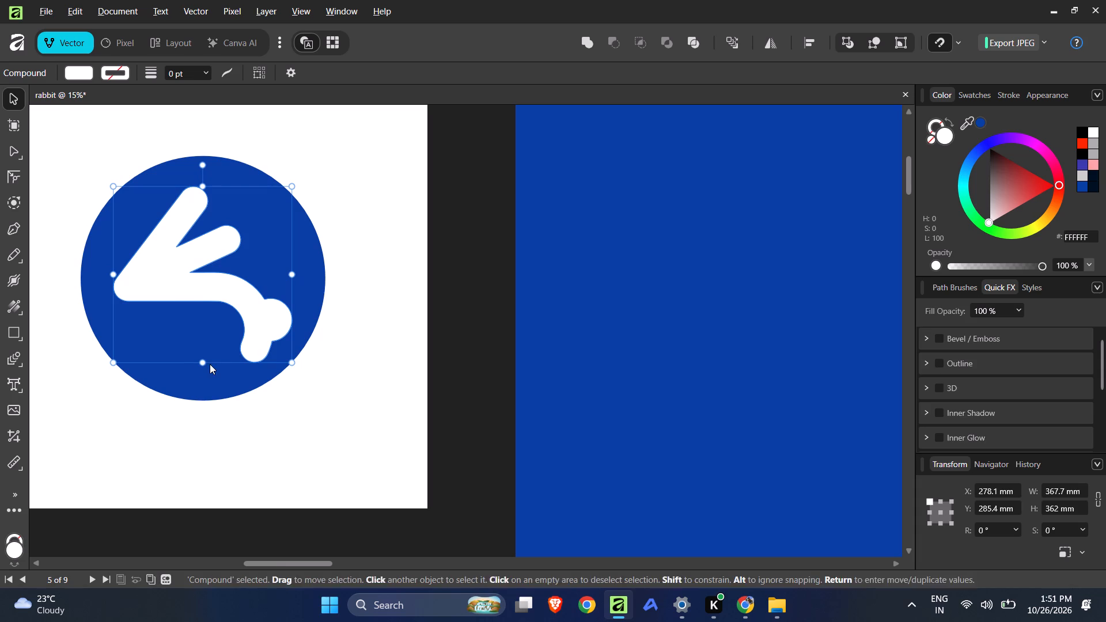
{"action": "left_click", "coordinate": [199, 365]}
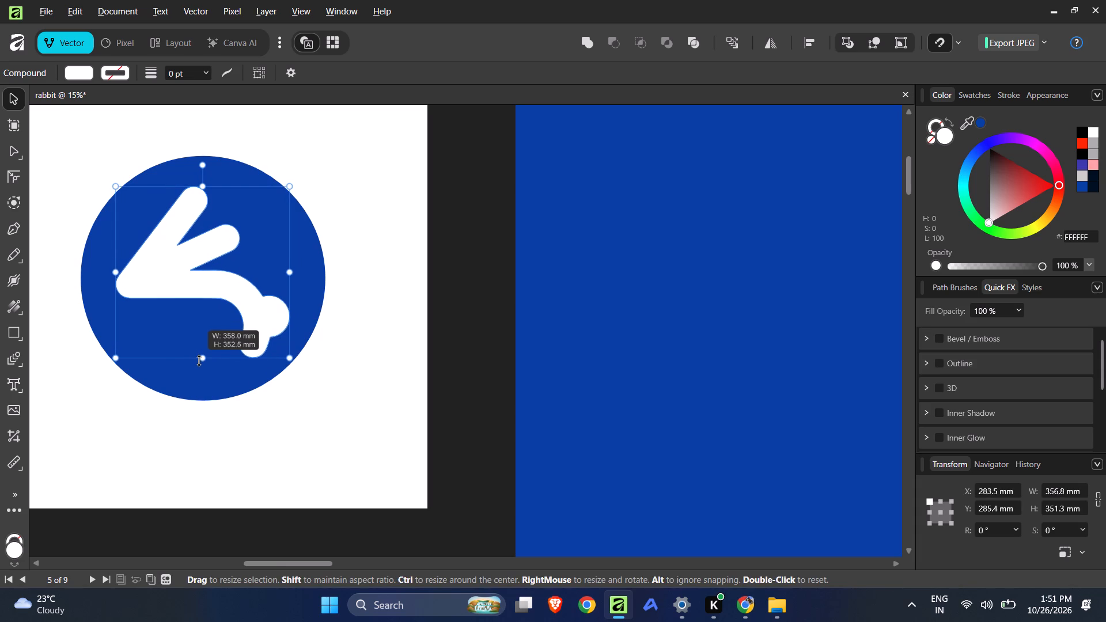
Centre the enlarged rabbit mark within Artboard4's blue circle.
{"action": "left_click_drag", "start_coordinate": [231, 297], "coordinate": [226, 308]}
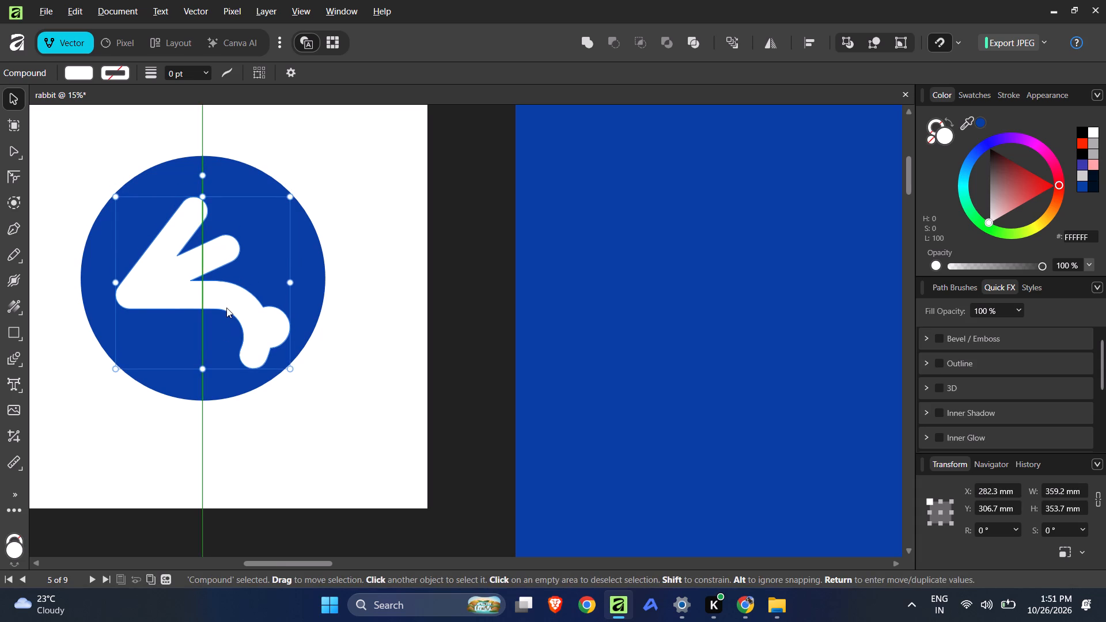
{"action": "left_click_drag", "start_coordinate": [226, 308], "coordinate": [226, 309]}
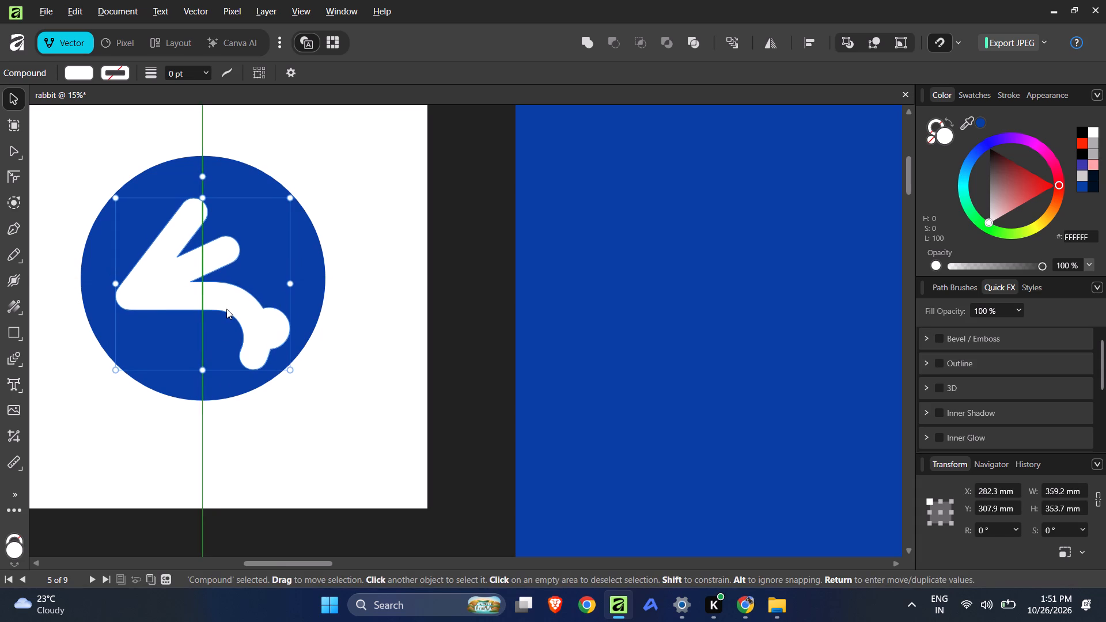
{"action": "left_click_drag", "start_coordinate": [226, 309], "coordinate": [226, 305]}
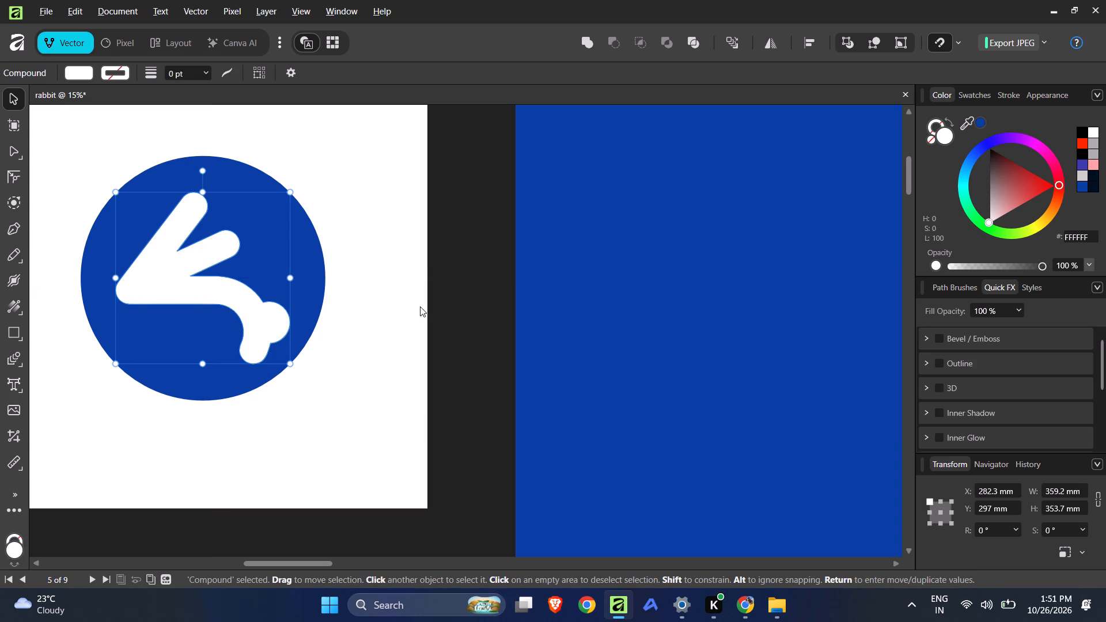
{"action": "left_click", "coordinate": [420, 306]}
Select the rabbit mark's three shapes on Artboard4, scale them to about 337 × 332 mm and centre them in the circle.
{"action": "scroll", "coordinate": [391, 306], "scroll_direction": "down", "scroll_amount": 8, "text": "ctrl"}
{"action": "scroll", "coordinate": [389, 330], "scroll_direction": "up", "scroll_amount": 4, "text": "ctrl"}
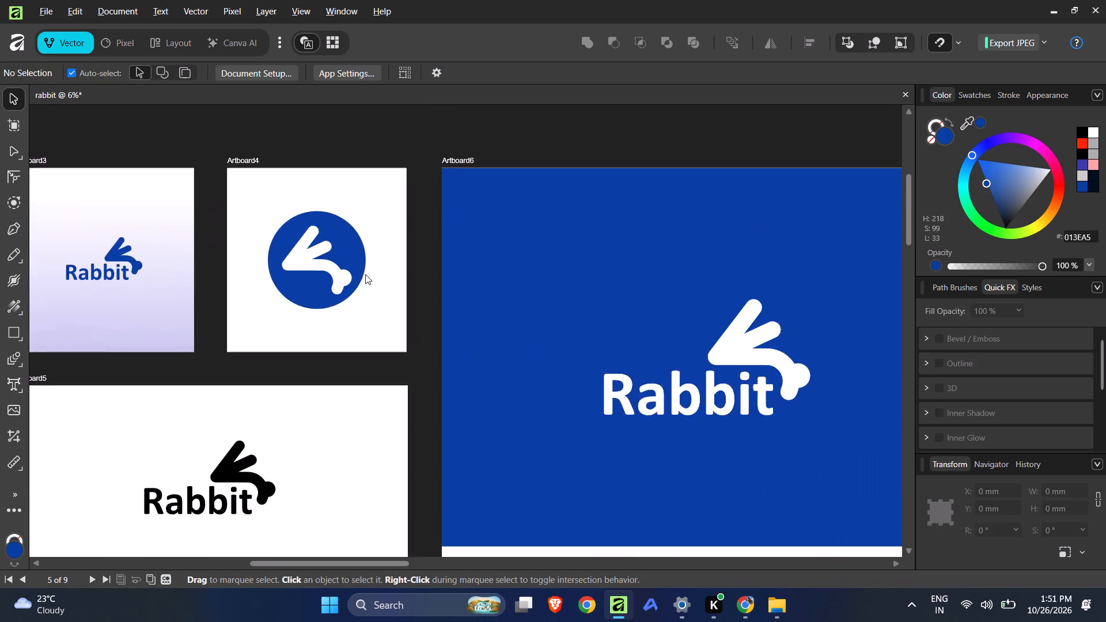
{"action": "scroll", "coordinate": [359, 274], "scroll_direction": "up", "scroll_amount": 4, "text": "ctrl"}
{"action": "left_click", "coordinate": [329, 274]}
{"action": "left_click", "coordinate": [329, 274], "text": "ctrl"}
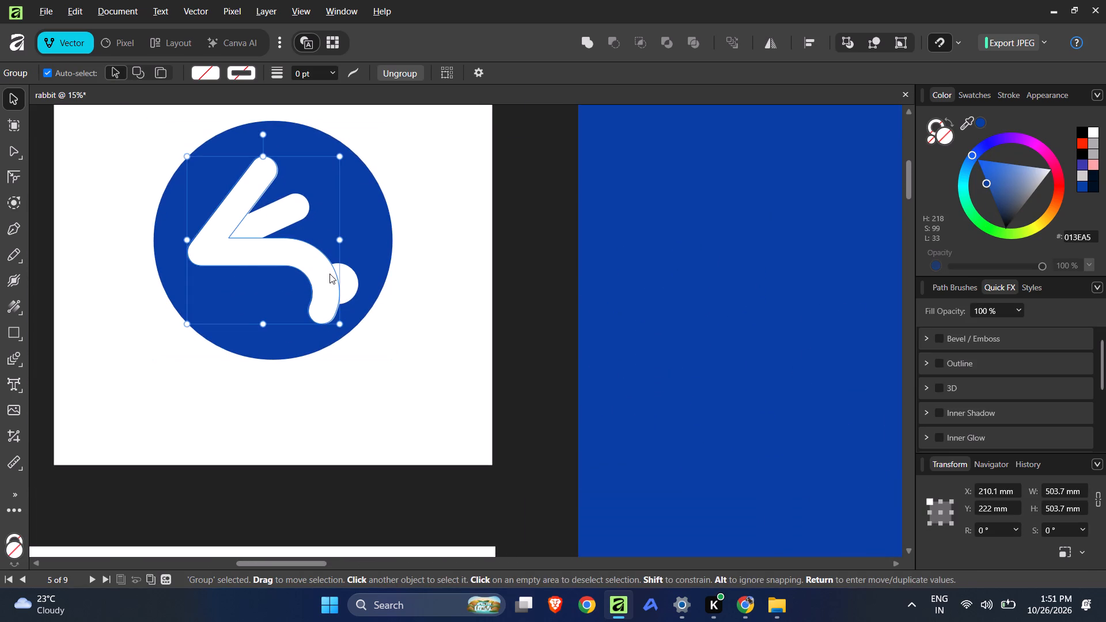
{"action": "left_click", "coordinate": [298, 201], "text": "shift"}
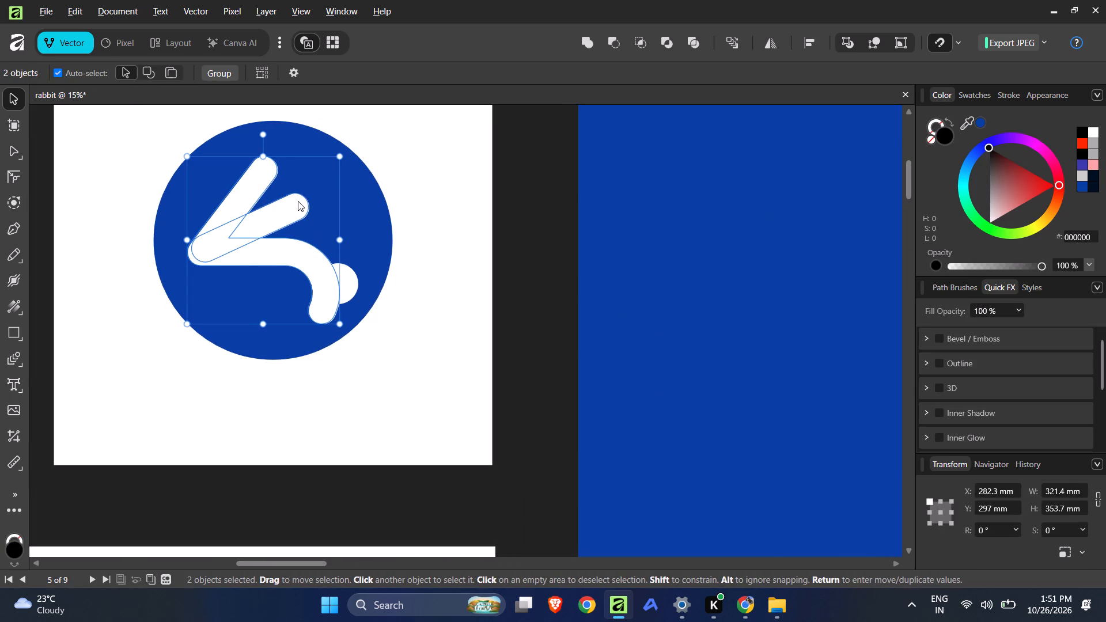
{"action": "left_click", "coordinate": [347, 282], "text": "shift"}
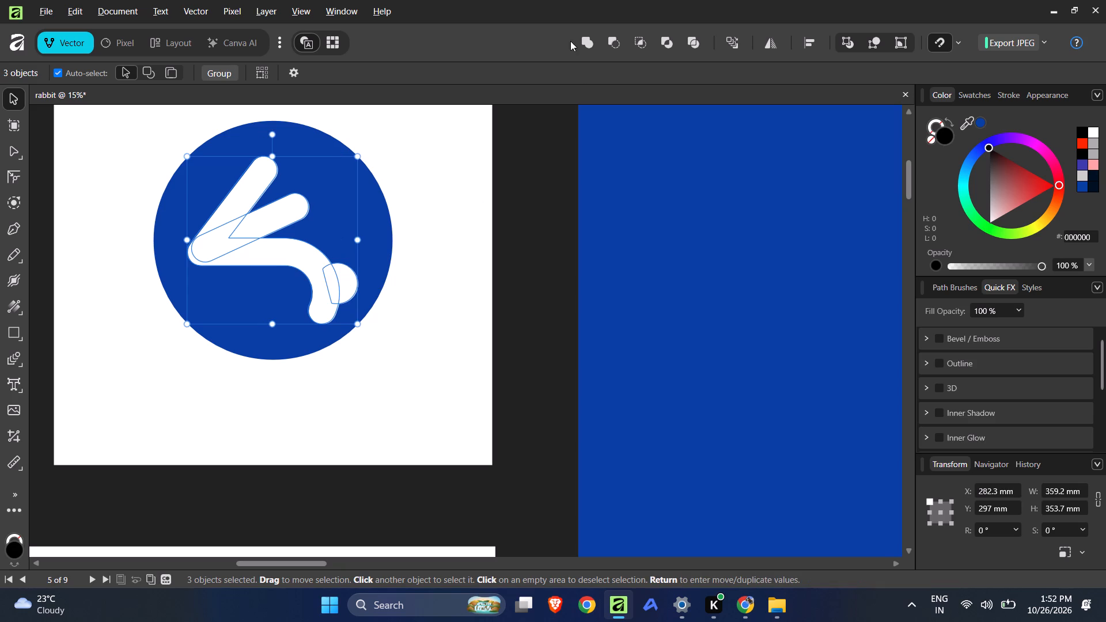
{"action": "left_click_drag", "start_coordinate": [354, 325], "coordinate": [348, 309], "text": "shift"}
{"action": "left_click_drag", "start_coordinate": [315, 277], "coordinate": [326, 283]}
{"action": "scroll", "coordinate": [402, 299], "scroll_direction": "up", "scroll_amount": 1, "text": "ctrl"}
{"action": "scroll", "coordinate": [402, 299], "scroll_direction": "down", "scroll_amount": 5, "text": "ctrl"}
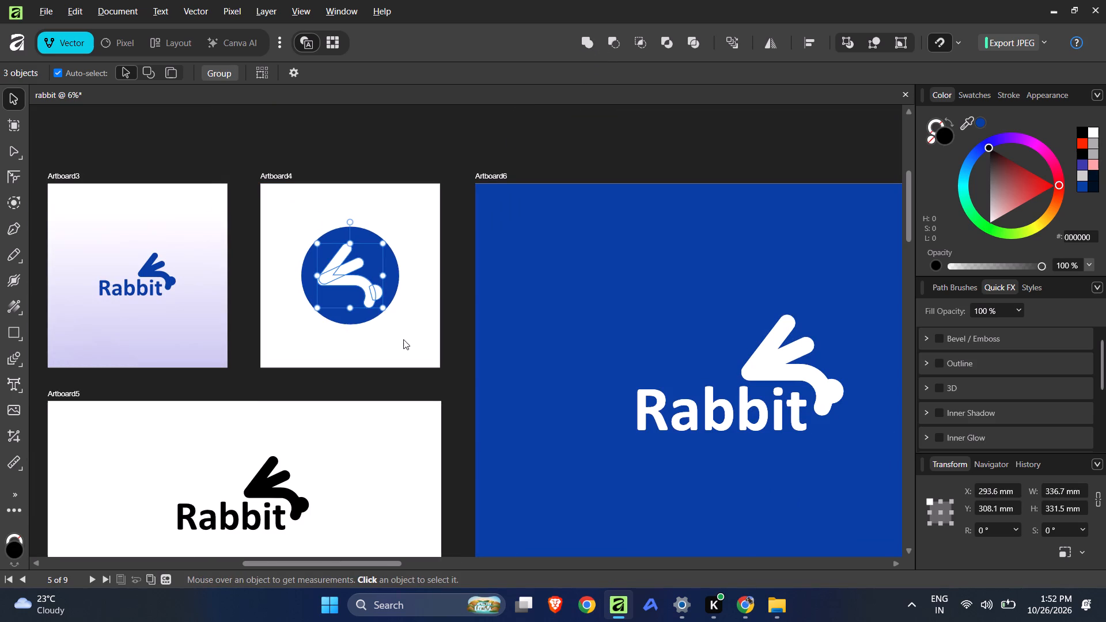
{"action": "left_click", "coordinate": [403, 339]}
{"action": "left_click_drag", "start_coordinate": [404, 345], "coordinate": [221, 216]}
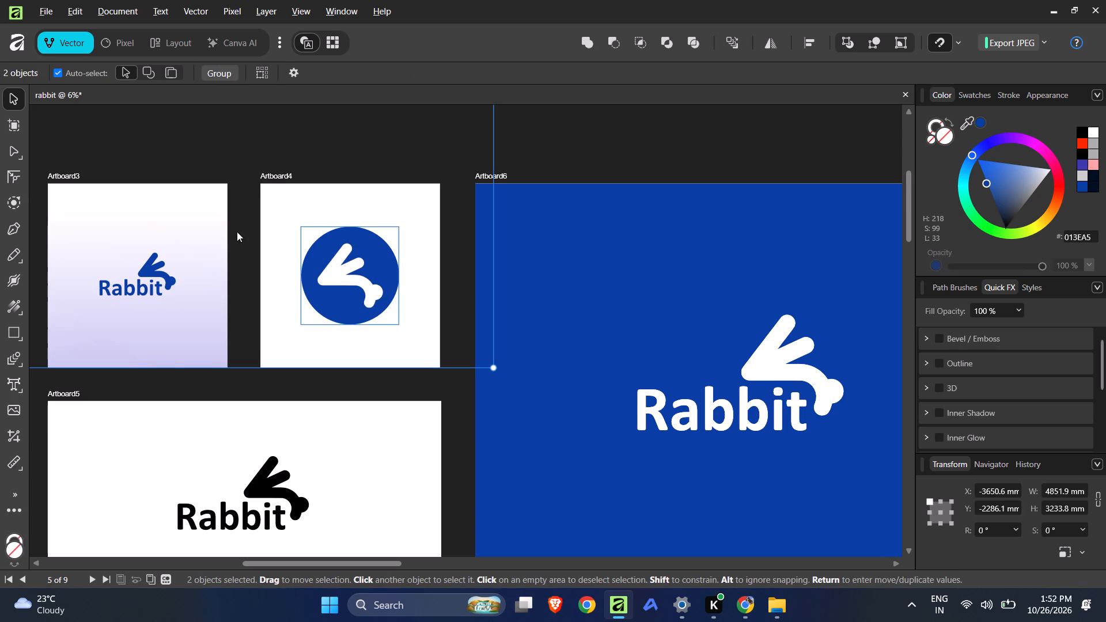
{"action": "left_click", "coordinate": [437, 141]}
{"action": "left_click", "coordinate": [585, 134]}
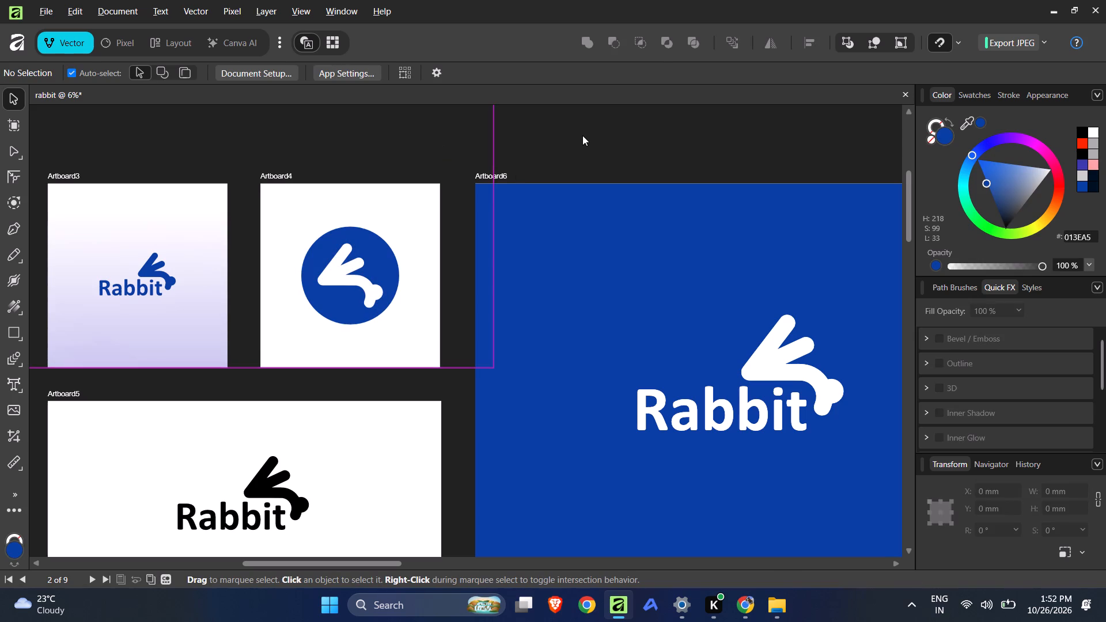
Select the circular rabbit icon on Artboard4 and group it.
{"action": "scroll", "coordinate": [463, 199], "scroll_direction": "down", "scroll_amount": 9, "text": "ctrl"}
{"action": "scroll", "coordinate": [443, 212], "scroll_direction": "up", "scroll_amount": 2, "text": "ctrl"}
{"action": "scroll", "coordinate": [443, 212], "scroll_direction": "down", "scroll_amount": 1, "text": "ctrl"}
{"action": "scroll", "coordinate": [443, 212], "scroll_direction": "up", "scroll_amount": 1, "text": "ctrl"}
{"action": "left_click_drag", "start_coordinate": [447, 182], "coordinate": [411, 240]}
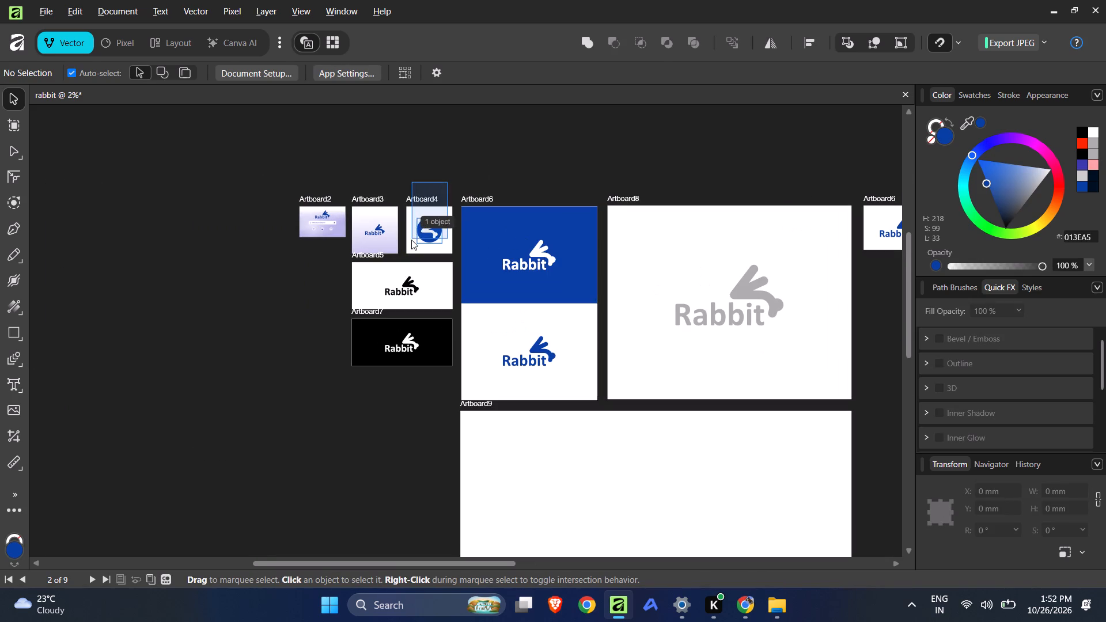
{"action": "left_click_drag", "start_coordinate": [411, 240], "coordinate": [410, 244]}
{"action": "key", "text": "ctrl+g"}
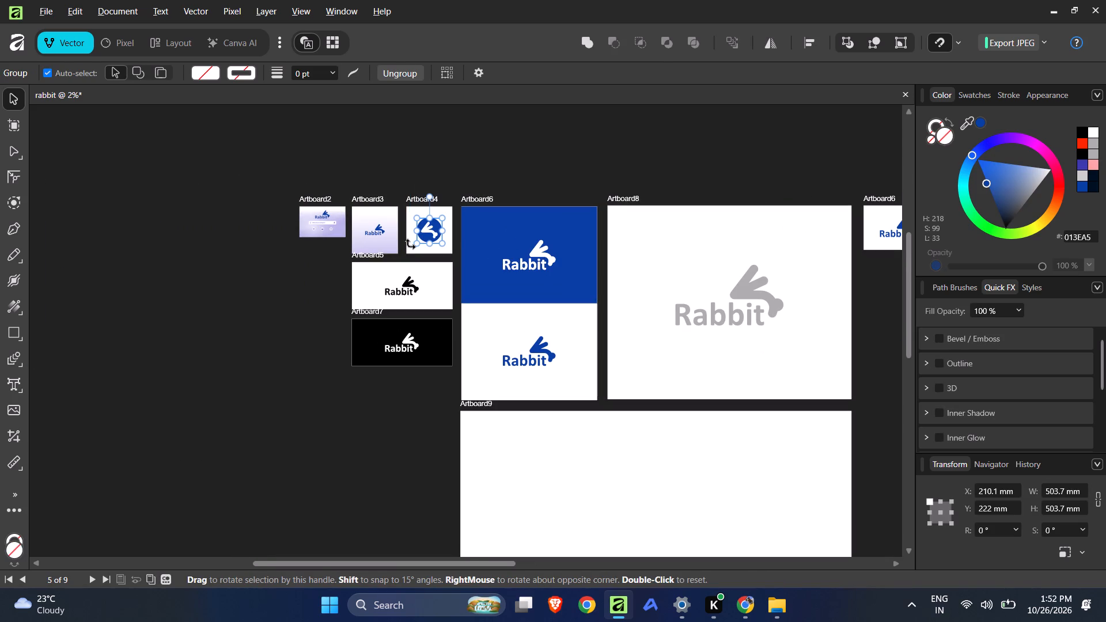
{"action": "left_click", "coordinate": [464, 174]}
Place a copy of Artboard4's circular rabbit icon in the left part of the new wide Artboard9.
{"action": "scroll", "coordinate": [411, 169], "scroll_direction": "up", "scroll_amount": 1, "text": "alt"}
{"action": "scroll", "coordinate": [411, 169], "scroll_direction": "down", "scroll_amount": 2, "text": "alt"}
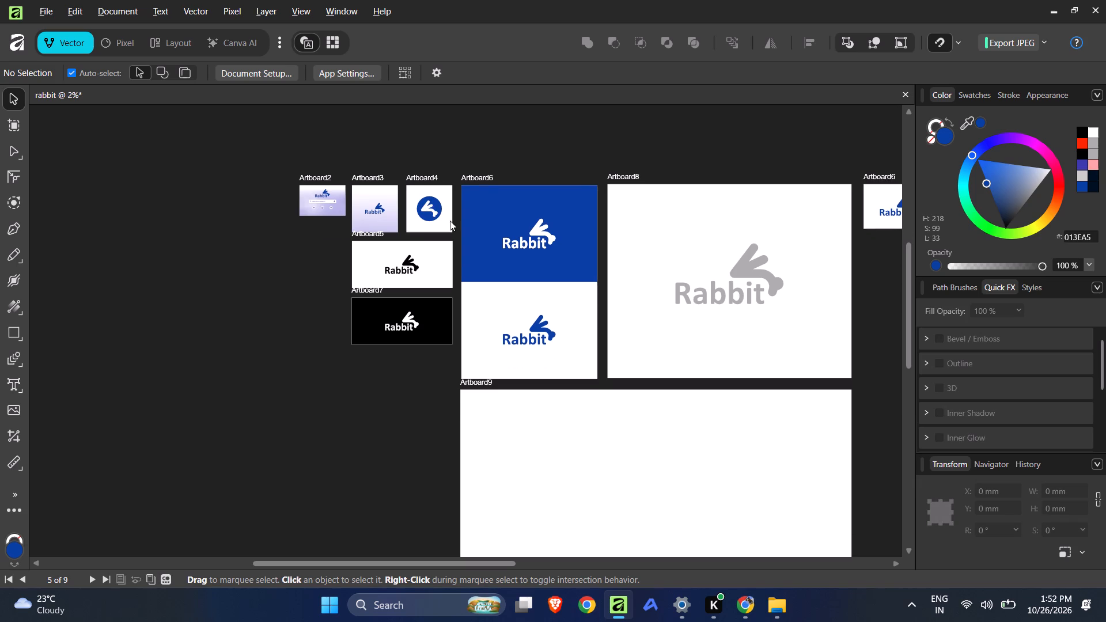
{"action": "scroll", "coordinate": [451, 221], "scroll_direction": "up", "scroll_amount": 1, "text": "alt"}
{"action": "scroll", "coordinate": [416, 202], "scroll_direction": "up", "scroll_amount": 2, "text": "ctrl"}
{"action": "scroll", "coordinate": [416, 202], "scroll_direction": "down", "scroll_amount": 4, "text": "ctrl"}
{"action": "left_click", "coordinate": [428, 220]}
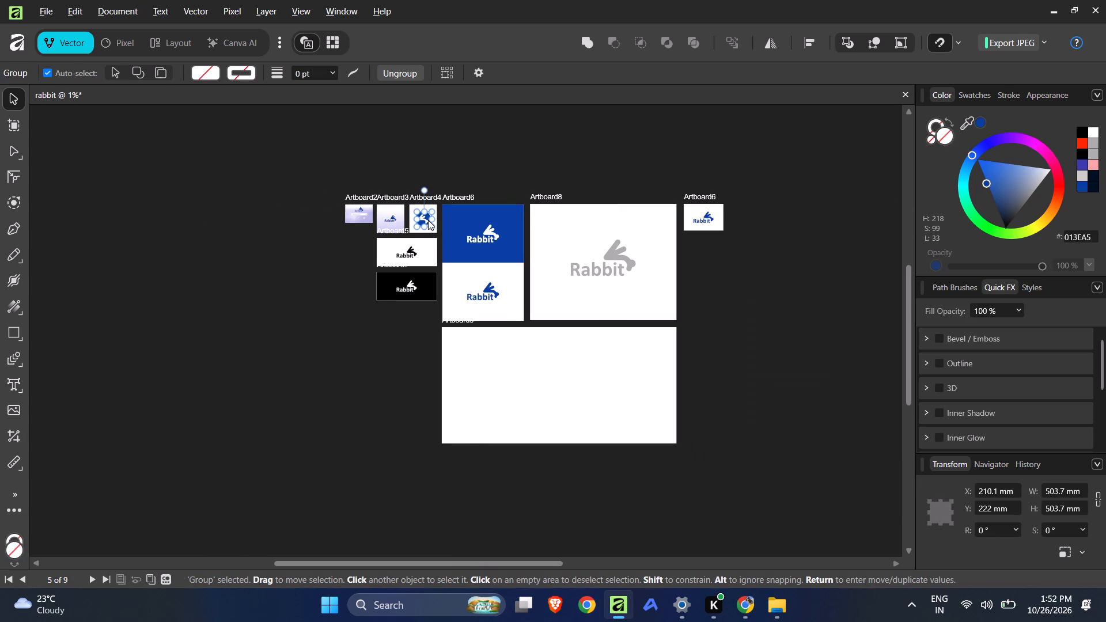
{"action": "left_click_drag", "start_coordinate": [423, 217], "coordinate": [474, 377], "text": "alt"}
{"action": "left_click", "coordinate": [546, 400]}
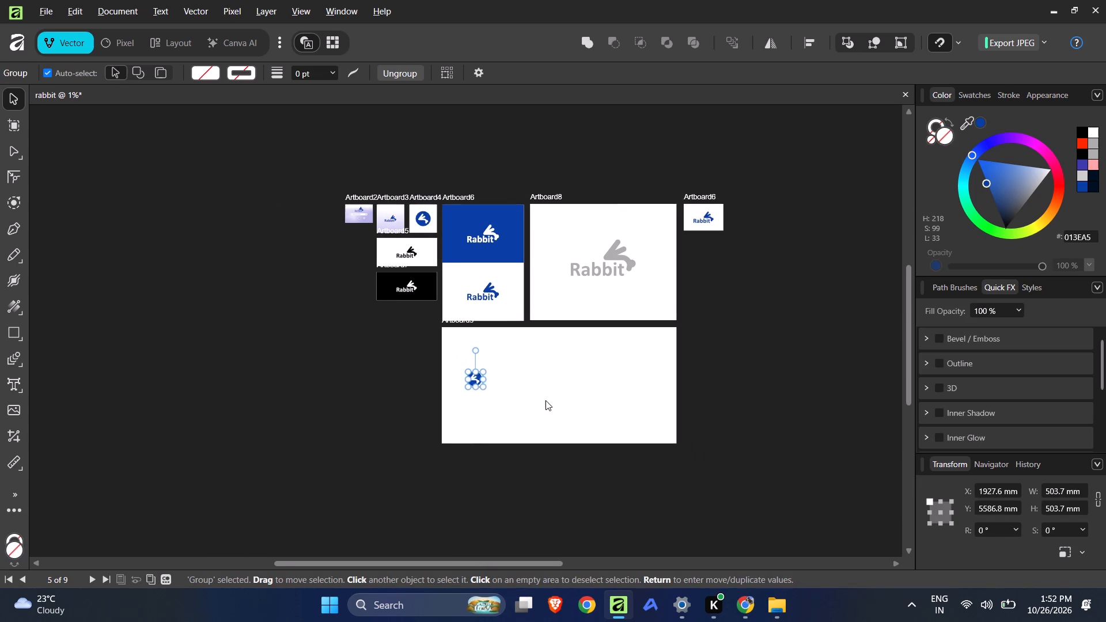
{"action": "scroll", "coordinate": [524, 404], "scroll_direction": "down", "scroll_amount": 2, "text": "ctrl"}
{"action": "scroll", "coordinate": [525, 408], "scroll_direction": "up", "scroll_amount": 5, "text": "ctrl"}
{"action": "scroll", "coordinate": [525, 408], "scroll_direction": "down", "scroll_amount": 1, "text": "ctrl"}
{"action": "scroll", "coordinate": [525, 408], "scroll_direction": "up", "scroll_amount": 6, "text": "ctrl"}
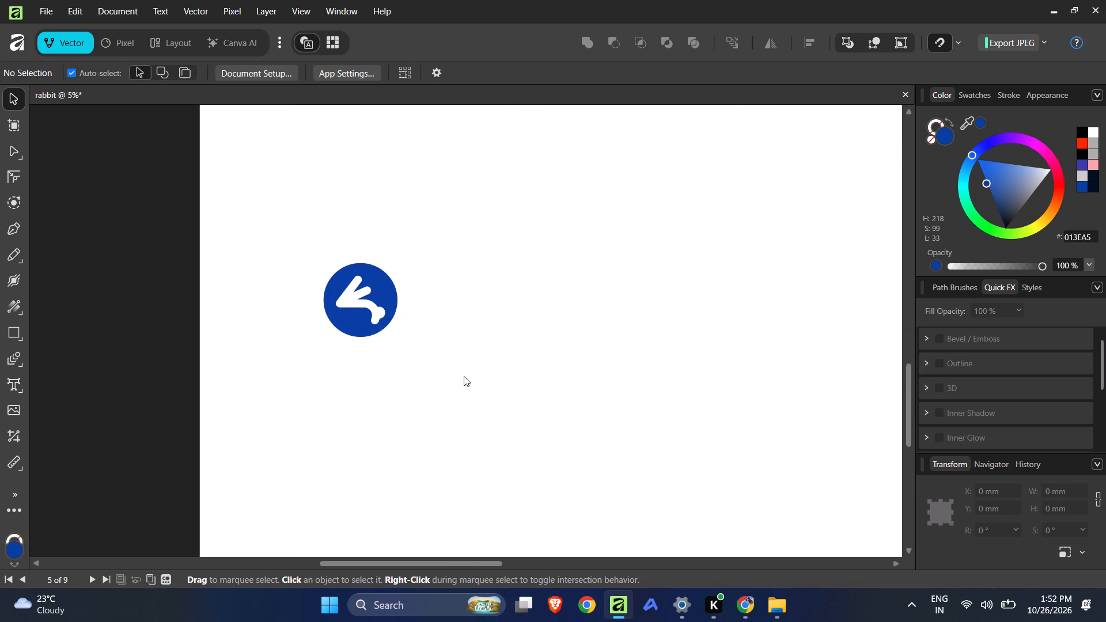
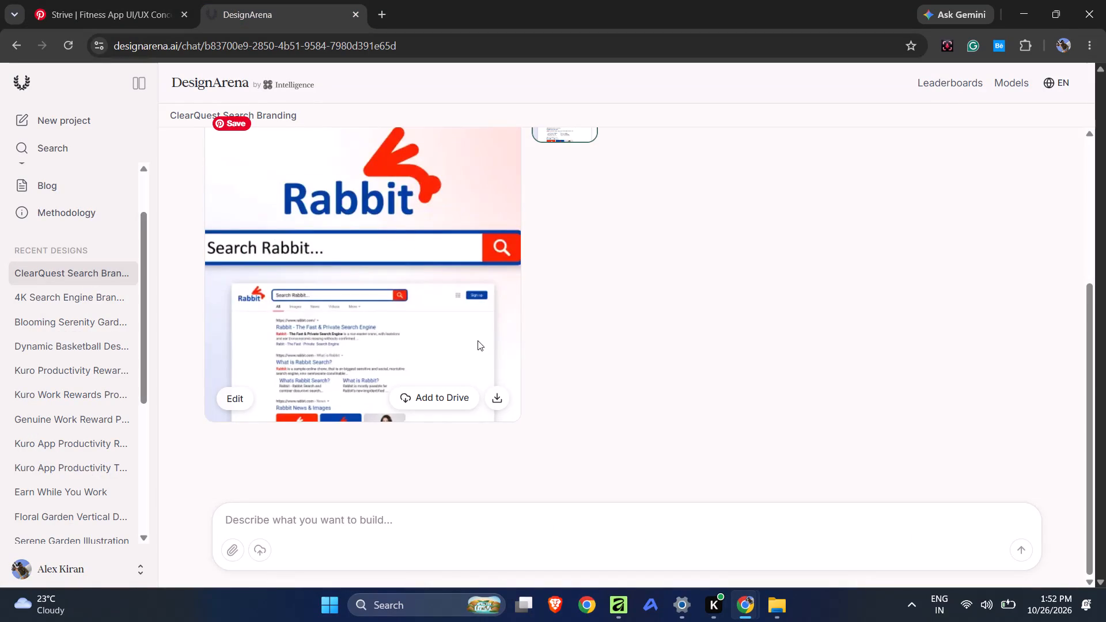
In Chrome, close the DesignArena page and open the Human Signal projects page in a new browser tab.
{"action": "left_click", "coordinate": [353, 10]}
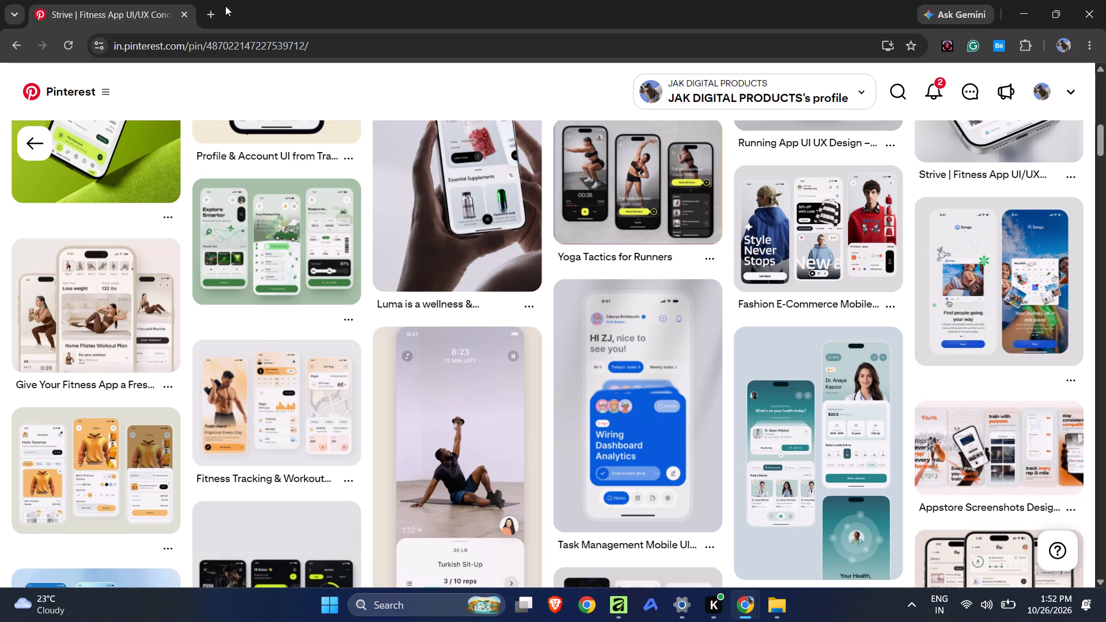
{"action": "left_click", "coordinate": [209, 16]}
{"action": "left_click", "coordinate": [429, 390]}
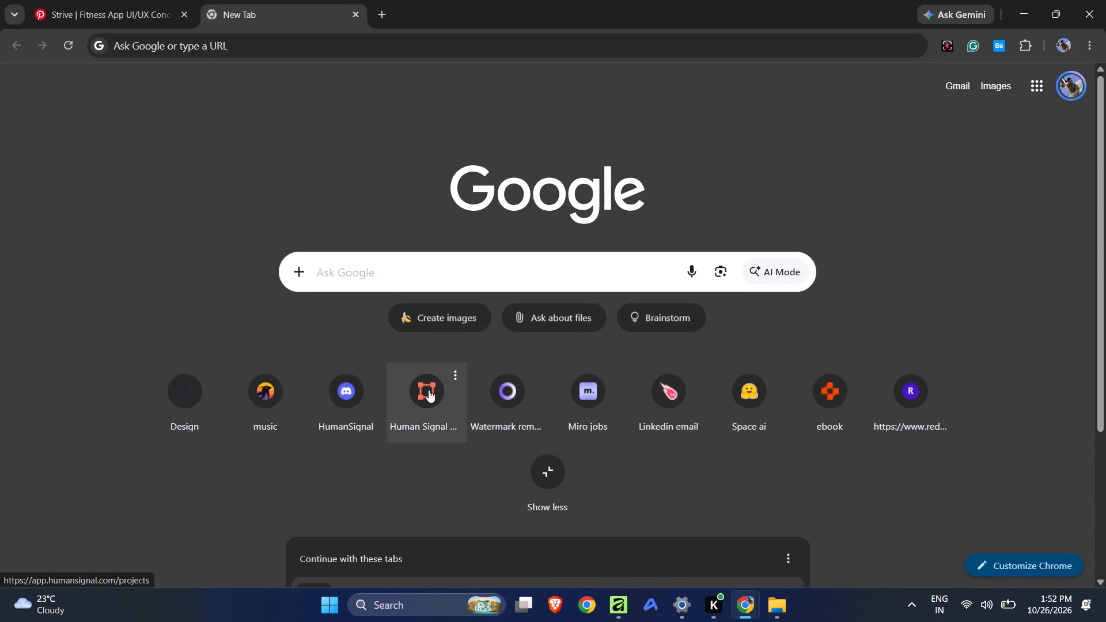
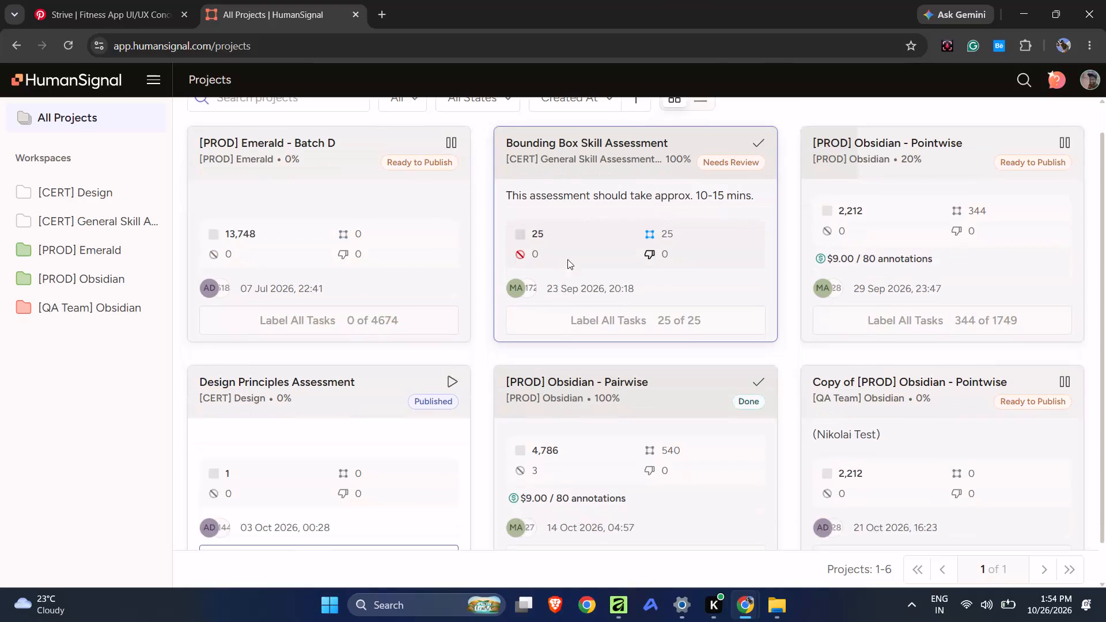
Reload the Human Signal project list and open the Design Principles Assessment project for labeling.
{"action": "scroll", "coordinate": [568, 255], "scroll_direction": "down", "scroll_amount": 5}
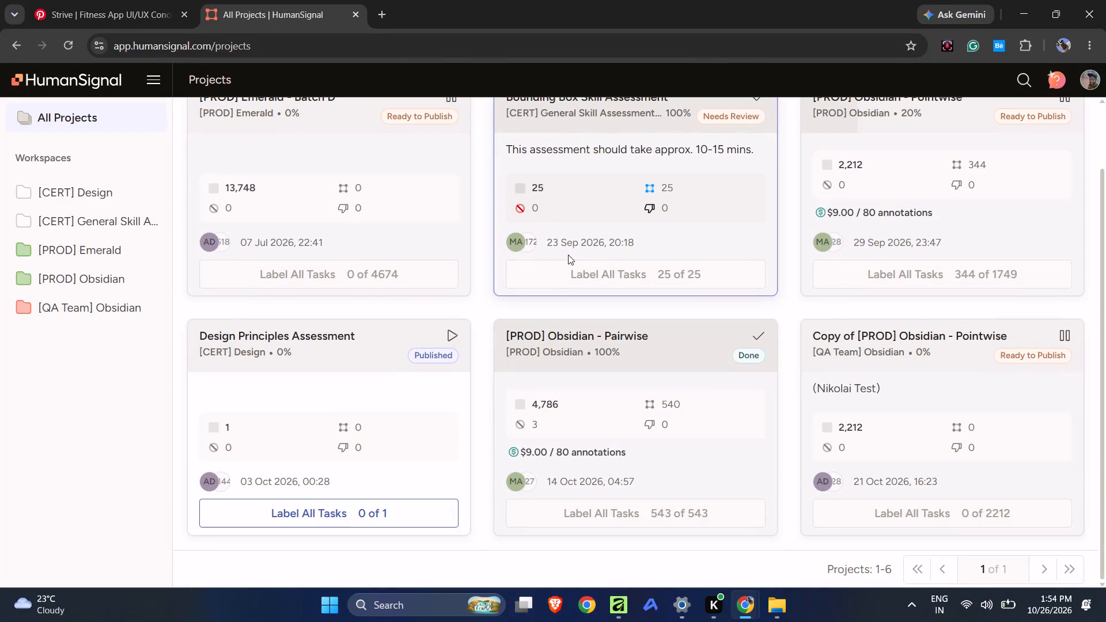
{"action": "scroll", "coordinate": [568, 255], "scroll_direction": "down", "scroll_amount": 1}
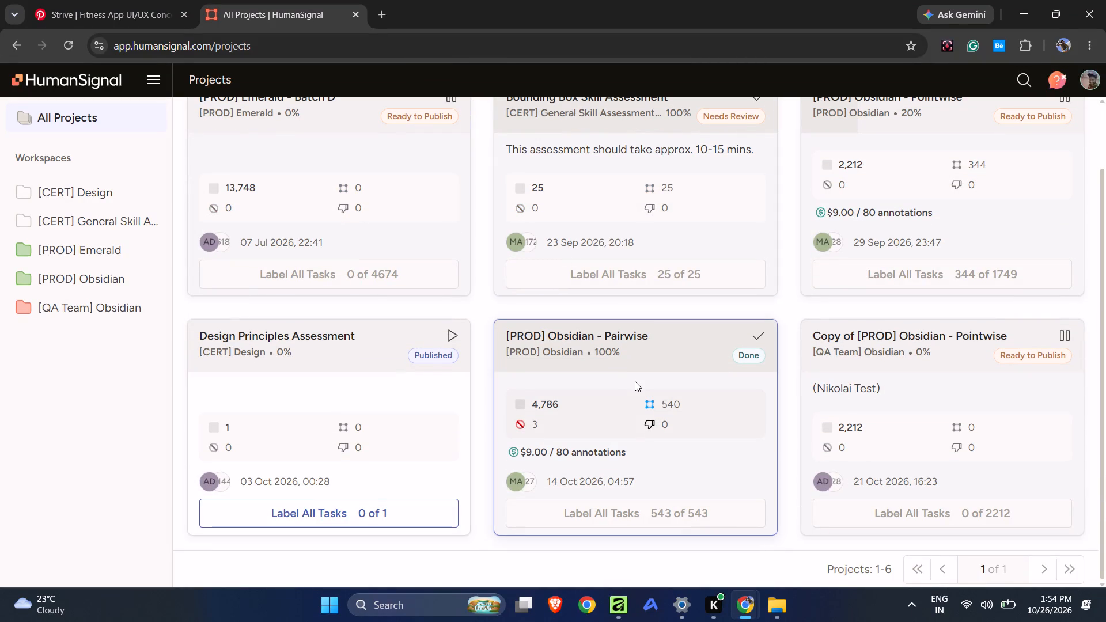
{"action": "scroll", "coordinate": [596, 350], "scroll_direction": "up", "scroll_amount": 3}
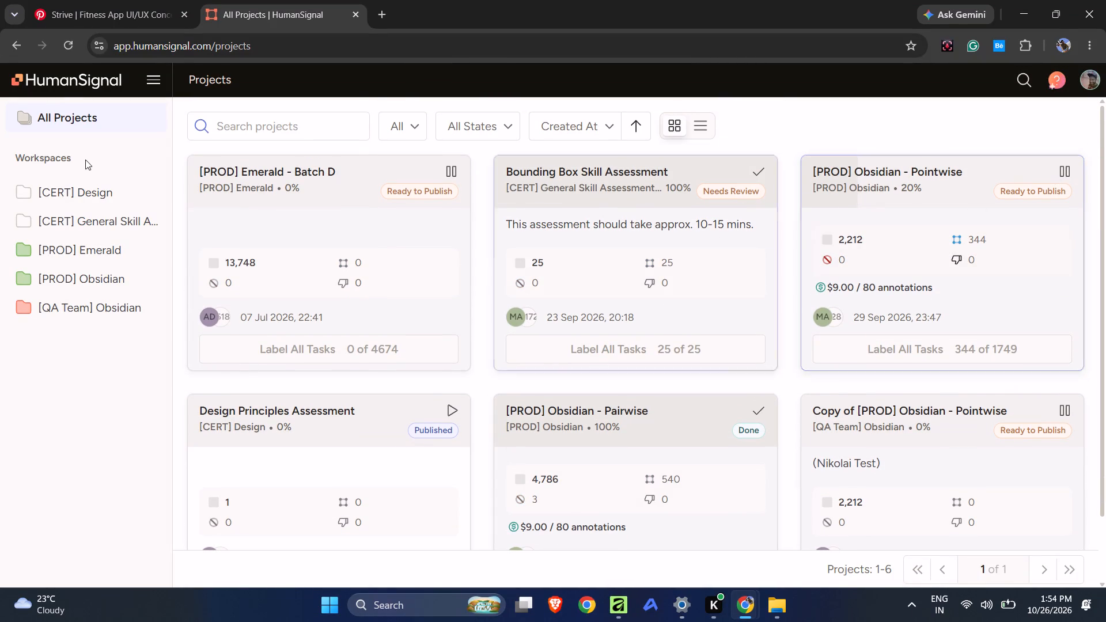
{"action": "left_click", "coordinate": [71, 42]}
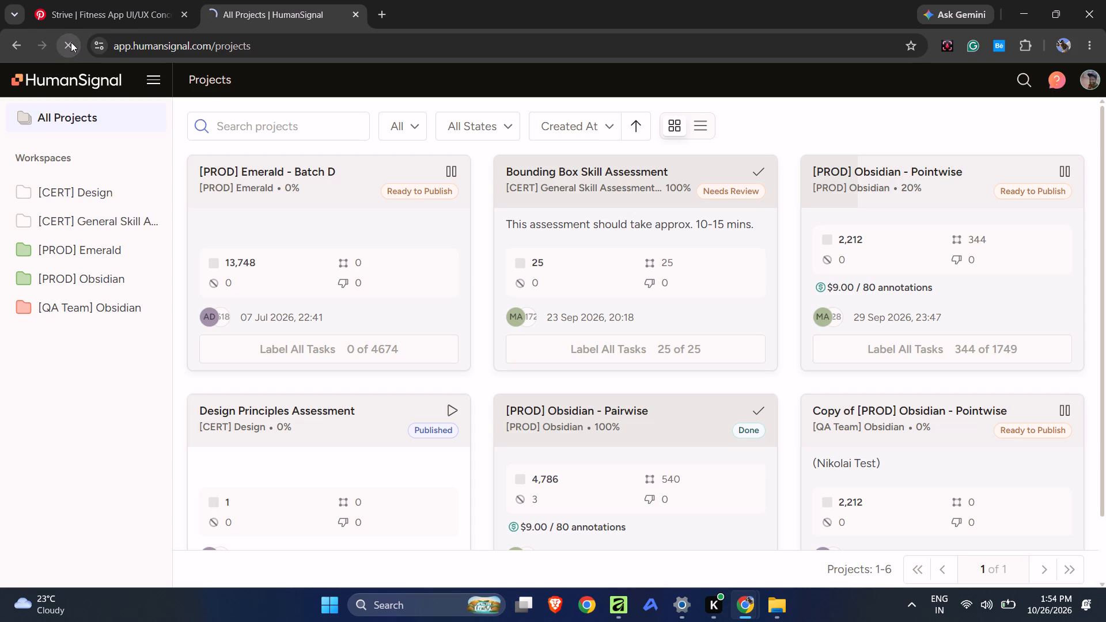
{"action": "scroll", "coordinate": [555, 370], "scroll_direction": "down", "scroll_amount": 5}
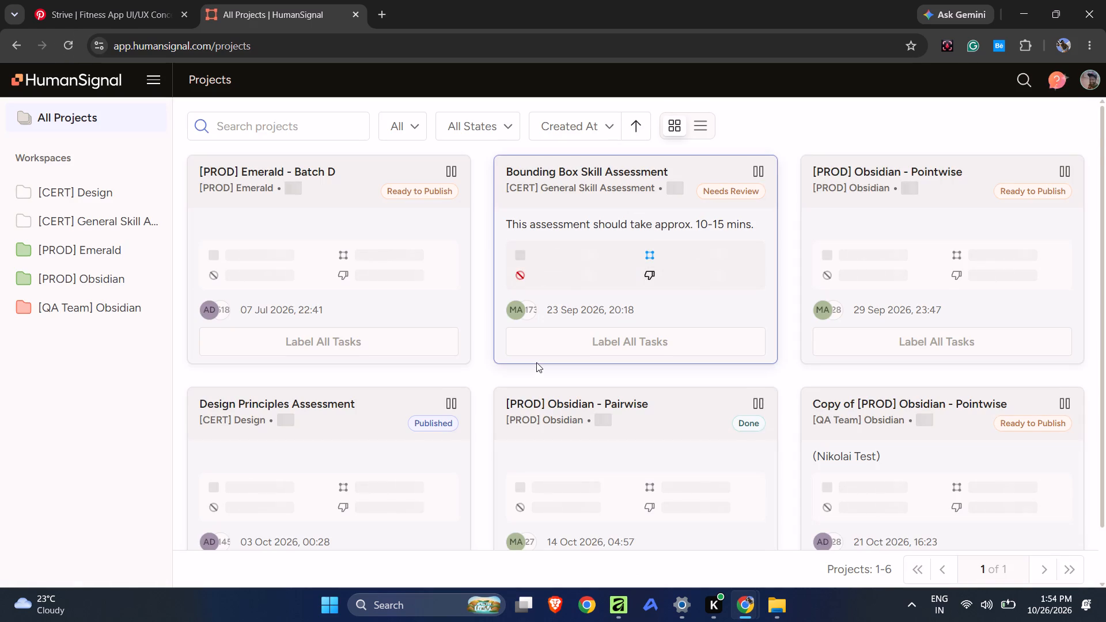
{"action": "scroll", "coordinate": [536, 362], "scroll_direction": "down", "scroll_amount": 4}
{"action": "left_click", "coordinate": [349, 528]}
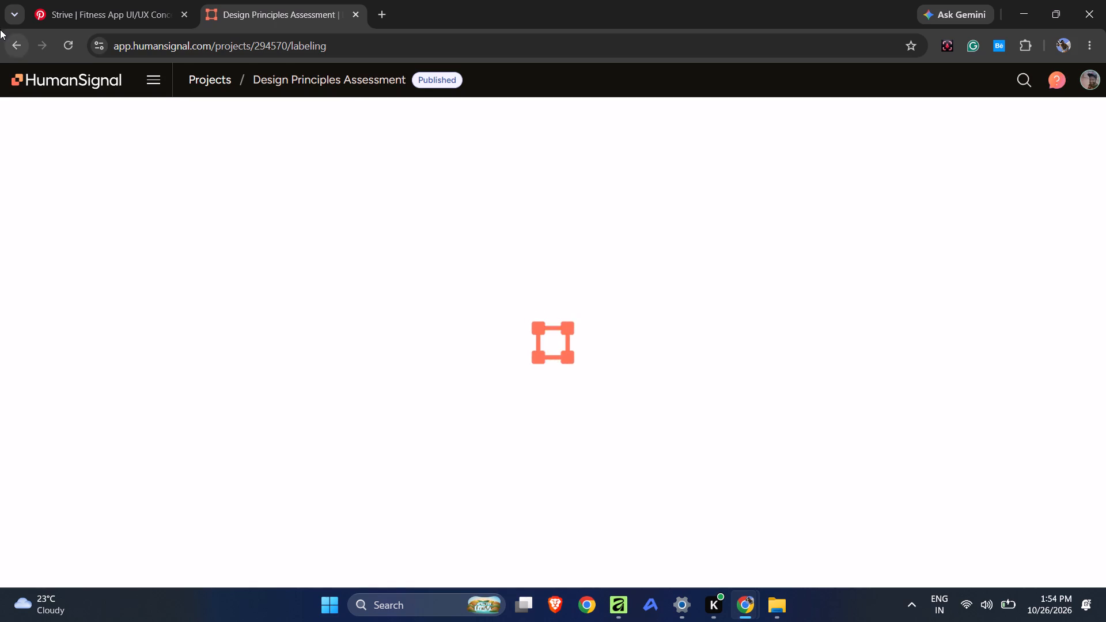
Return to the open Pinterest page and search for "search engine".
{"action": "left_click", "coordinate": [90, 12]}
{"action": "scroll", "coordinate": [740, 406], "scroll_direction": "up", "scroll_amount": 17}
{"action": "scroll", "coordinate": [738, 406], "scroll_direction": "up", "scroll_amount": 4}
{"action": "scroll", "coordinate": [738, 406], "scroll_direction": "down", "scroll_amount": 1}
{"action": "scroll", "coordinate": [738, 406], "scroll_direction": "up", "scroll_amount": 2}
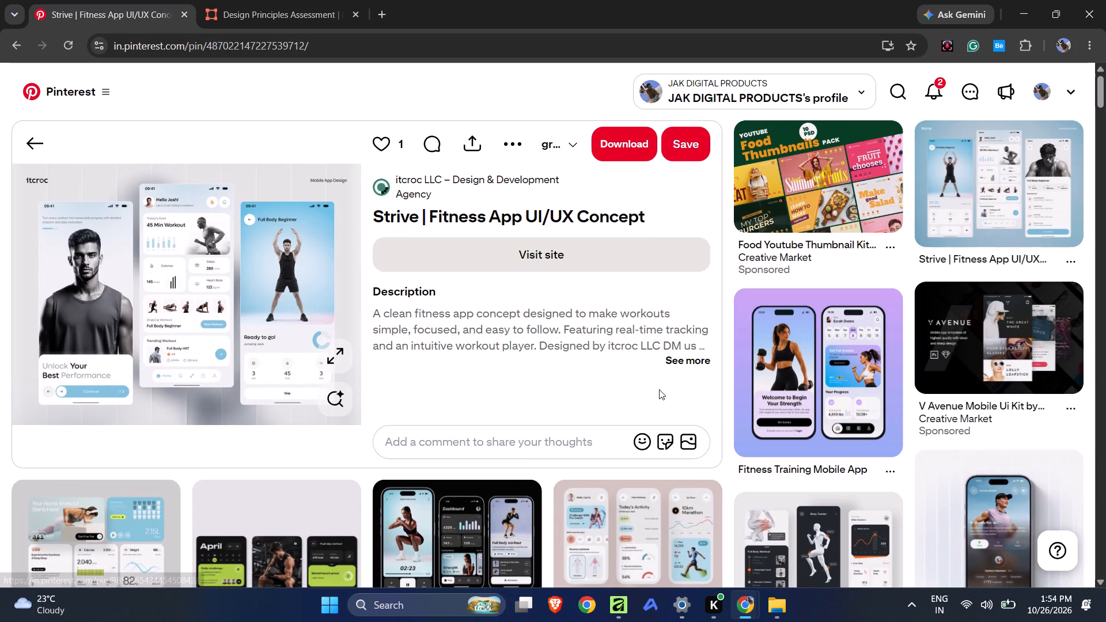
{"action": "left_click", "coordinate": [942, 87]}
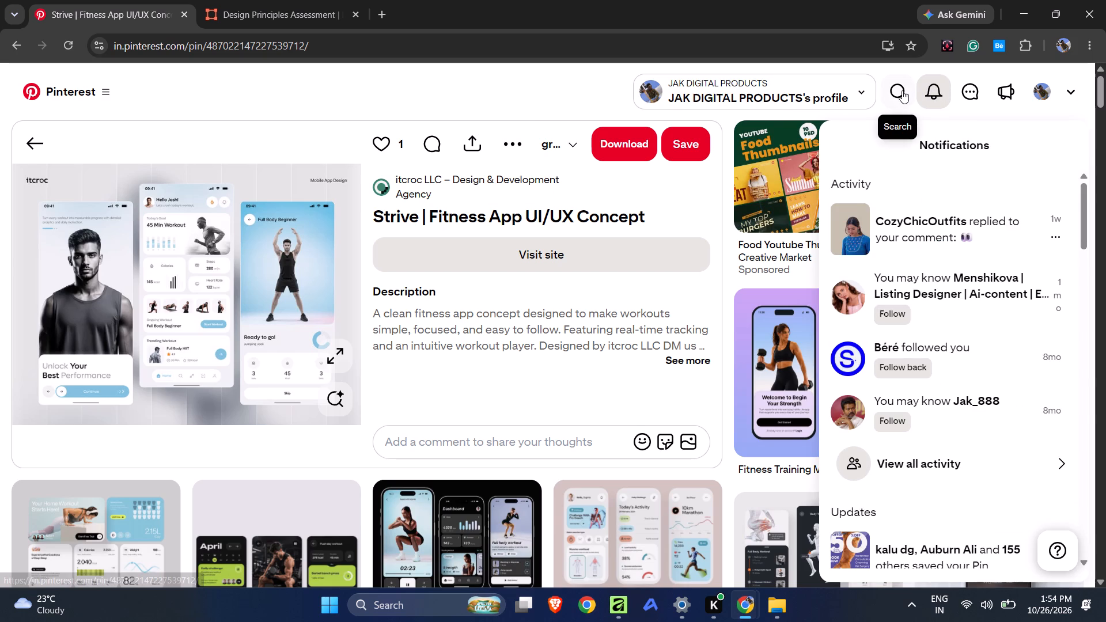
{"action": "left_click", "coordinate": [902, 90]}
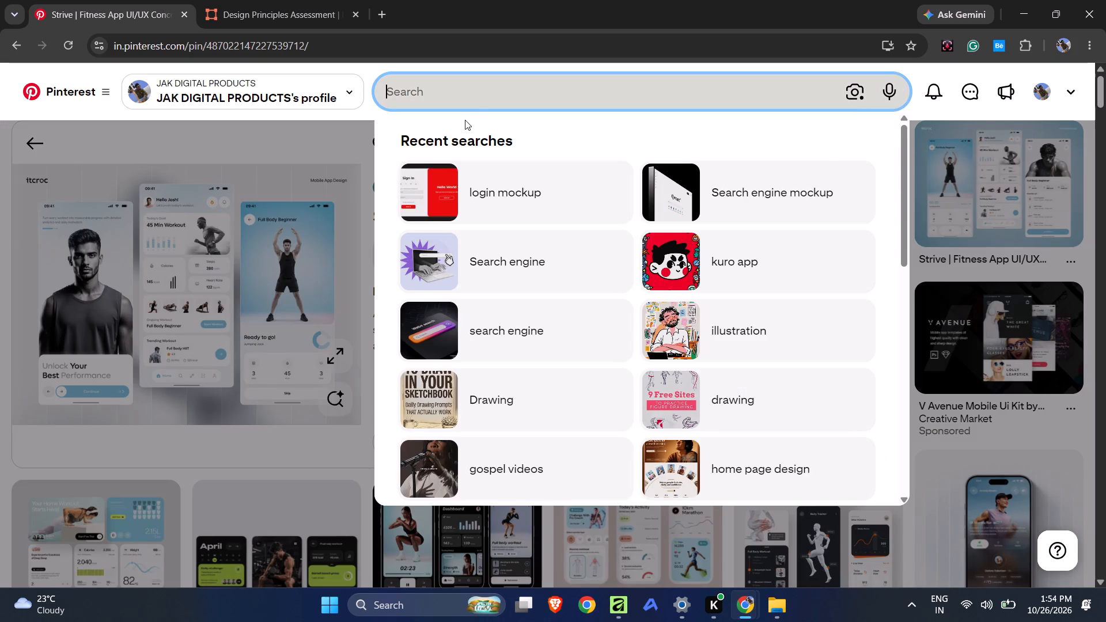
{"action": "left_click", "coordinate": [470, 98]}
{"action": "key", "text": "shift+e"}
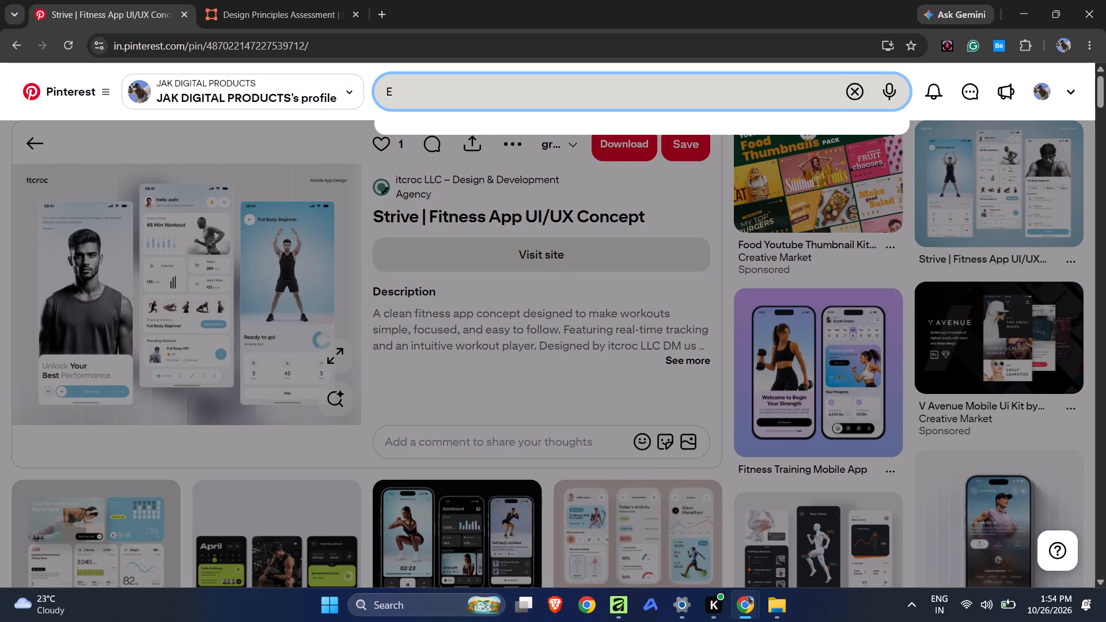
{"action": "key", "text": "BackSpace"}
{"action": "type", "text": "search"}
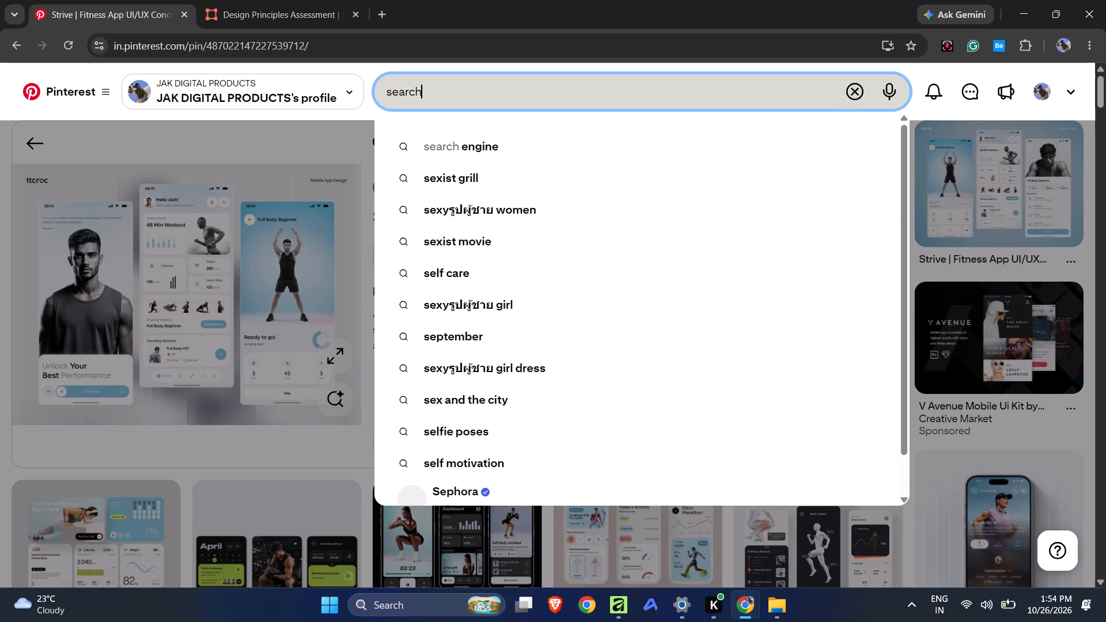
{"action": "key", "text": "space"}
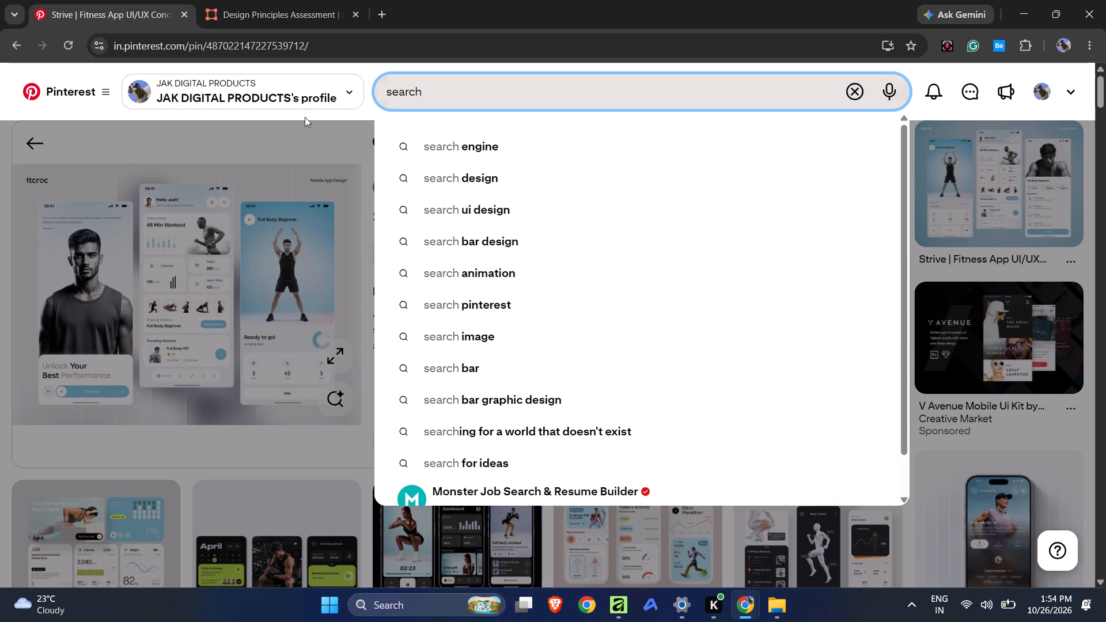
{"action": "left_click", "coordinate": [495, 146]}
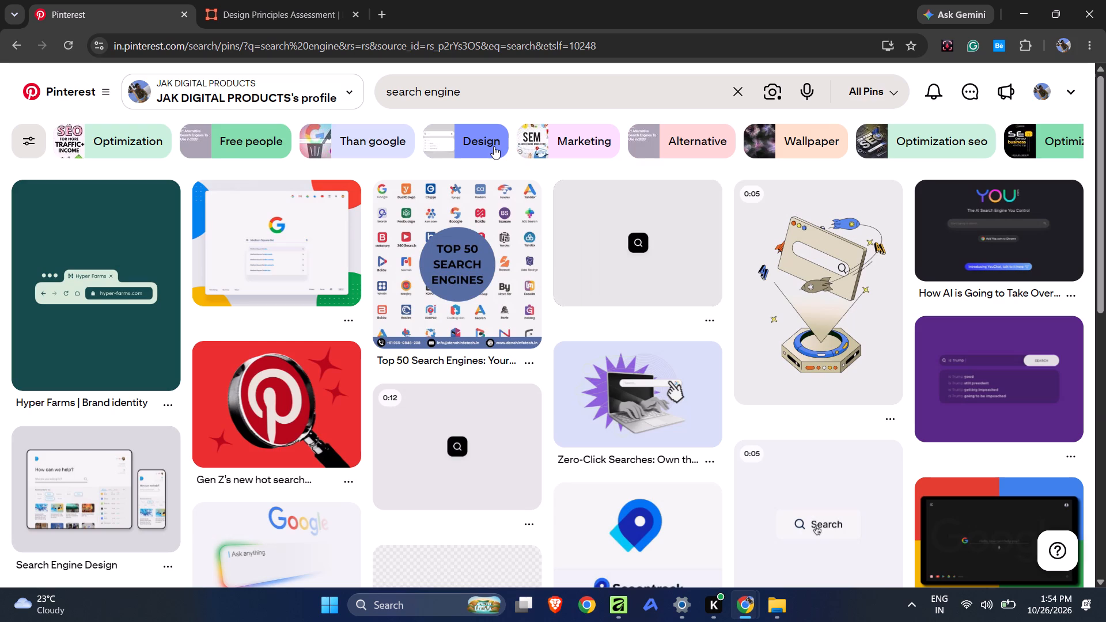
Open the "Hyper Farms | Brand identity" pin and copy its browser-bar image.
{"action": "left_click", "coordinate": [130, 308]}
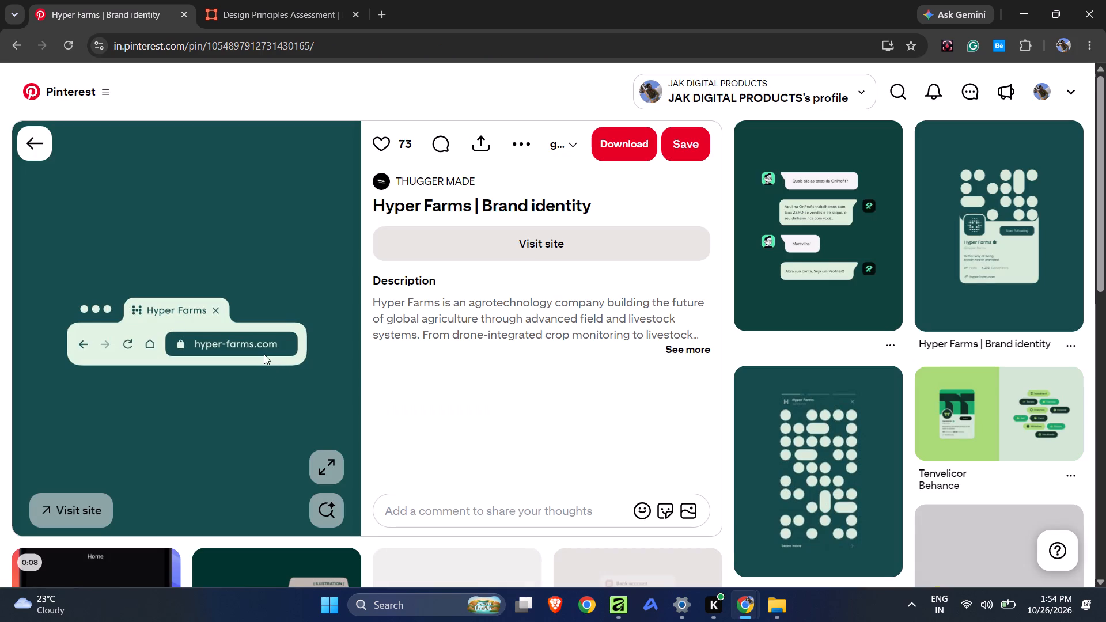
{"action": "right_click", "coordinate": [249, 336]}
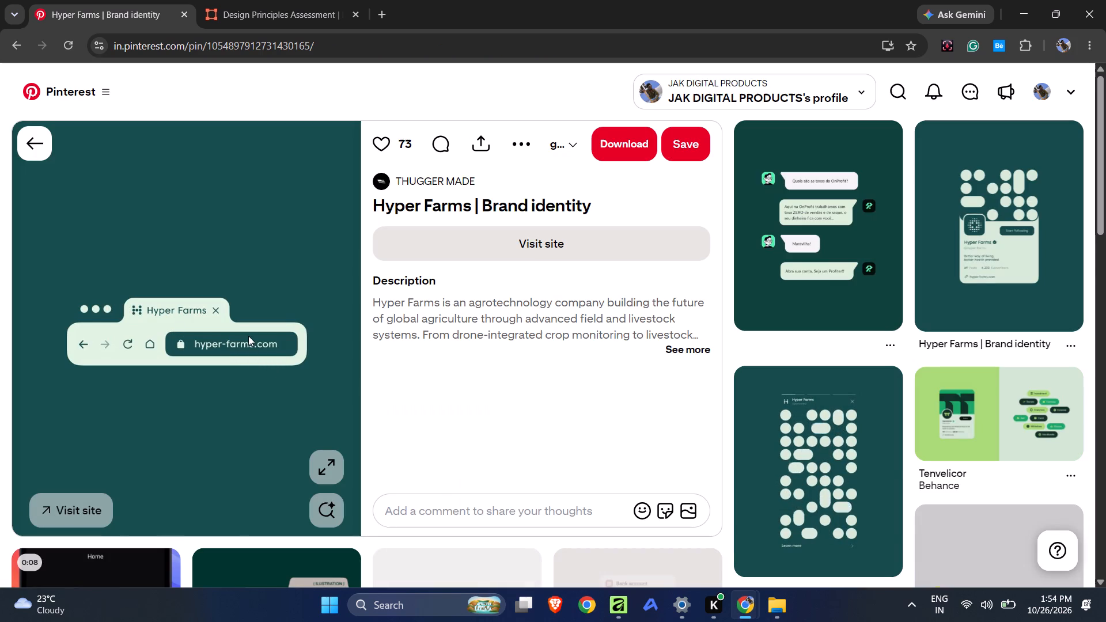
{"action": "left_click", "coordinate": [305, 387]}
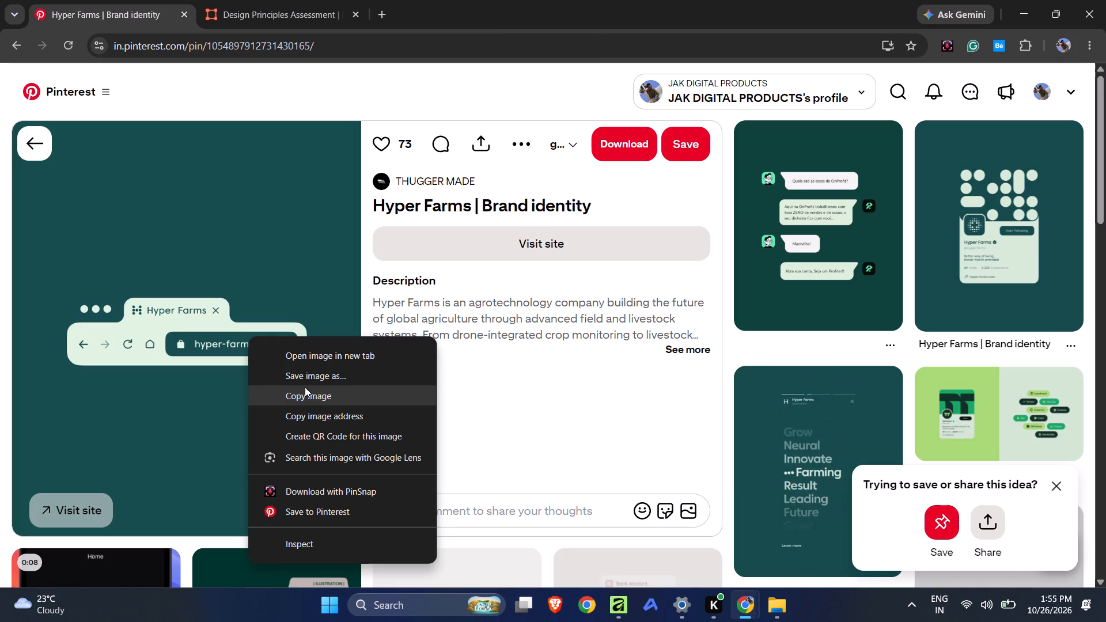
Switch to Affinity, paste the copied image and enlarge it to about 1065 × 1331 mm.
{"action": "key", "text": "alt+Tab"}
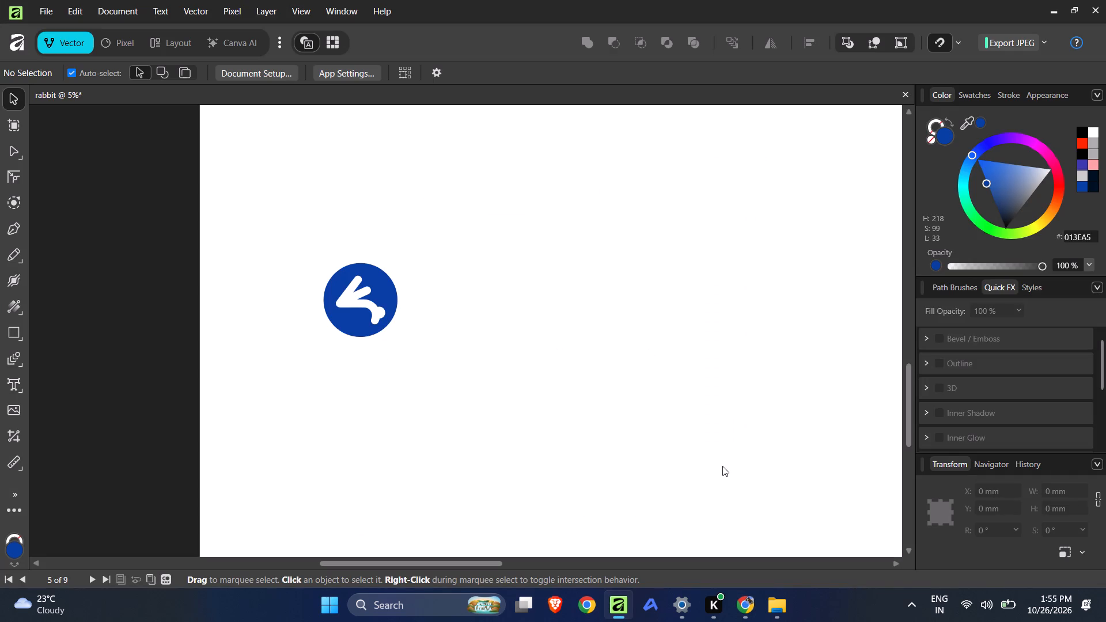
{"action": "key", "text": "ctrl+v"}
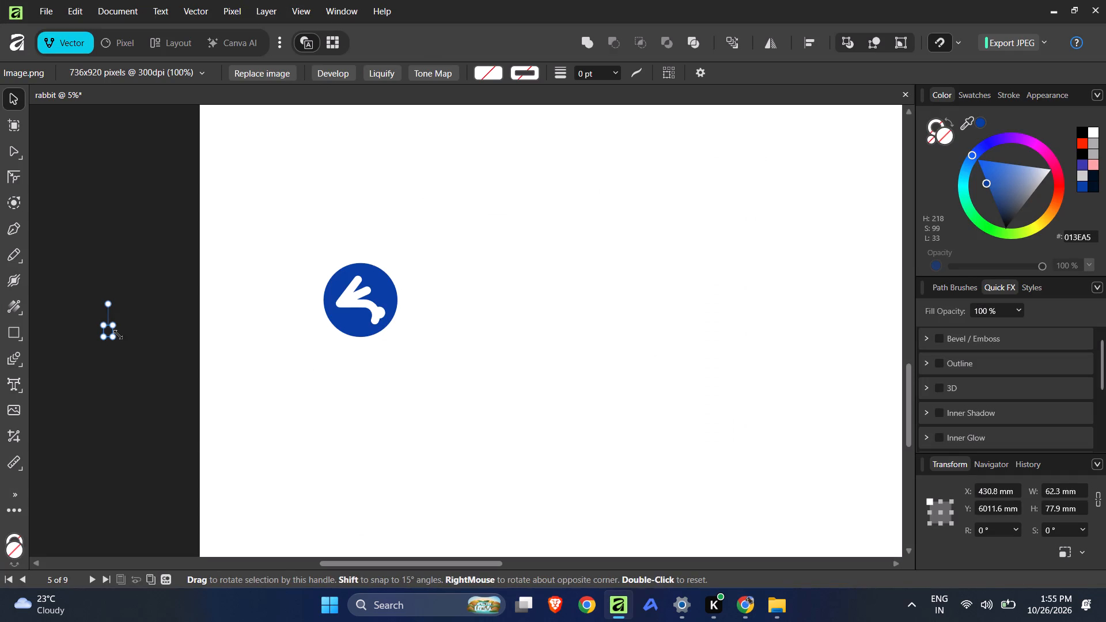
{"action": "left_click_drag", "start_coordinate": [118, 335], "coordinate": [308, 485]}
Move the pasted image onto Artboard9, level with the round rabbit logo and to its right, at about X 5034 mm, Y 5173 mm.
{"action": "left_click_drag", "start_coordinate": [144, 462], "coordinate": [478, 460]}
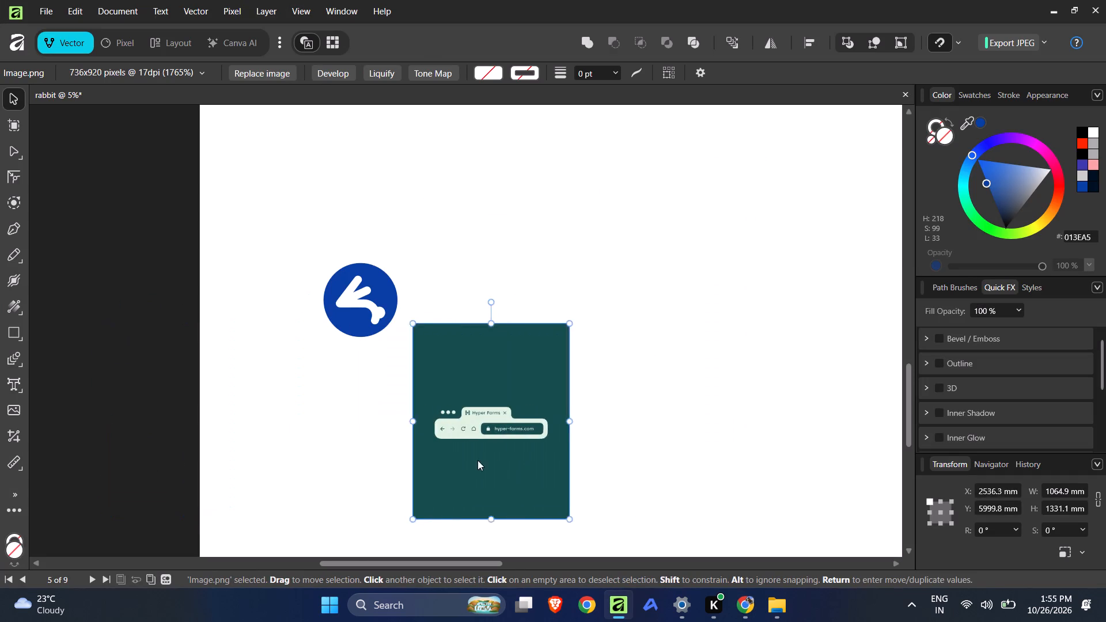
{"action": "left_click_drag", "start_coordinate": [478, 460], "coordinate": [636, 352]}
{"action": "scroll", "coordinate": [336, 353], "scroll_direction": "down", "scroll_amount": 3, "text": "ctrl"}
{"action": "scroll", "coordinate": [518, 377], "scroll_direction": "up", "scroll_amount": 3, "text": "ctrl"}
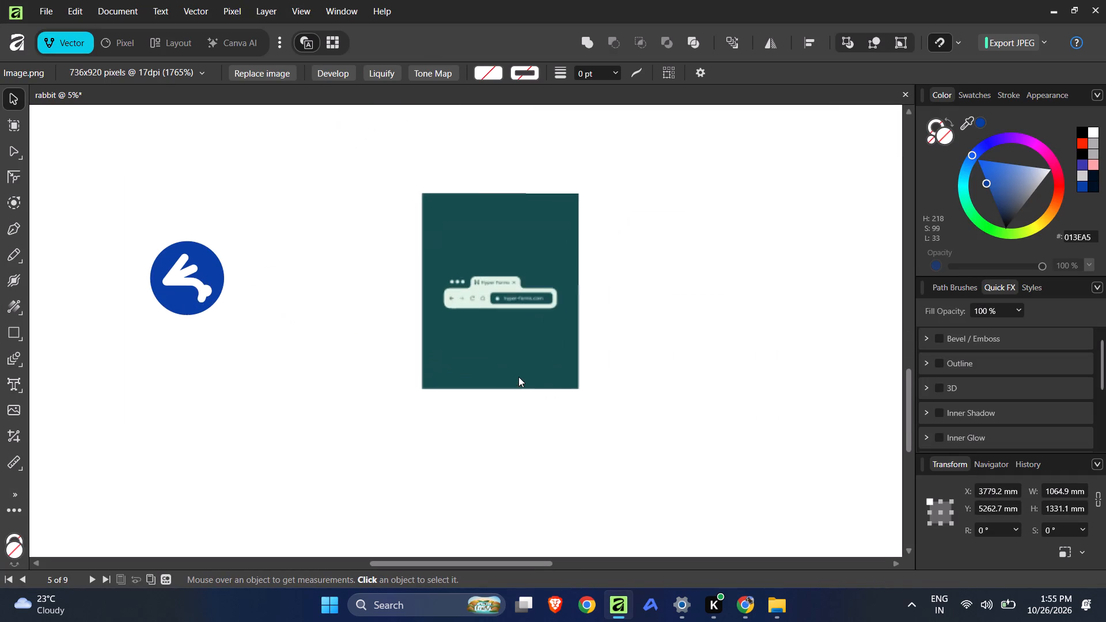
{"action": "left_click_drag", "start_coordinate": [520, 367], "coordinate": [704, 355]}
{"action": "scroll", "coordinate": [483, 288], "scroll_direction": "down", "scroll_amount": 3, "text": "ctrl"}
{"action": "scroll", "coordinate": [601, 312], "scroll_direction": "up", "scroll_amount": 2, "text": "ctrl"}
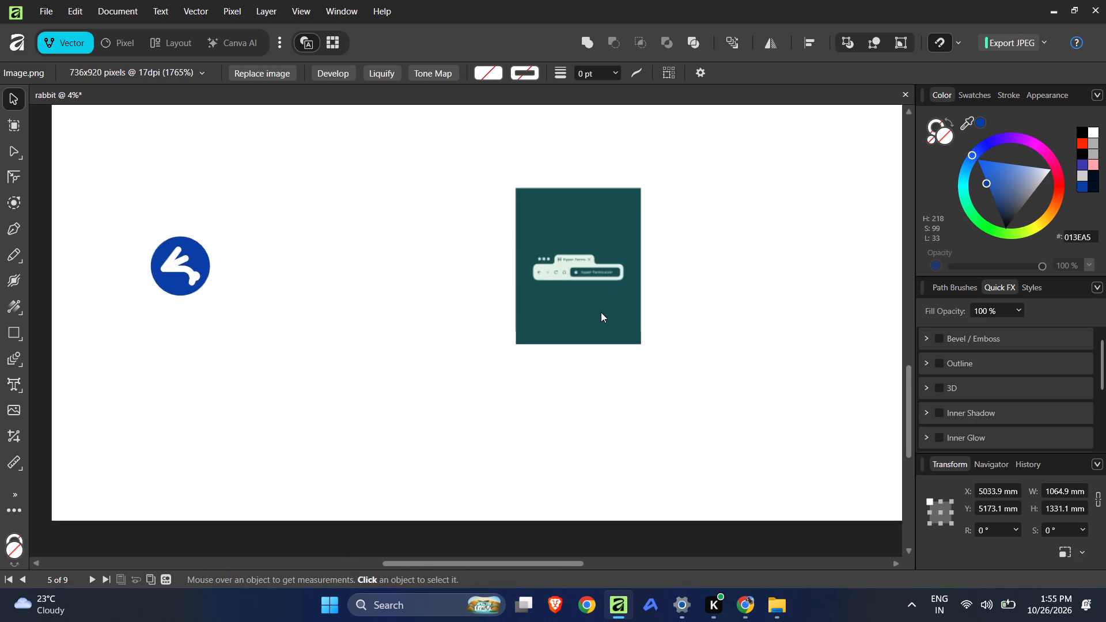
Examine the tab, navigation icons and address bar in the Hyper Farms reference image, and how it sits on Artboard9.
{"action": "scroll", "coordinate": [601, 312], "scroll_direction": "up", "scroll_amount": 2, "text": "ctrl"}
{"action": "scroll", "coordinate": [486, 313], "scroll_direction": "down", "scroll_amount": 2, "text": "ctrl"}
{"action": "scroll", "coordinate": [622, 272], "scroll_direction": "up", "scroll_amount": 1, "text": "ctrl"}
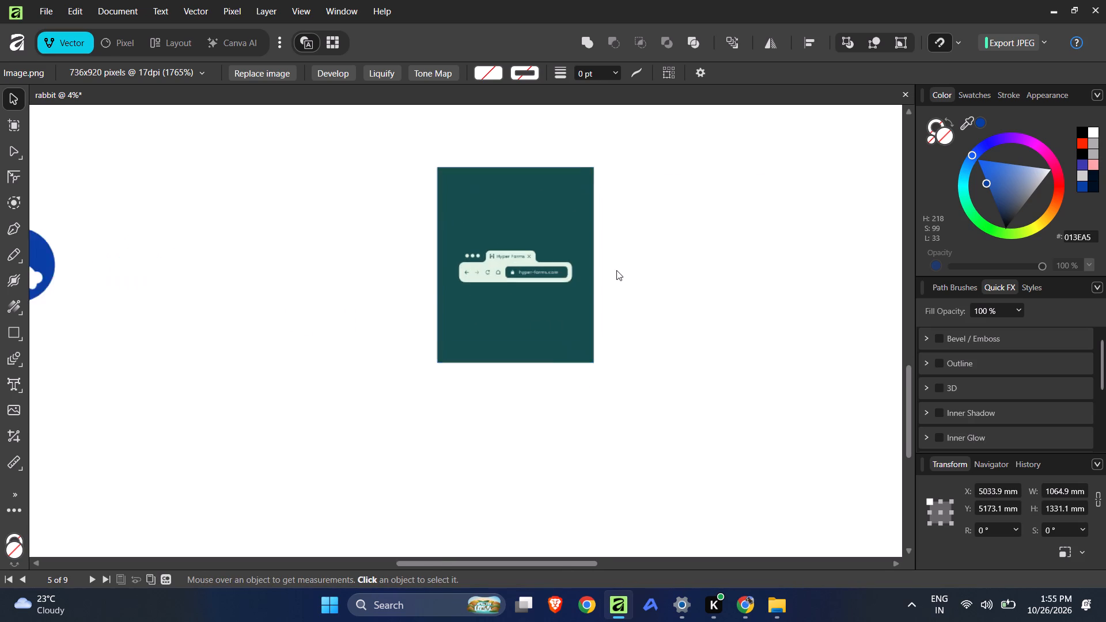
{"action": "scroll", "coordinate": [616, 270], "scroll_direction": "up", "scroll_amount": 1, "text": "ctrl"}
{"action": "scroll", "coordinate": [567, 222], "scroll_direction": "up", "scroll_amount": 2, "text": "ctrl"}
{"action": "scroll", "coordinate": [634, 274], "scroll_direction": "down", "scroll_amount": 2, "text": "ctrl"}
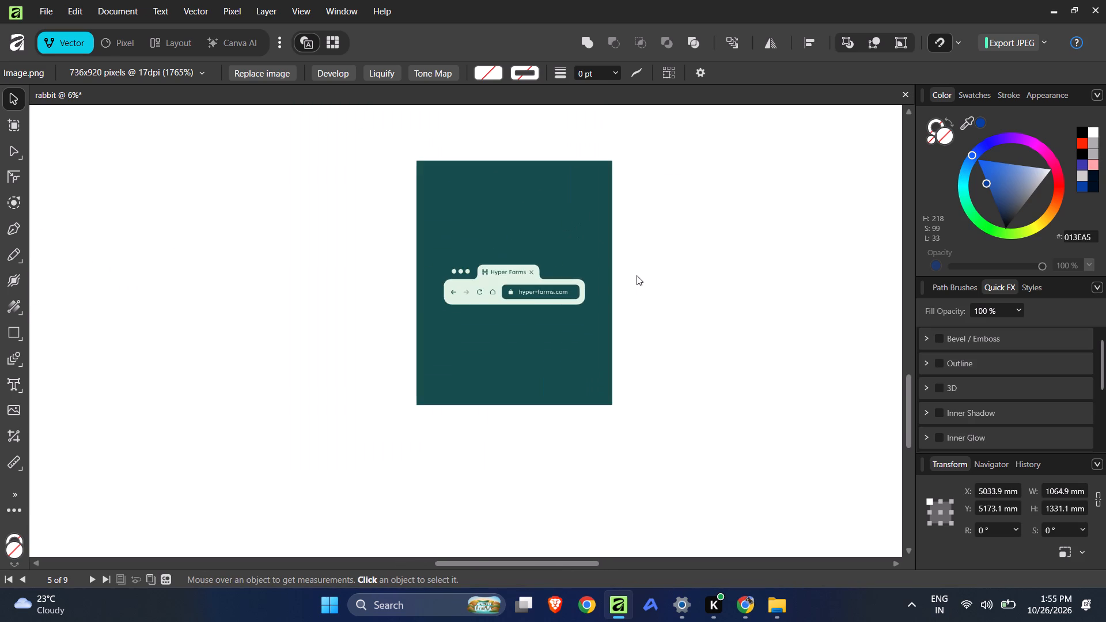
{"action": "scroll", "coordinate": [637, 276], "scroll_direction": "down", "scroll_amount": 2, "text": "ctrl"}
{"action": "scroll", "coordinate": [277, 249], "scroll_direction": "up", "scroll_amount": 1, "text": "ctrl"}
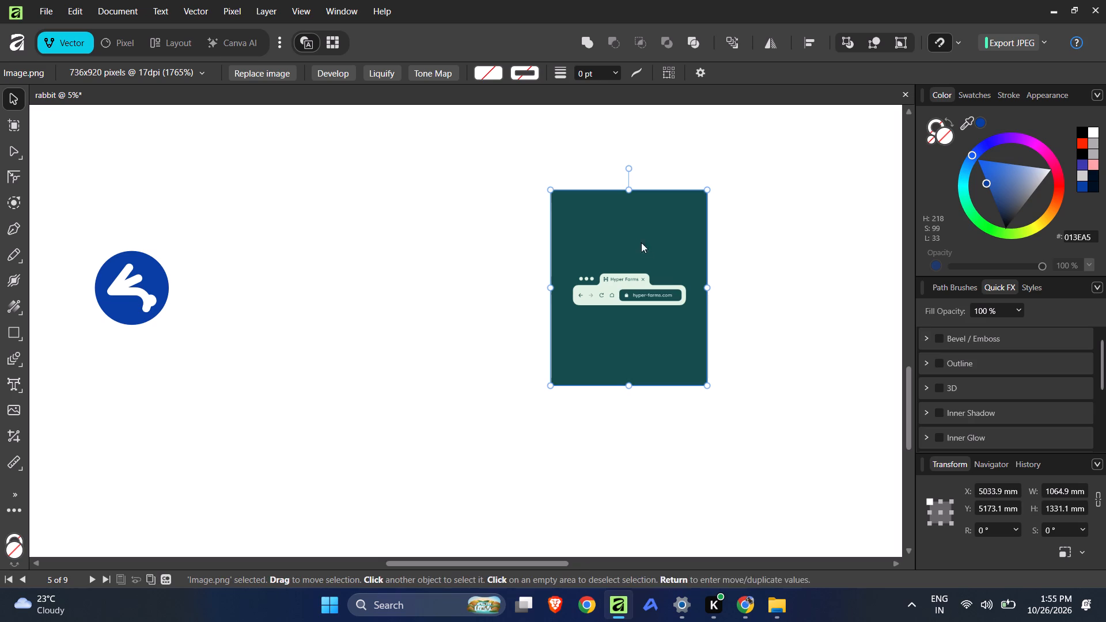
{"action": "scroll", "coordinate": [708, 267], "scroll_direction": "up", "scroll_amount": 6, "text": "ctrl"}
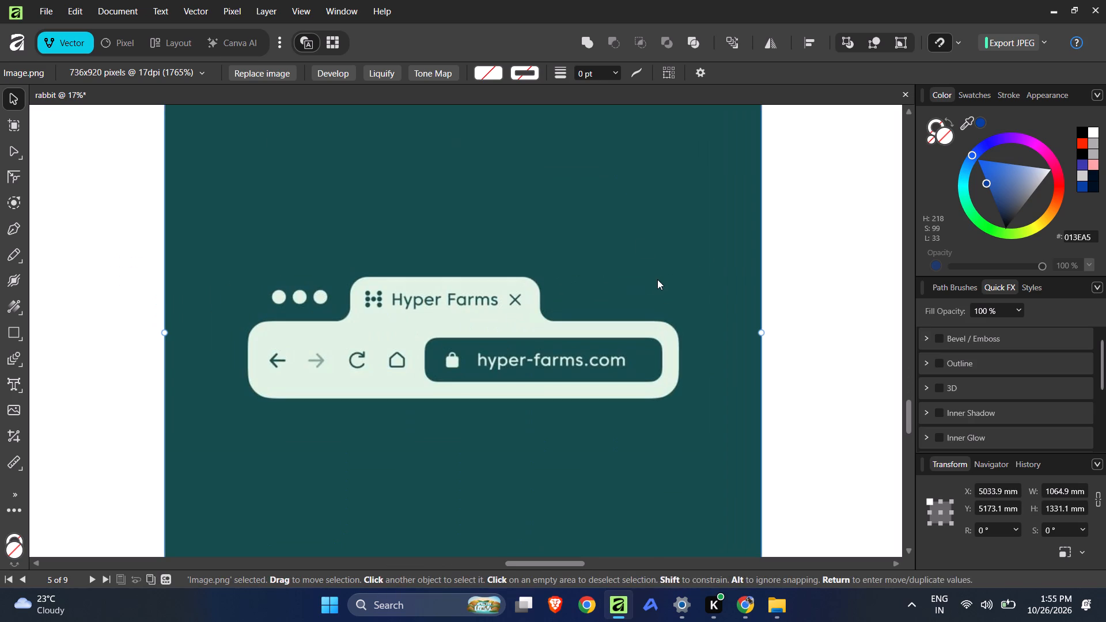
{"action": "scroll", "coordinate": [658, 276], "scroll_direction": "down", "scroll_amount": 6, "text": "ctrl"}
{"action": "scroll", "coordinate": [661, 275], "scroll_direction": "up", "scroll_amount": 1, "text": "ctrl"}
{"action": "scroll", "coordinate": [661, 275], "scroll_direction": "down", "scroll_amount": 2, "text": "ctrl"}
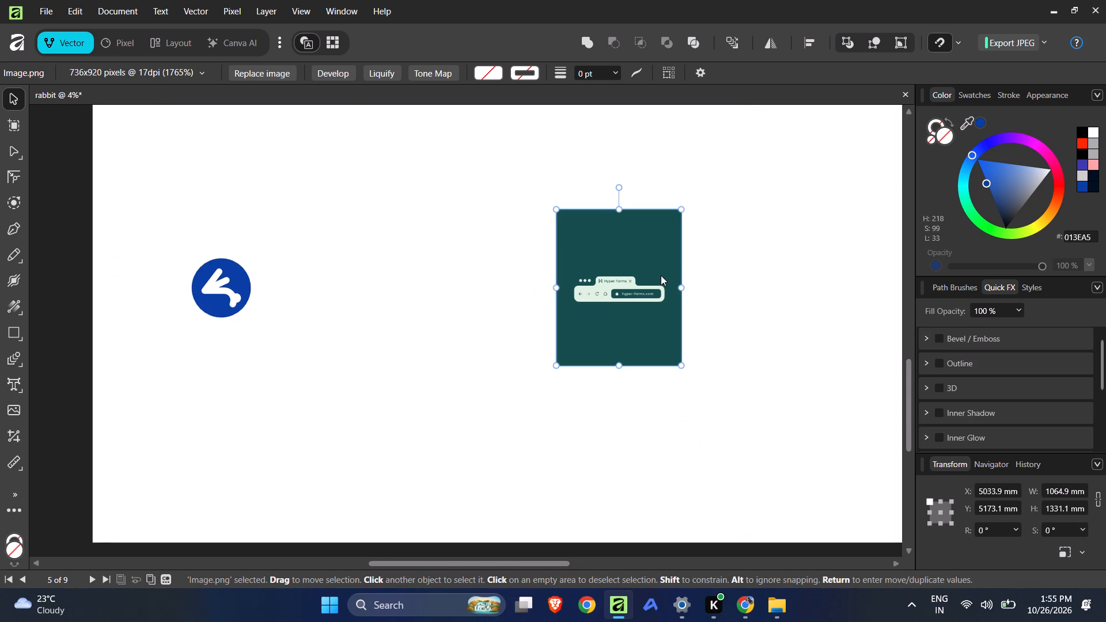
{"action": "scroll", "coordinate": [661, 275], "scroll_direction": "up", "scroll_amount": 5, "text": "ctrl"}
{"action": "scroll", "coordinate": [661, 275], "scroll_direction": "down", "scroll_amount": 3, "text": "ctrl"}
{"action": "scroll", "coordinate": [661, 275], "scroll_direction": "up", "scroll_amount": 1, "text": "ctrl"}
{"action": "scroll", "coordinate": [661, 275], "scroll_direction": "down", "scroll_amount": 3, "text": "ctrl"}
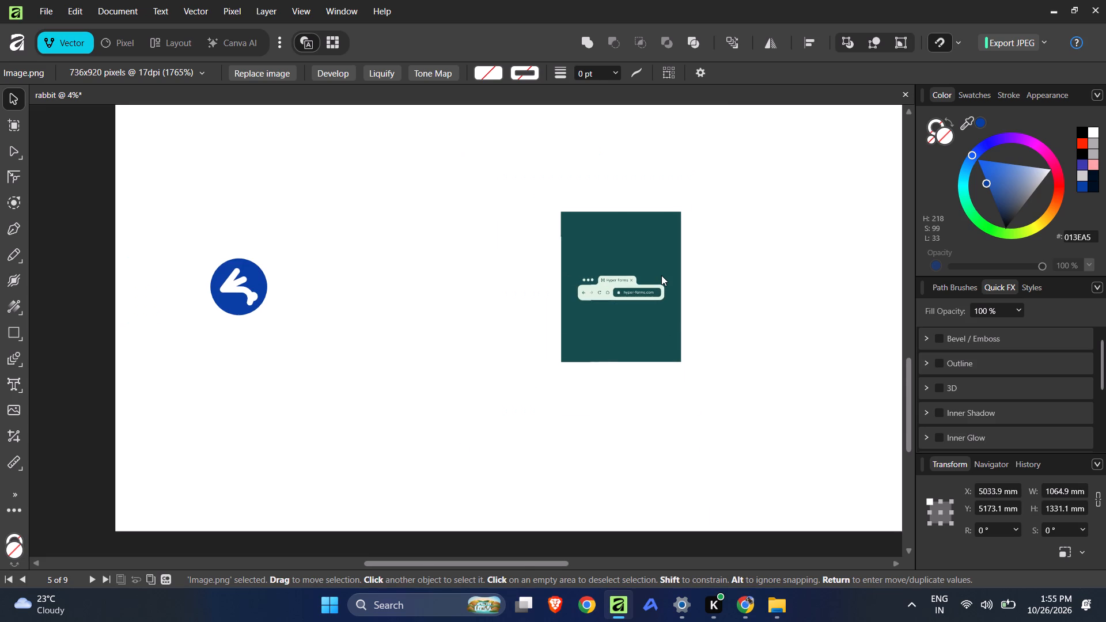
{"action": "scroll", "coordinate": [654, 275], "scroll_direction": "up", "scroll_amount": 4, "text": "ctrl"}
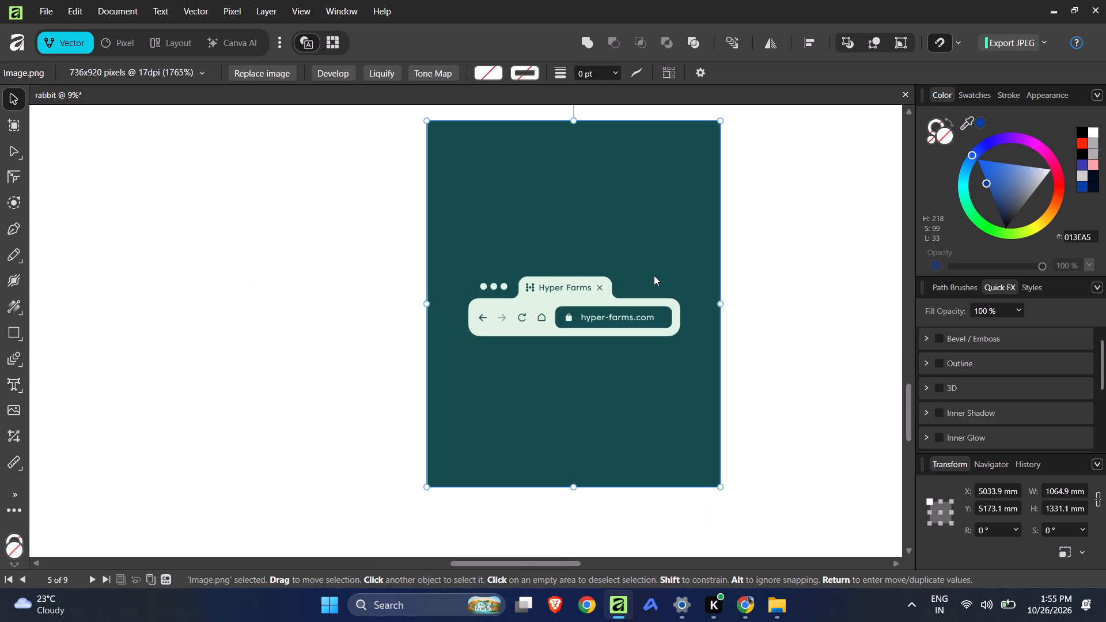
Move the reference image near the right edge of Artboard9, level with the rabbit logo, at about X 7222 mm, Y 5173 mm.
{"action": "left_click_drag", "start_coordinate": [658, 282], "coordinate": [702, 261]}
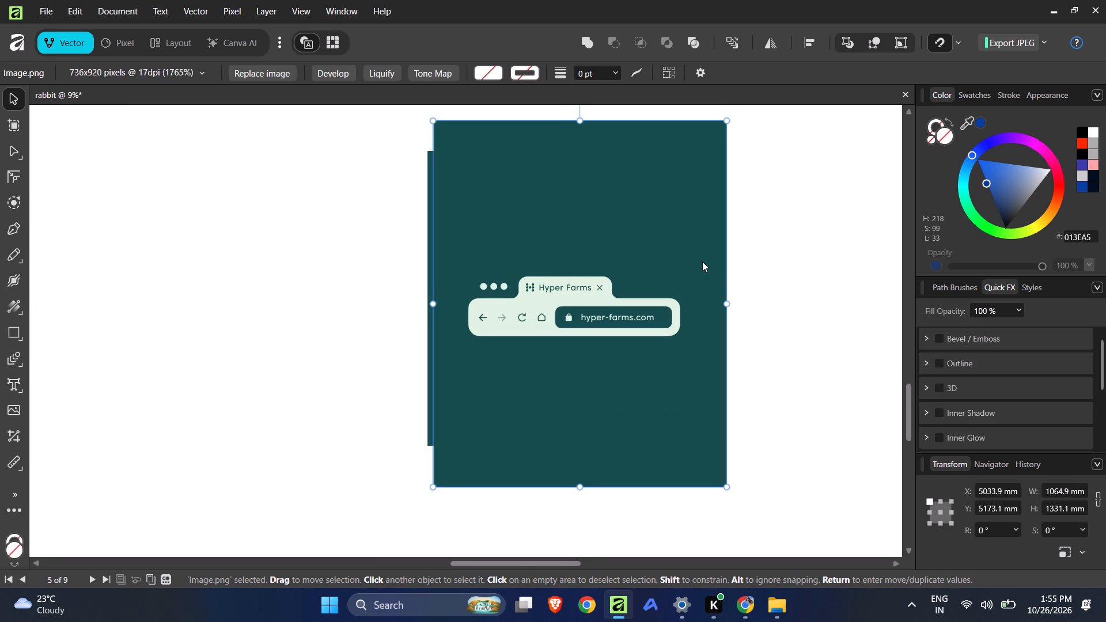
{"action": "left_click_drag", "start_coordinate": [702, 261], "coordinate": [747, 267]}
{"action": "left_click_drag", "start_coordinate": [607, 254], "coordinate": [653, 267]}
{"action": "scroll", "coordinate": [528, 267], "scroll_direction": "down", "scroll_amount": 6, "text": "ctrl"}
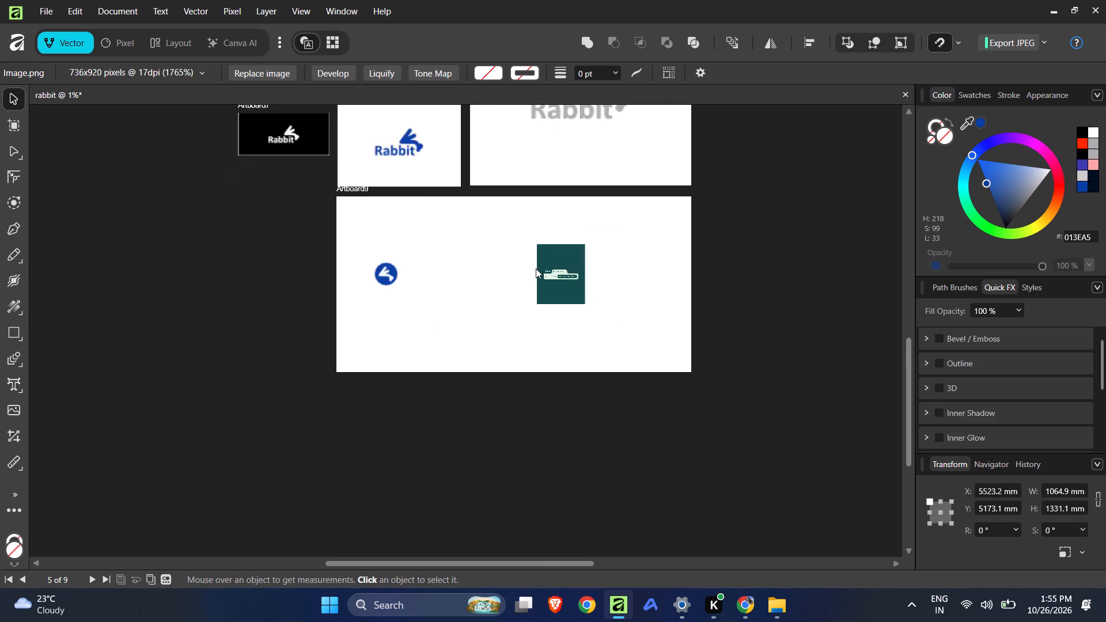
{"action": "scroll", "coordinate": [536, 268], "scroll_direction": "down", "scroll_amount": 2, "text": "ctrl"}
{"action": "scroll", "coordinate": [602, 268], "scroll_direction": "up", "scroll_amount": 4, "text": "ctrl"}
{"action": "scroll", "coordinate": [498, 237], "scroll_direction": "up", "scroll_amount": 2, "text": "ctrl"}
{"action": "scroll", "coordinate": [585, 282], "scroll_direction": "down", "scroll_amount": 1, "text": "ctrl"}
{"action": "scroll", "coordinate": [586, 282], "scroll_direction": "up", "scroll_amount": 1, "text": "ctrl"}
{"action": "scroll", "coordinate": [586, 283], "scroll_direction": "down", "scroll_amount": 1, "text": "ctrl"}
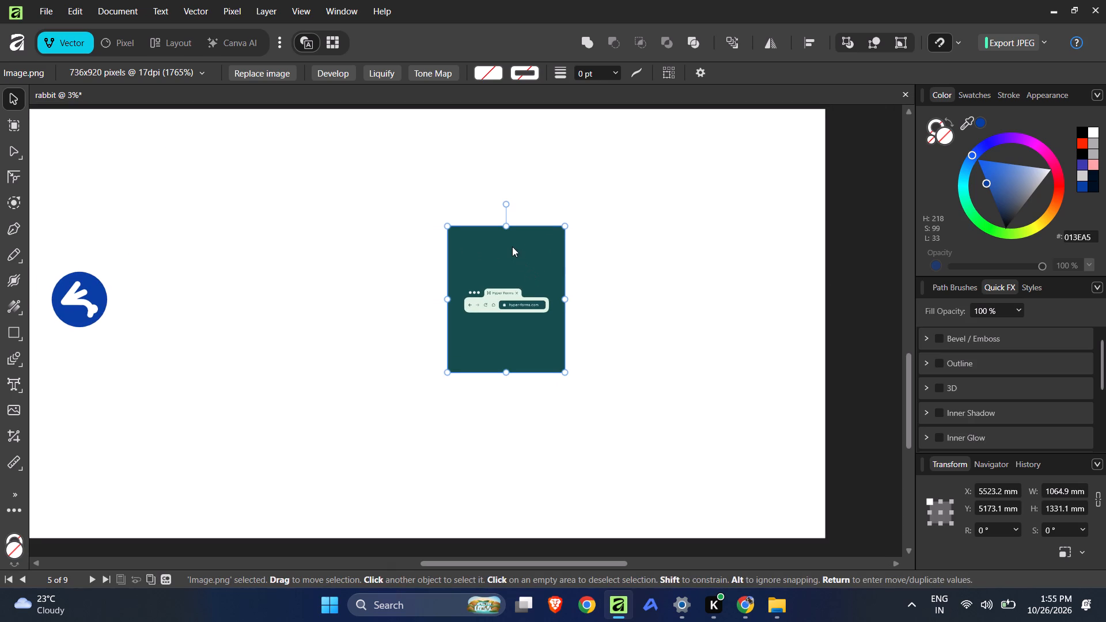
{"action": "scroll", "coordinate": [512, 246], "scroll_direction": "up", "scroll_amount": 1, "text": "ctrl"}
{"action": "scroll", "coordinate": [562, 297], "scroll_direction": "down", "scroll_amount": 3, "text": "ctrl"}
{"action": "left_click_drag", "start_coordinate": [549, 295], "coordinate": [634, 135]}
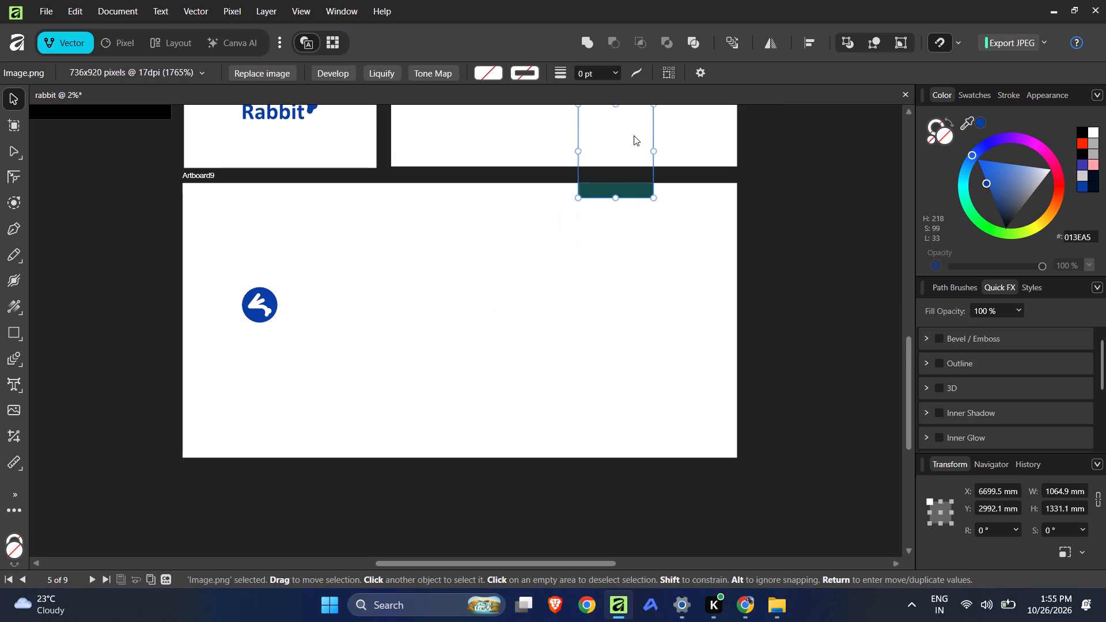
{"action": "left_click_drag", "start_coordinate": [634, 135], "coordinate": [650, 310]}
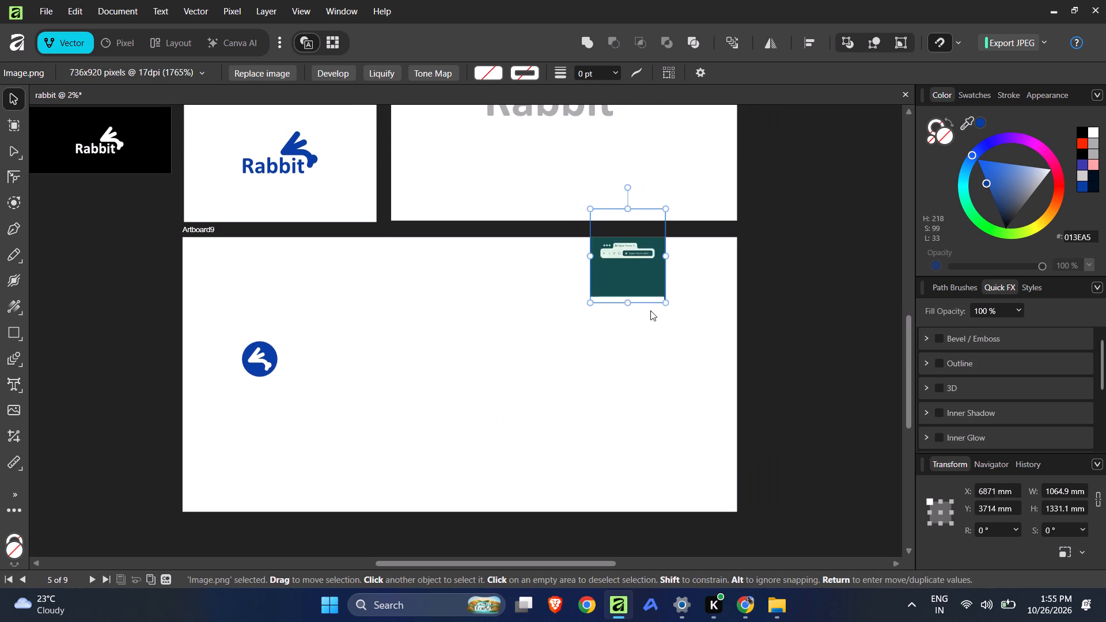
{"action": "left_click_drag", "start_coordinate": [650, 310], "coordinate": [669, 349]}
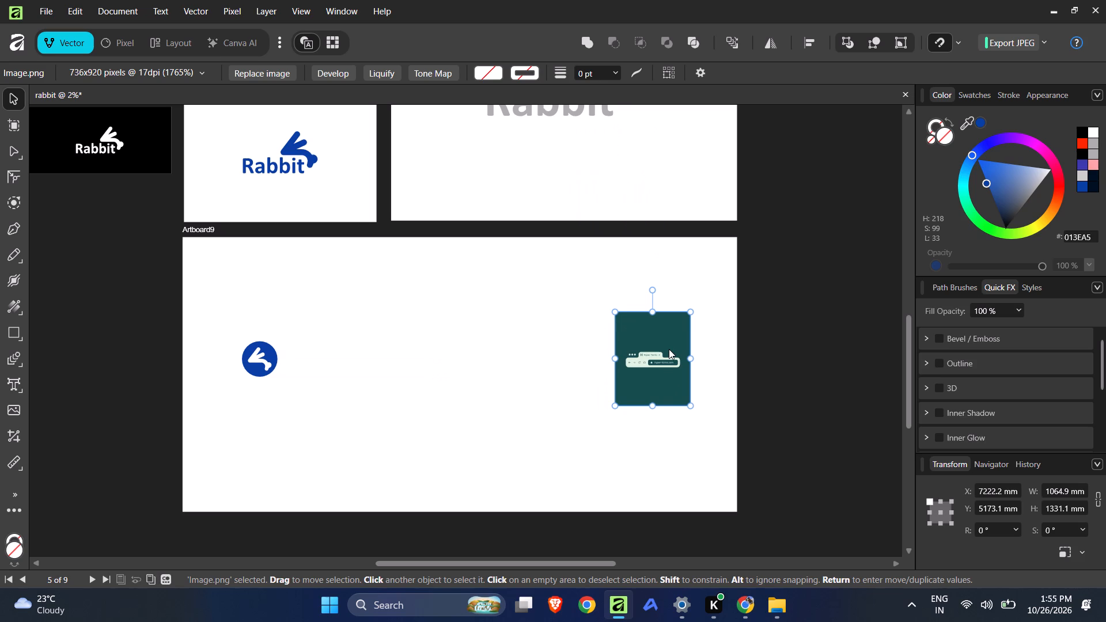
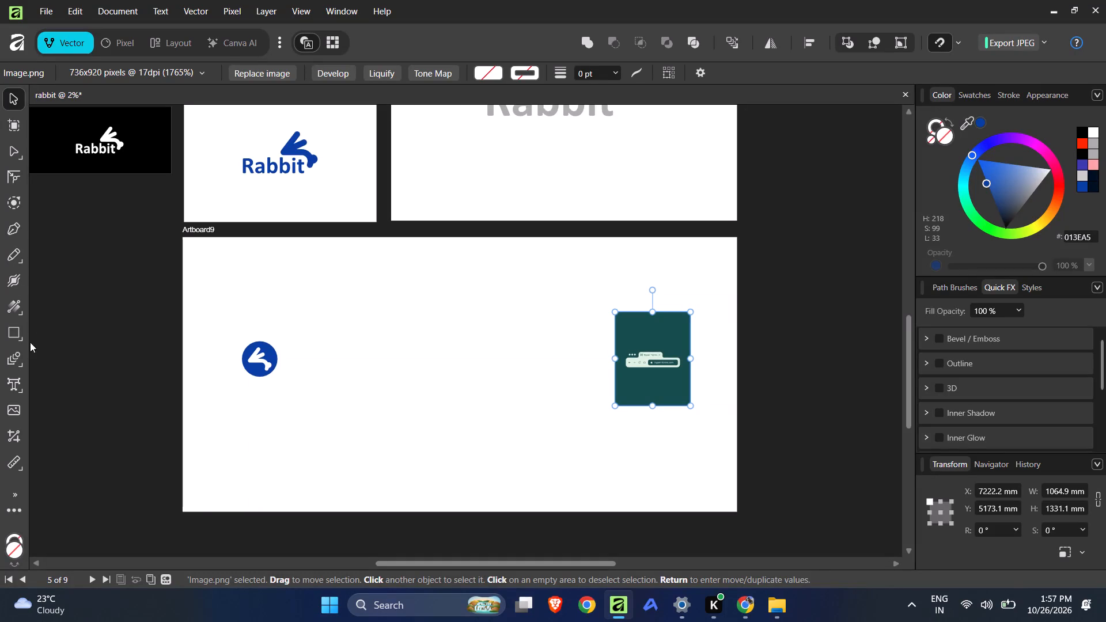
Draw a blue rectangle about 2712 × 459 mm between the rabbit logo and the reference image, at about X 2499 mm, Y 1729 mm.
{"action": "left_click", "coordinate": [14, 328]}
{"action": "scroll", "coordinate": [472, 358], "scroll_direction": "down", "scroll_amount": 2, "text": "ctrl"}
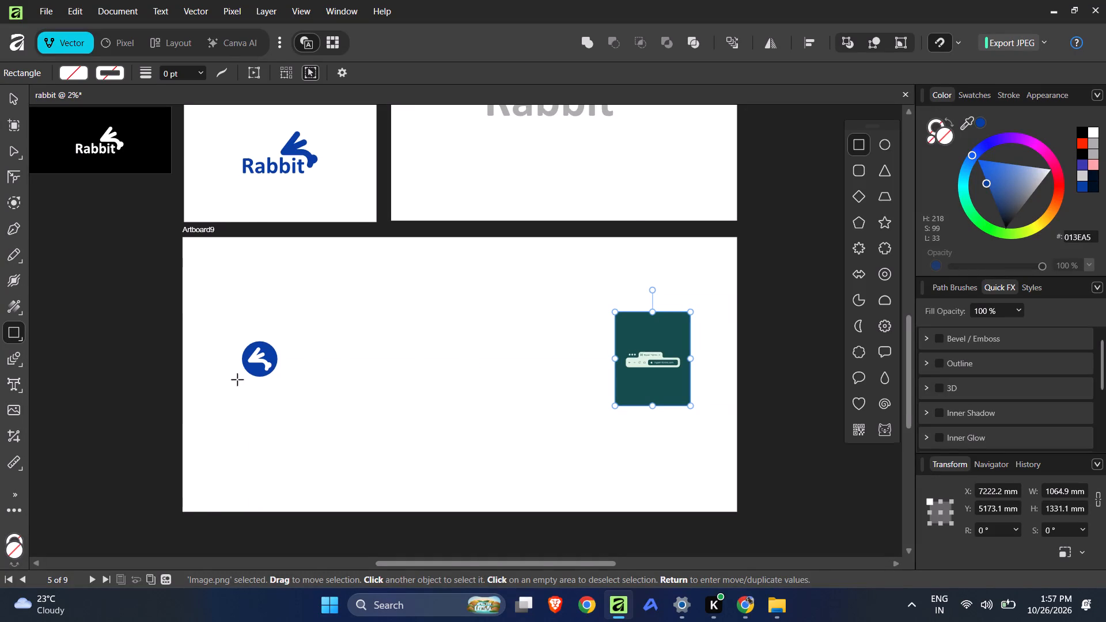
{"action": "scroll", "coordinate": [434, 390], "scroll_direction": "up", "scroll_amount": 5, "text": "ctrl"}
{"action": "scroll", "coordinate": [328, 324], "scroll_direction": "down", "scroll_amount": 2, "text": "ctrl"}
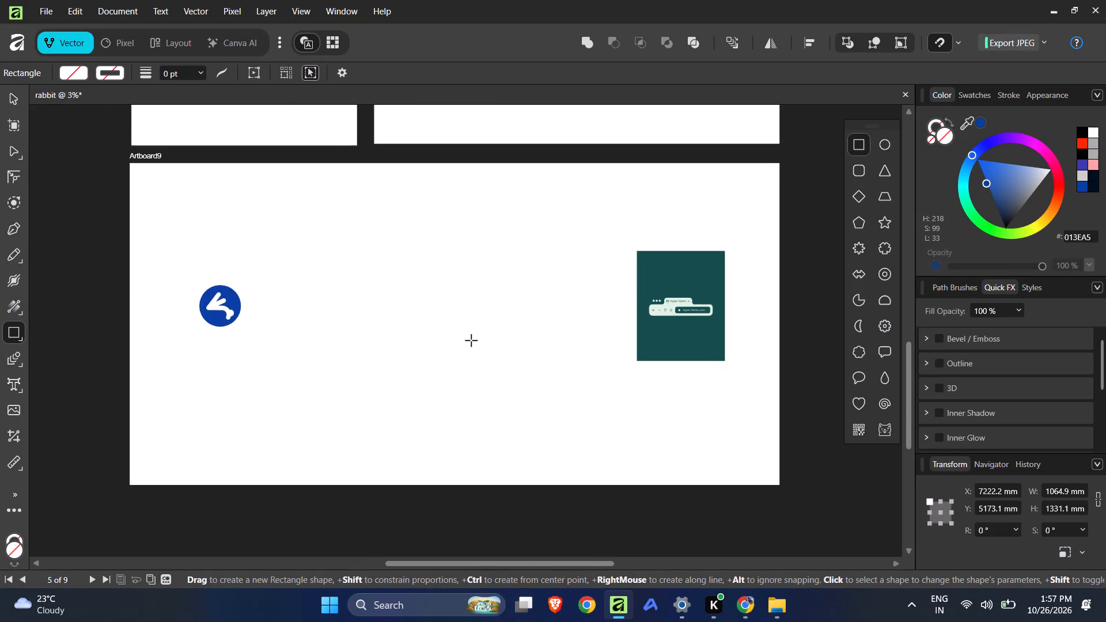
{"action": "scroll", "coordinate": [589, 339], "scroll_direction": "up", "scroll_amount": 2, "text": "ctrl"}
{"action": "left_click_drag", "start_coordinate": [192, 283], "coordinate": [457, 346]}
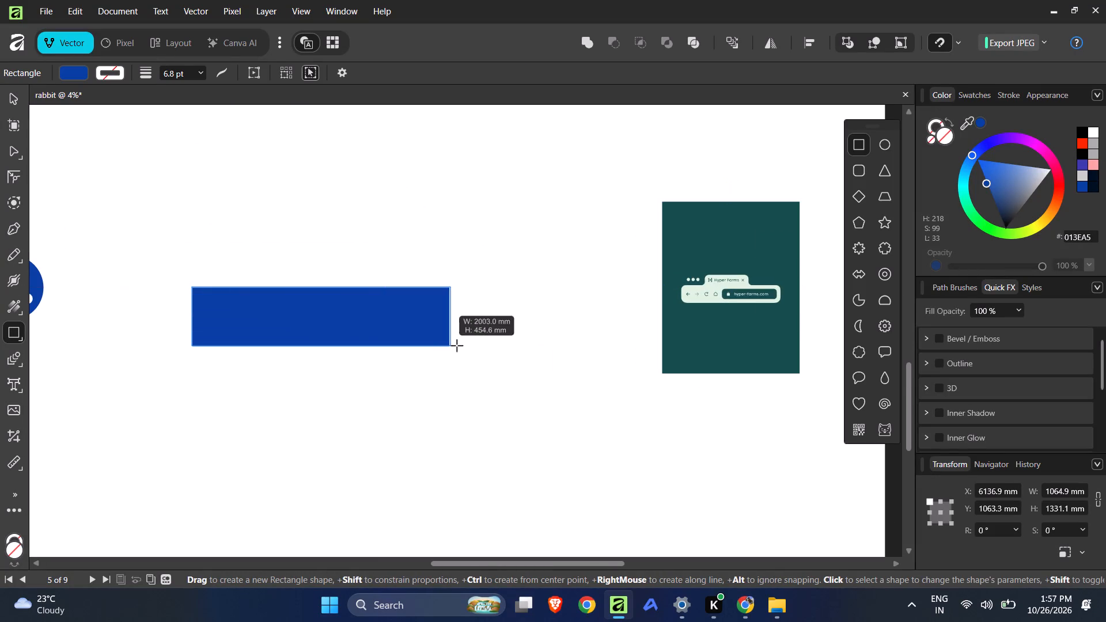
{"action": "left_click_drag", "start_coordinate": [457, 346], "coordinate": [542, 346]}
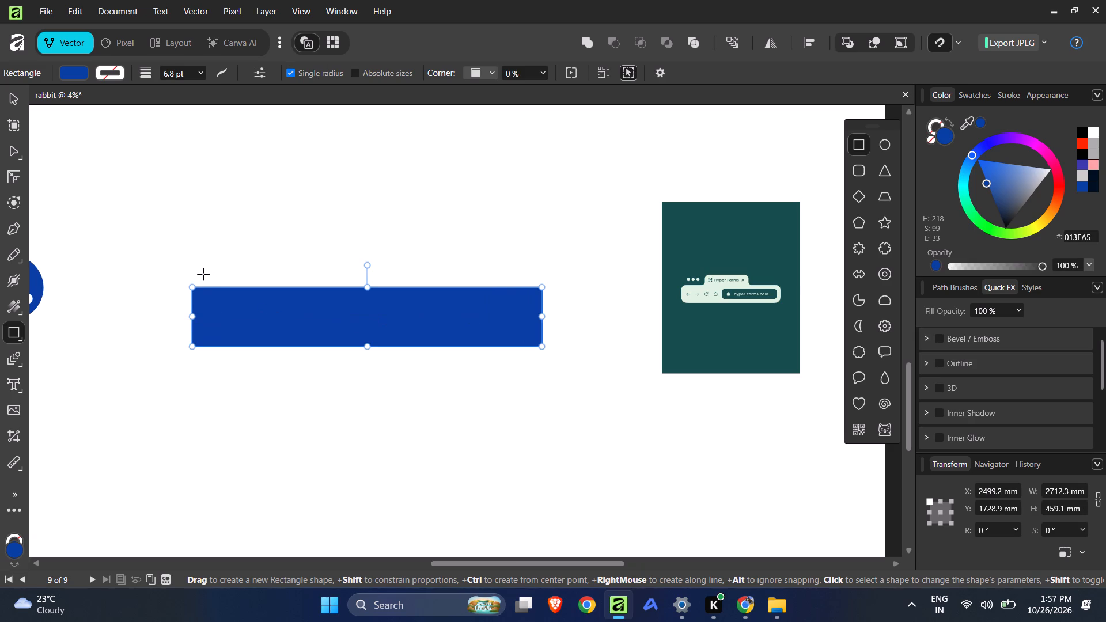
{"action": "left_click", "coordinate": [7, 98]}
{"action": "left_click", "coordinate": [328, 192]}
Duplicate the blue rectangle straight upward so the copy rests on its top edge, at about Y 1270 mm.
{"action": "left_click", "coordinate": [364, 301]}
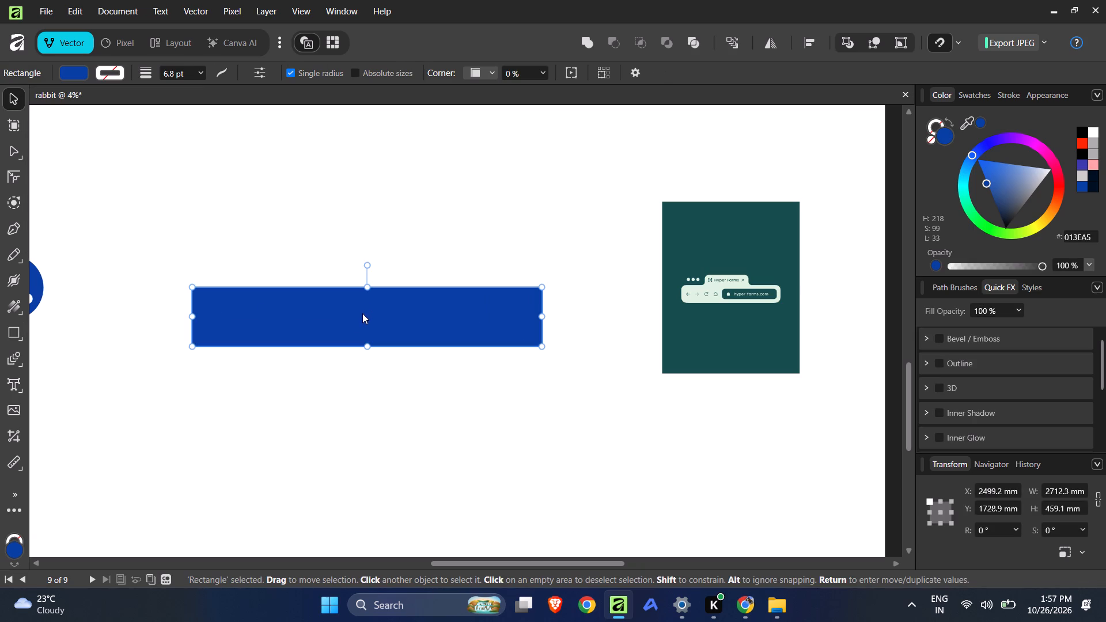
{"action": "left_click_drag", "start_coordinate": [362, 314], "coordinate": [362, 264], "text": "alt"}
{"action": "left_click_drag", "start_coordinate": [362, 271], "coordinate": [362, 261]}
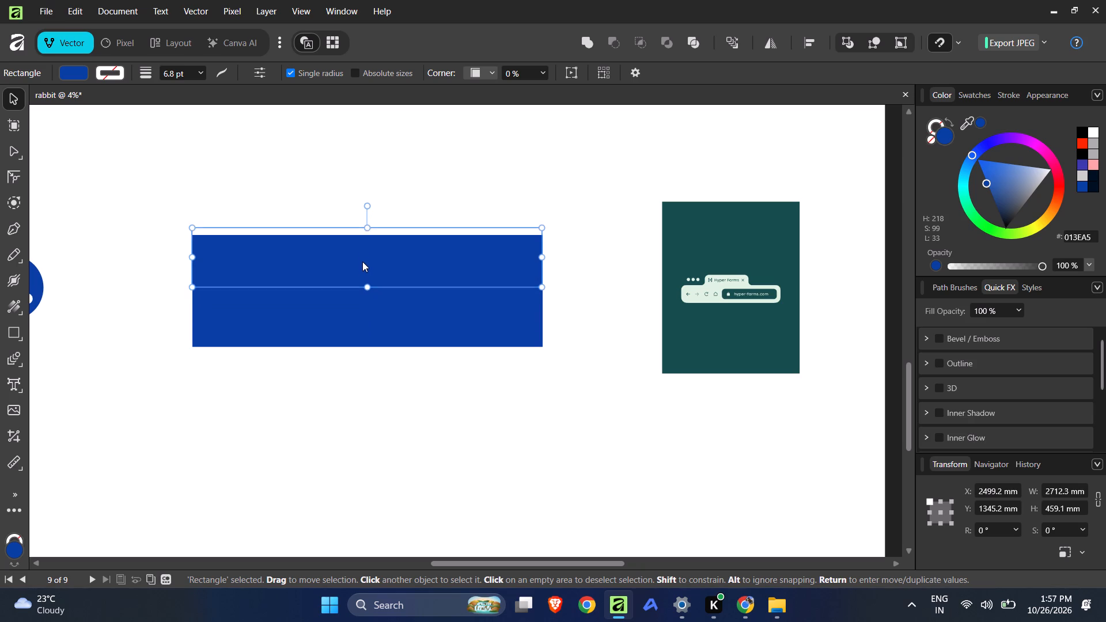
{"action": "left_click_drag", "start_coordinate": [362, 261], "coordinate": [362, 260]}
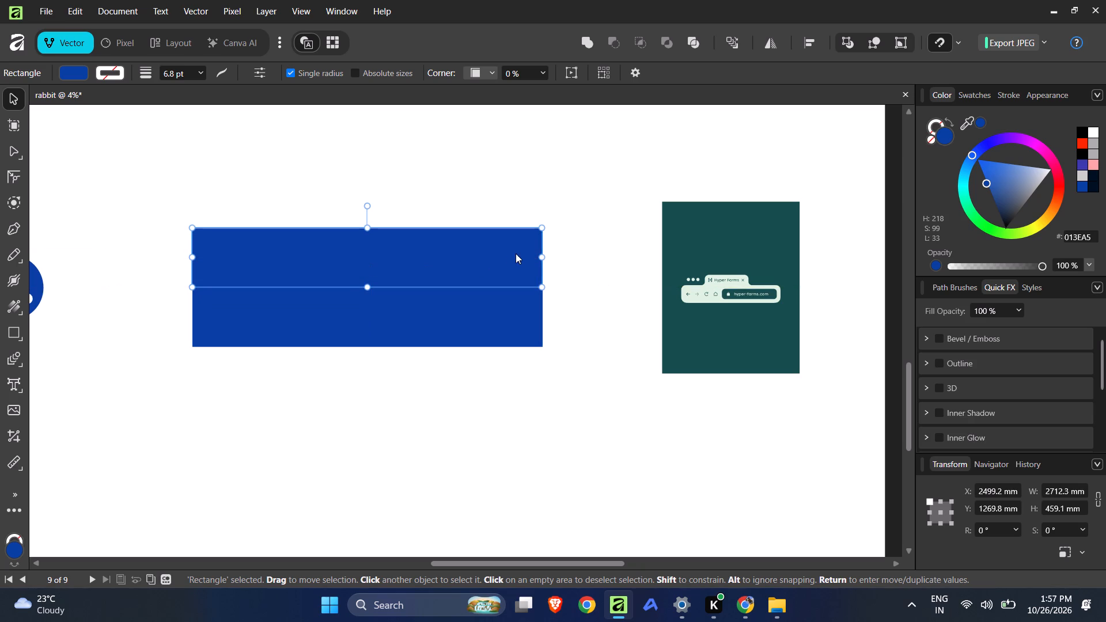
Narrow the upper rectangle to about 1356 mm and shift it to slightly overlap the bar, at about X 3048 mm, Y 1328 mm.
{"action": "left_click_drag", "start_coordinate": [543, 255], "coordinate": [372, 267]}
{"action": "left_click_drag", "start_coordinate": [241, 263], "coordinate": [296, 263]}
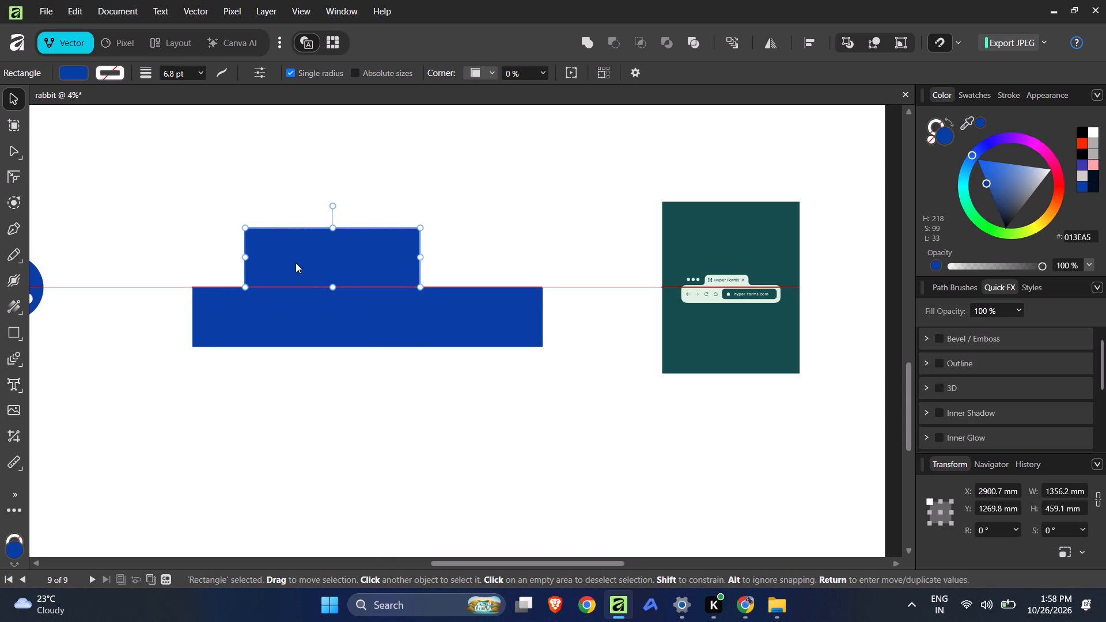
{"action": "left_click_drag", "start_coordinate": [296, 263], "coordinate": [308, 263]}
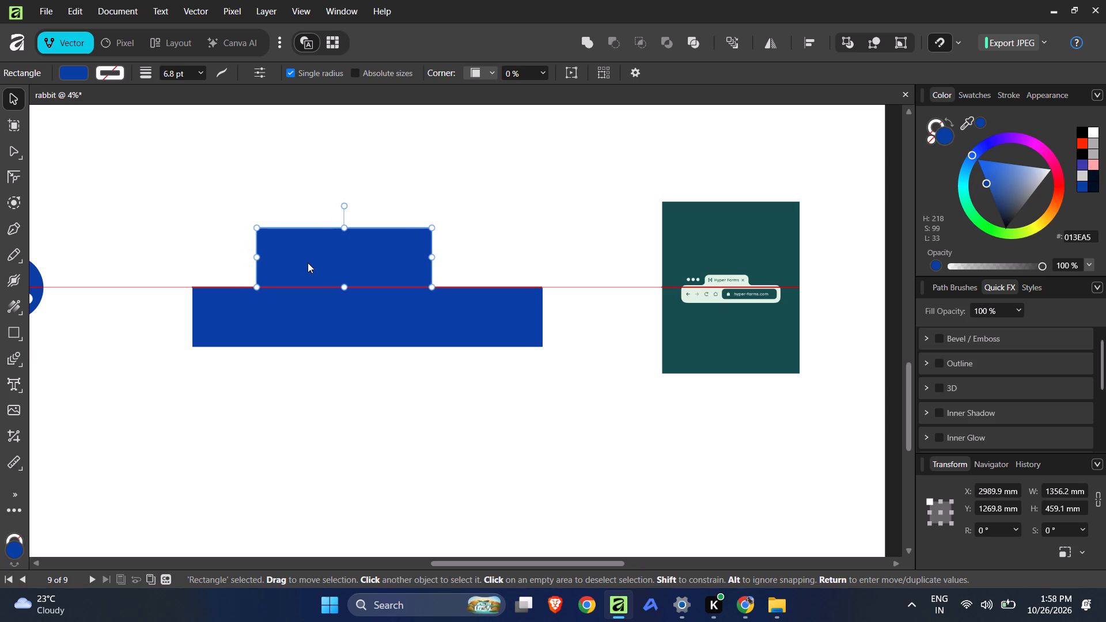
{"action": "left_click_drag", "start_coordinate": [308, 263], "coordinate": [311, 263]}
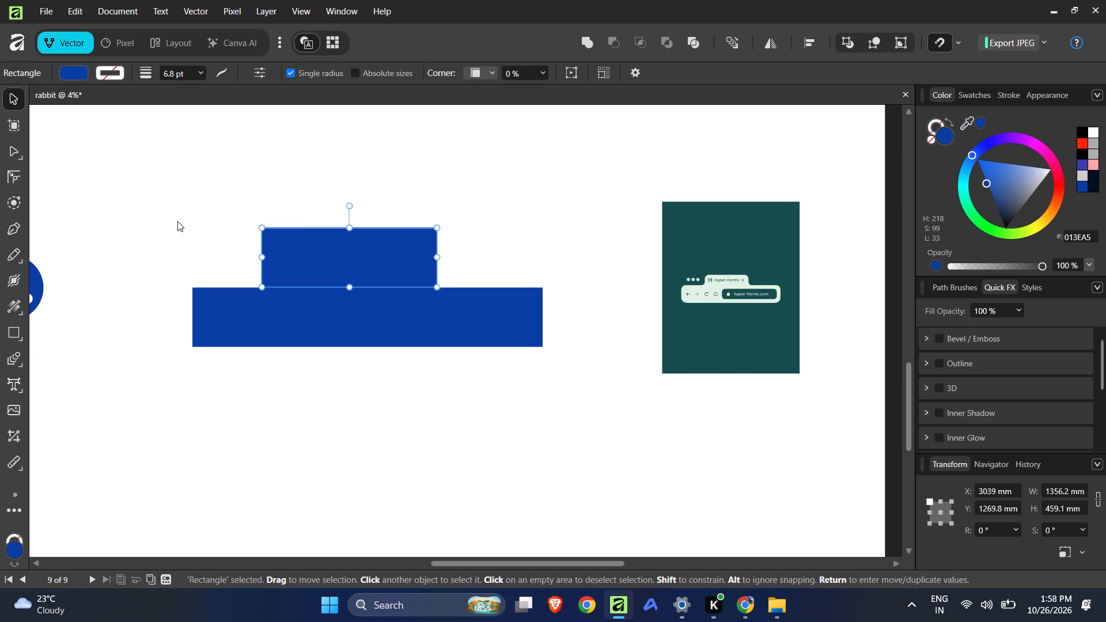
{"action": "left_click", "coordinate": [177, 221]}
{"action": "left_click_drag", "start_coordinate": [312, 246], "coordinate": [313, 254]}
{"action": "left_click", "coordinate": [514, 201]}
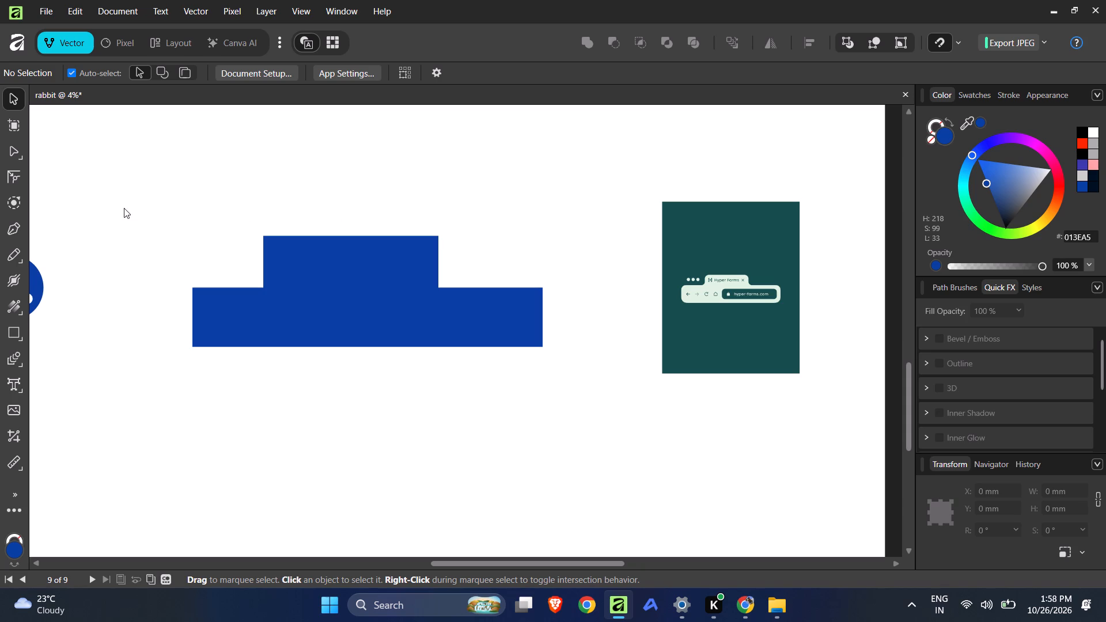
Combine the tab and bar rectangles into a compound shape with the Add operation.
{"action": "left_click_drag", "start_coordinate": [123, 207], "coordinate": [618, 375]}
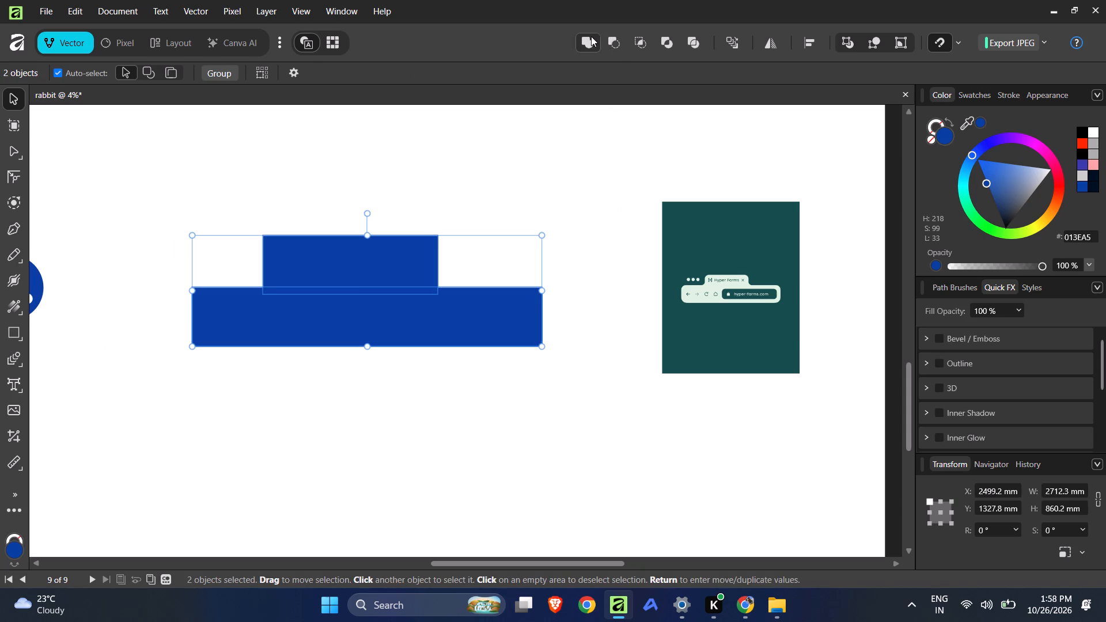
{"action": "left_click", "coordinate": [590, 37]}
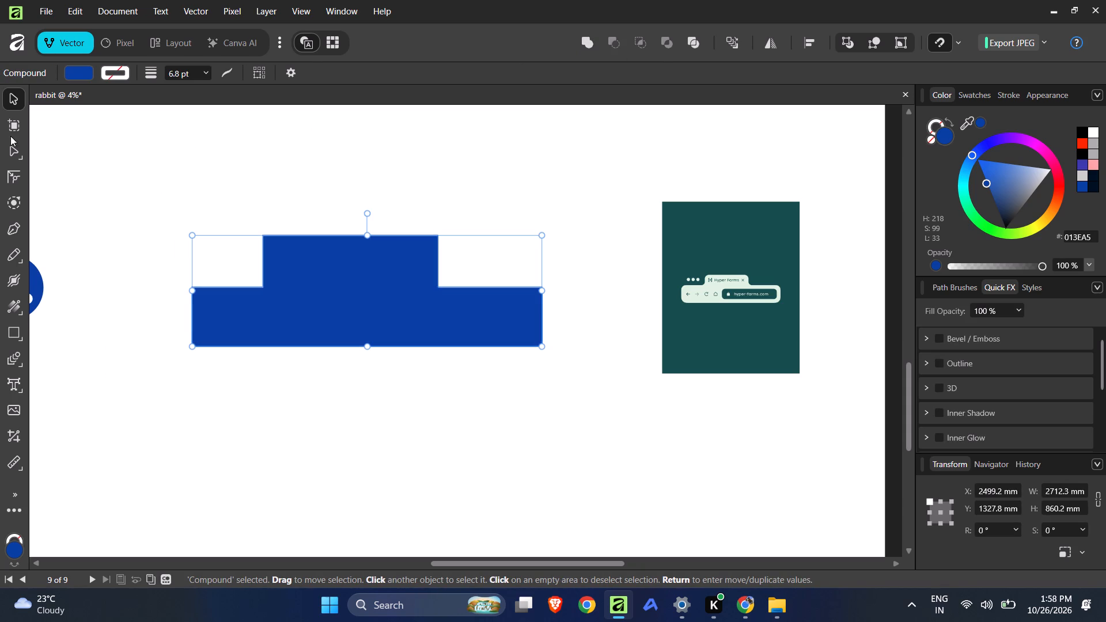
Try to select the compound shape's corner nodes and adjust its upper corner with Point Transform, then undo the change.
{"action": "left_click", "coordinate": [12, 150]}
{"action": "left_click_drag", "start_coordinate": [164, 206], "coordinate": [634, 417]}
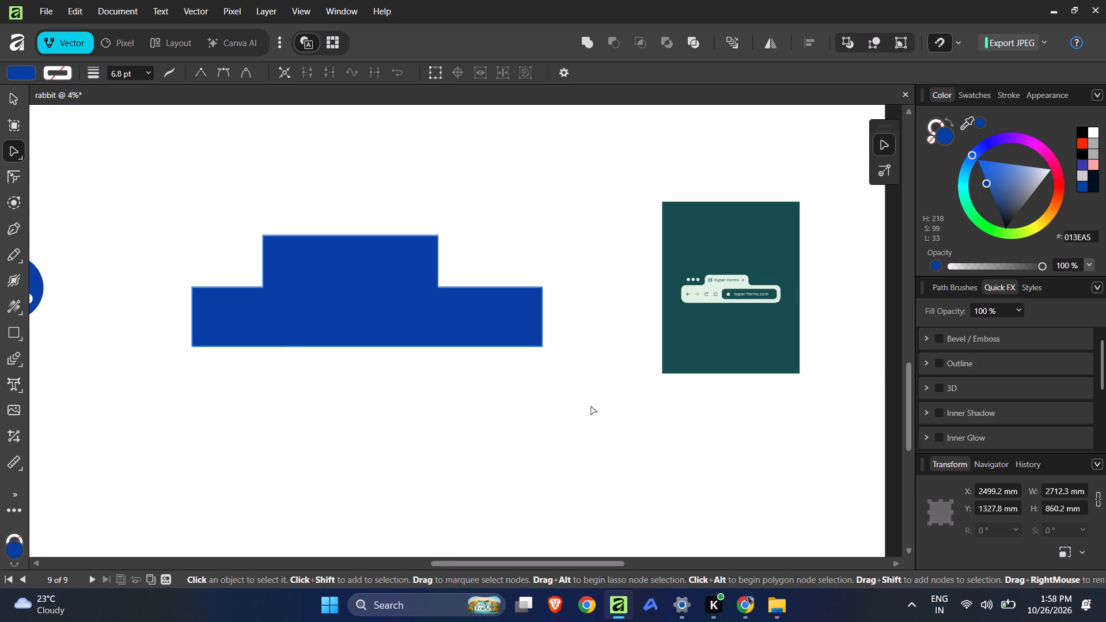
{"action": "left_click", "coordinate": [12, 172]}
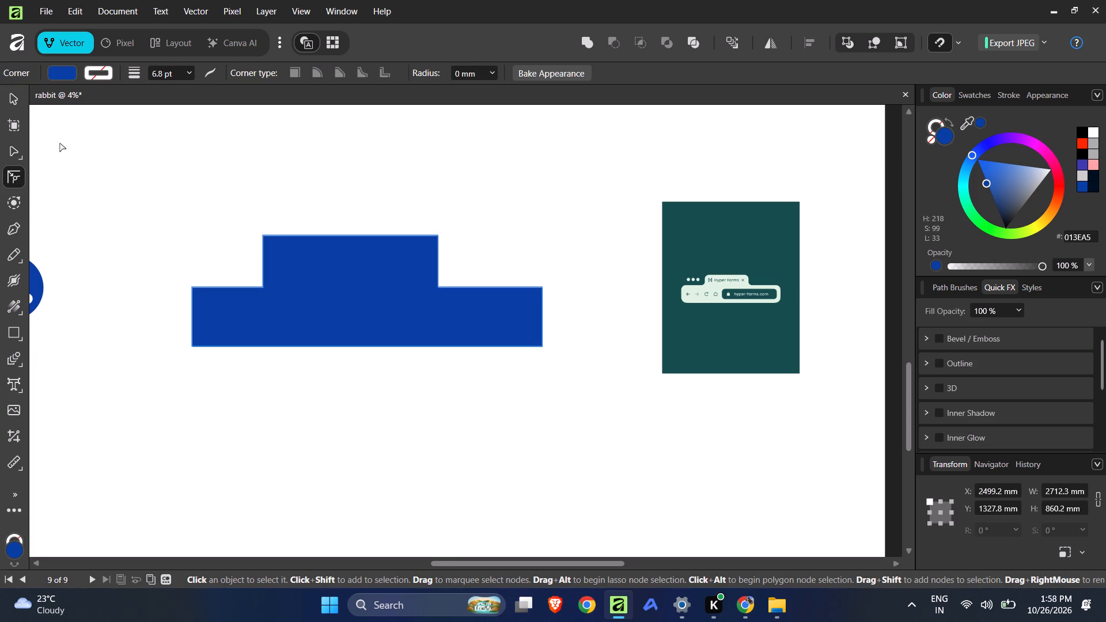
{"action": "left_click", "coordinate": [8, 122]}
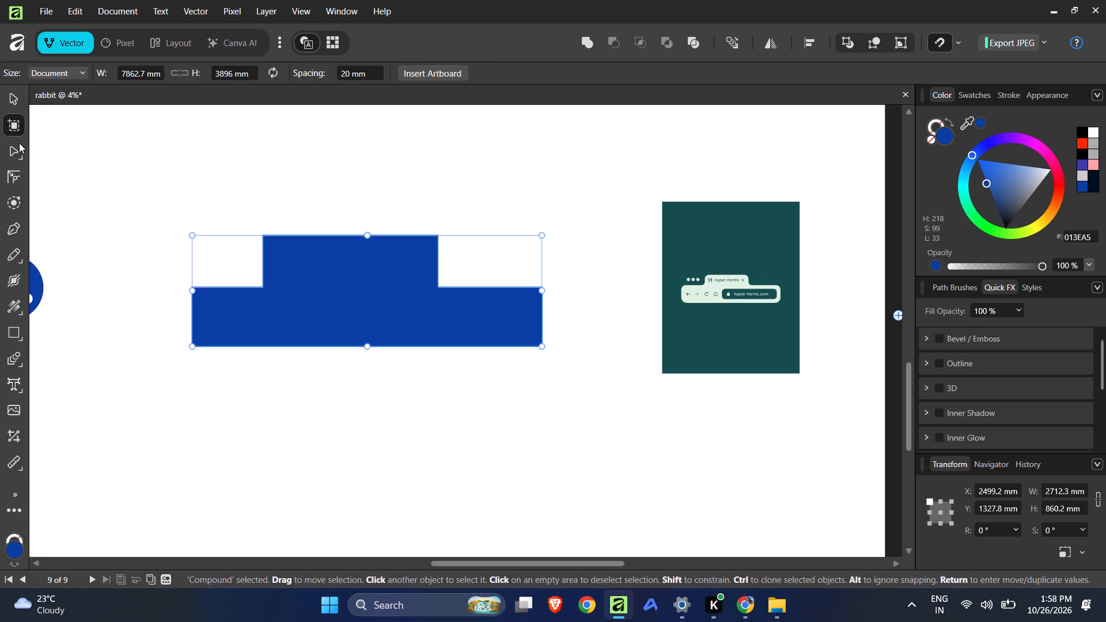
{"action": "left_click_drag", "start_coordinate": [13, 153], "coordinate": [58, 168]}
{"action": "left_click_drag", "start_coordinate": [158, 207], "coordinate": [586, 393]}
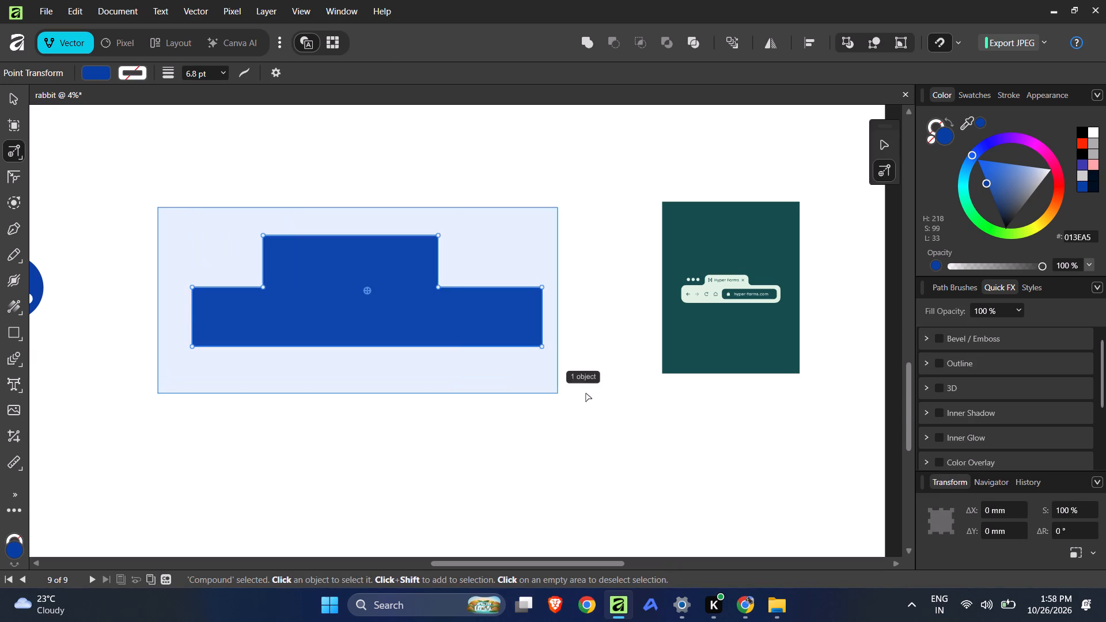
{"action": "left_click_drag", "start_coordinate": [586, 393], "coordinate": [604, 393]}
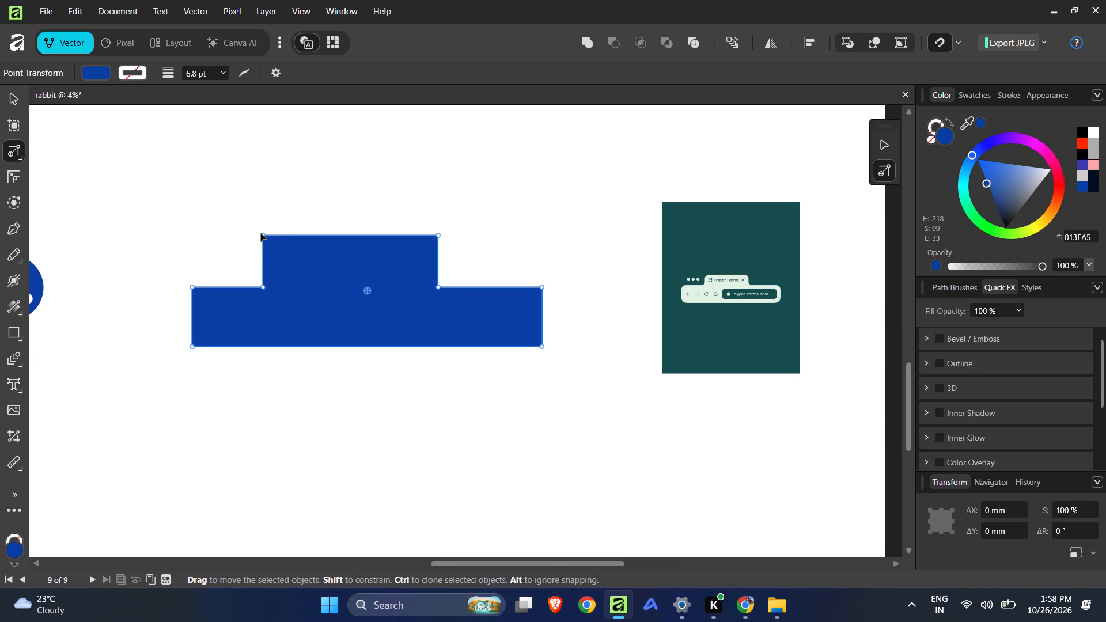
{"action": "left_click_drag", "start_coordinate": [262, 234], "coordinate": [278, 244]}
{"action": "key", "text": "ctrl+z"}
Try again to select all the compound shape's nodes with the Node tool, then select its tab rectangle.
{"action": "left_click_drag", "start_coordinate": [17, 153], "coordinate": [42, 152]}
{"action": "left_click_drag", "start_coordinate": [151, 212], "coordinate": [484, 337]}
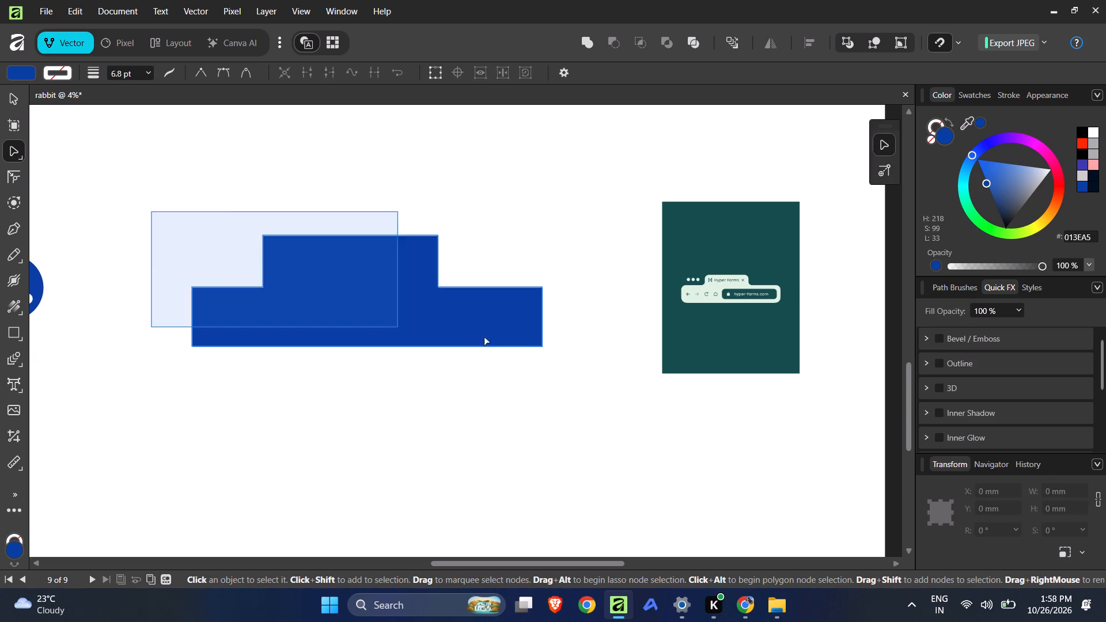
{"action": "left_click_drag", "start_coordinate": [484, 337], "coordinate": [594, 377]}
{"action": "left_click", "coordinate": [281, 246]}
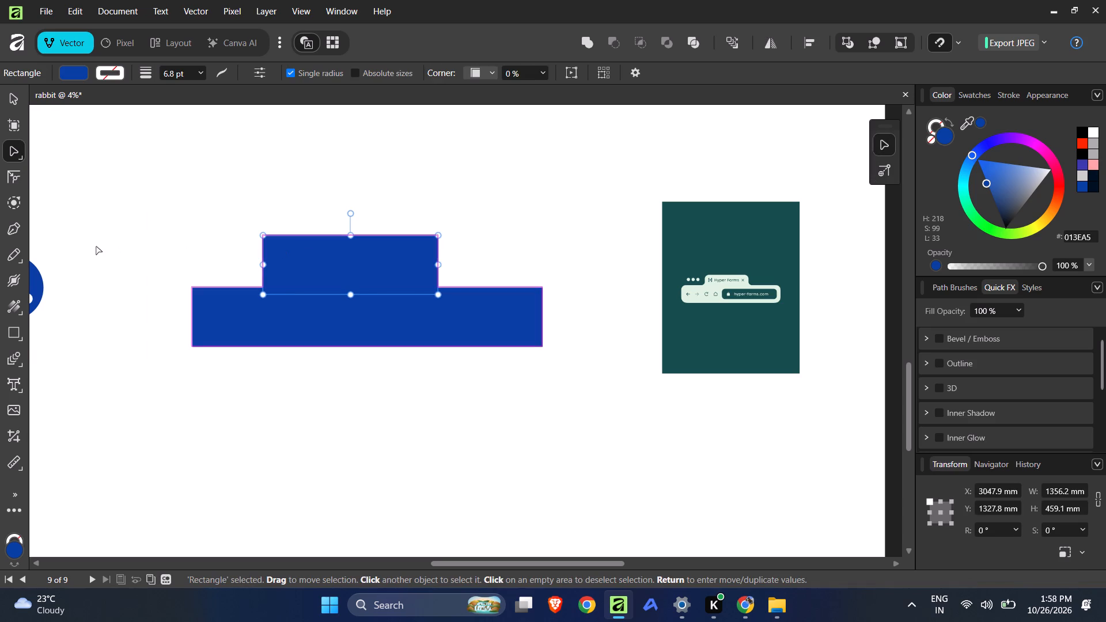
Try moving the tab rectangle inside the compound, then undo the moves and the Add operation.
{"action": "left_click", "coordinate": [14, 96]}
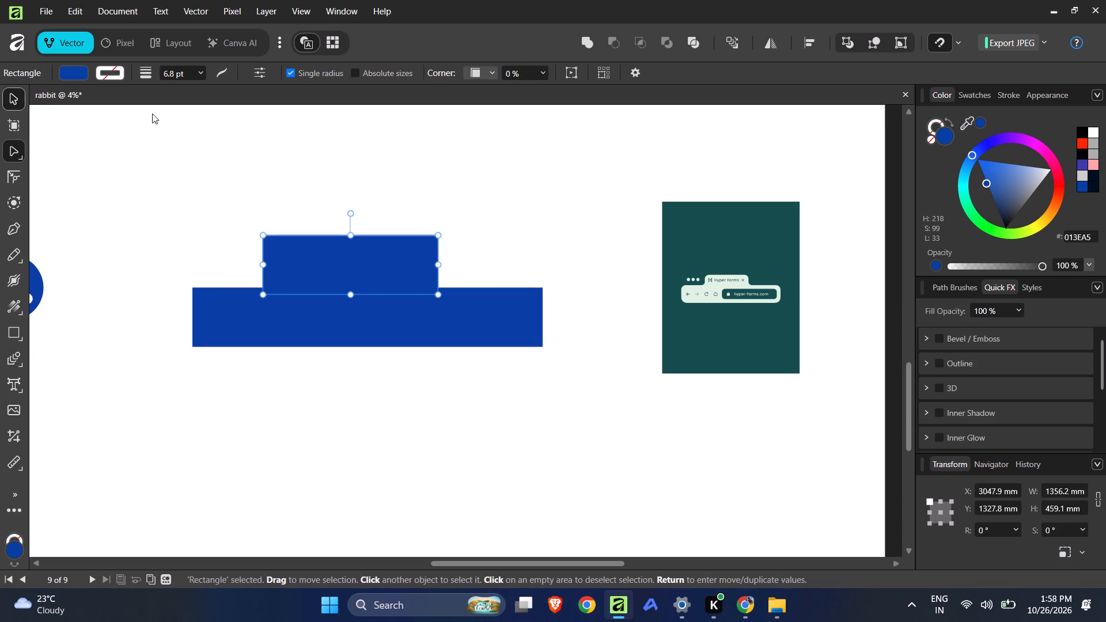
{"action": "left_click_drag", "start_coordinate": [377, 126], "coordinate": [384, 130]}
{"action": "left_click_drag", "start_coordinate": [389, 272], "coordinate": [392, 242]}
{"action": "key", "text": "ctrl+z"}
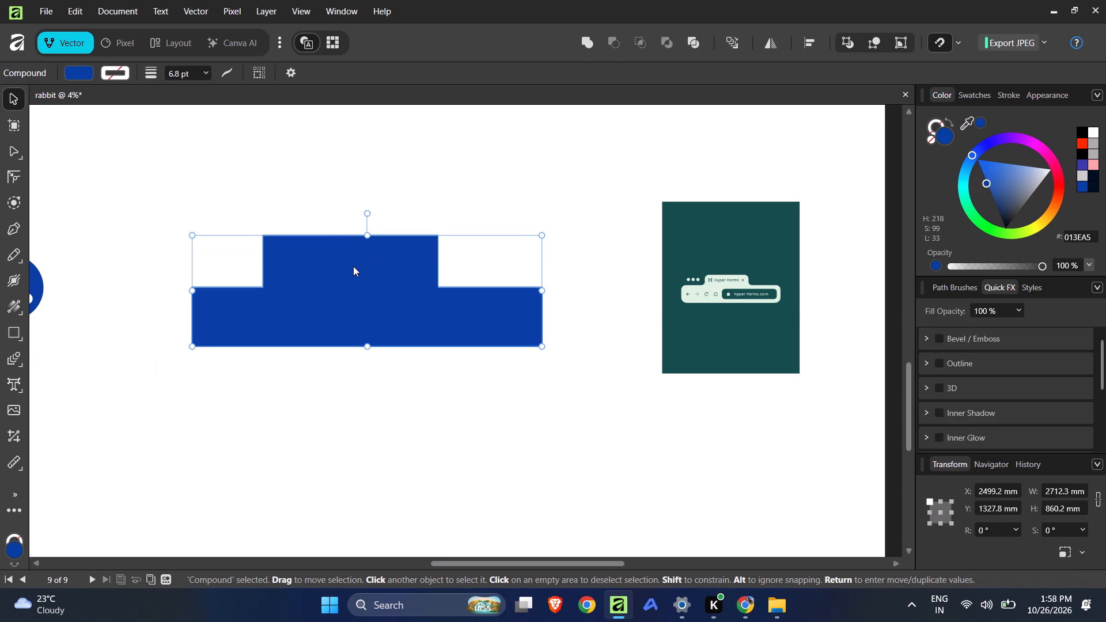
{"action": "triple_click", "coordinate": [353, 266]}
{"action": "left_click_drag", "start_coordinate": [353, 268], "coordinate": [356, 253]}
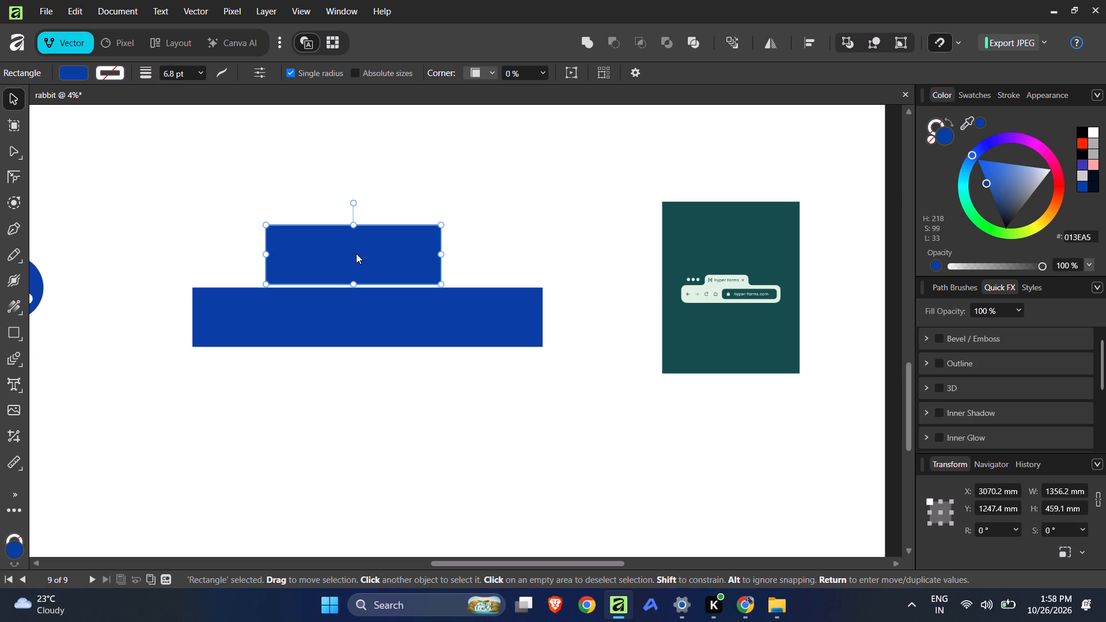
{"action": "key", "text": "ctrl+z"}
Combine the overlapping tab and bar rectangles into a compound shape with Add, then deselect it.
{"action": "left_click", "coordinate": [515, 328], "text": "shift"}
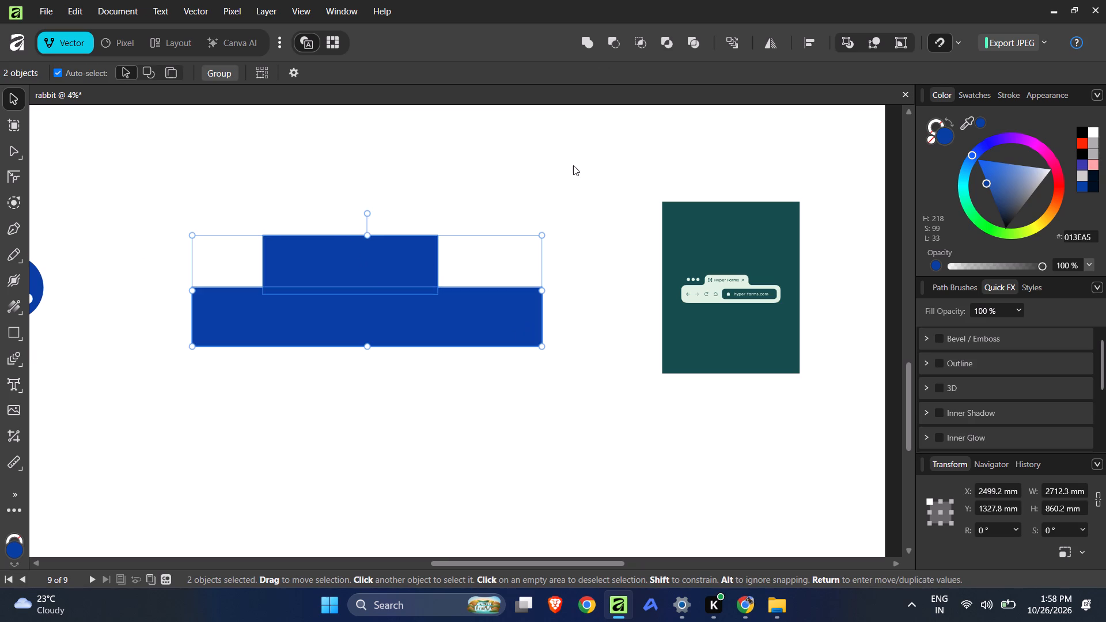
{"action": "left_click", "coordinate": [592, 36]}
{"action": "double_click", "coordinate": [505, 171]}
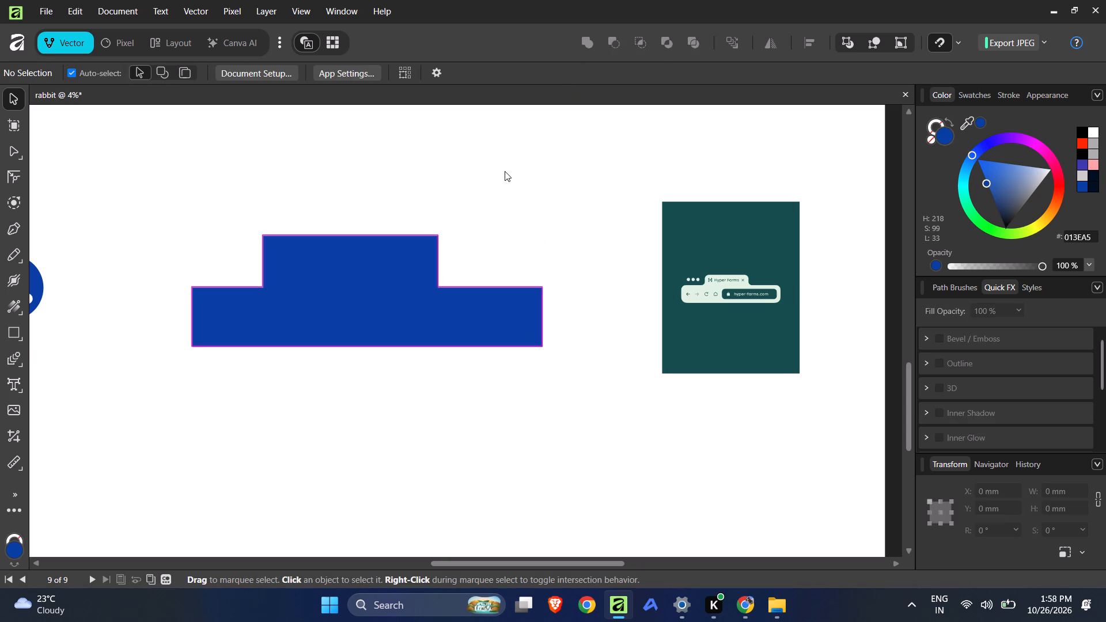
Move the compound shape closer to the reference image, to about X 3021 mm, Y 1299 mm.
{"action": "left_click", "coordinate": [388, 282]}
{"action": "left_click_drag", "start_coordinate": [357, 279], "coordinate": [425, 278]}
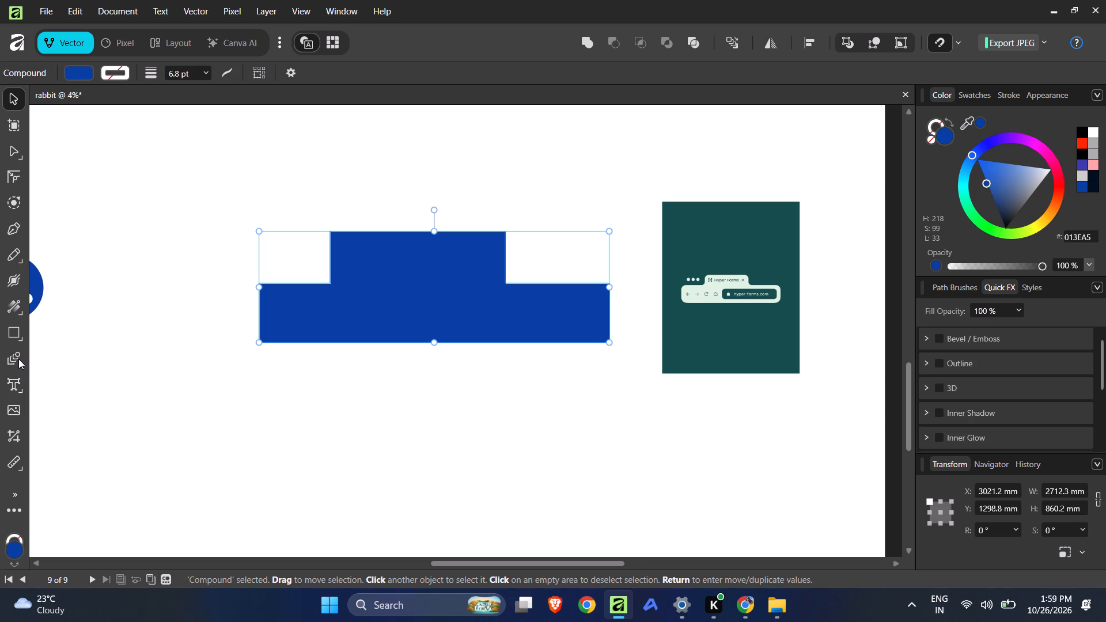
Merge the compound's tab and bar regions into a single outline with the Shape Builder tool.
{"action": "left_click_drag", "start_coordinate": [18, 359], "coordinate": [63, 374]}
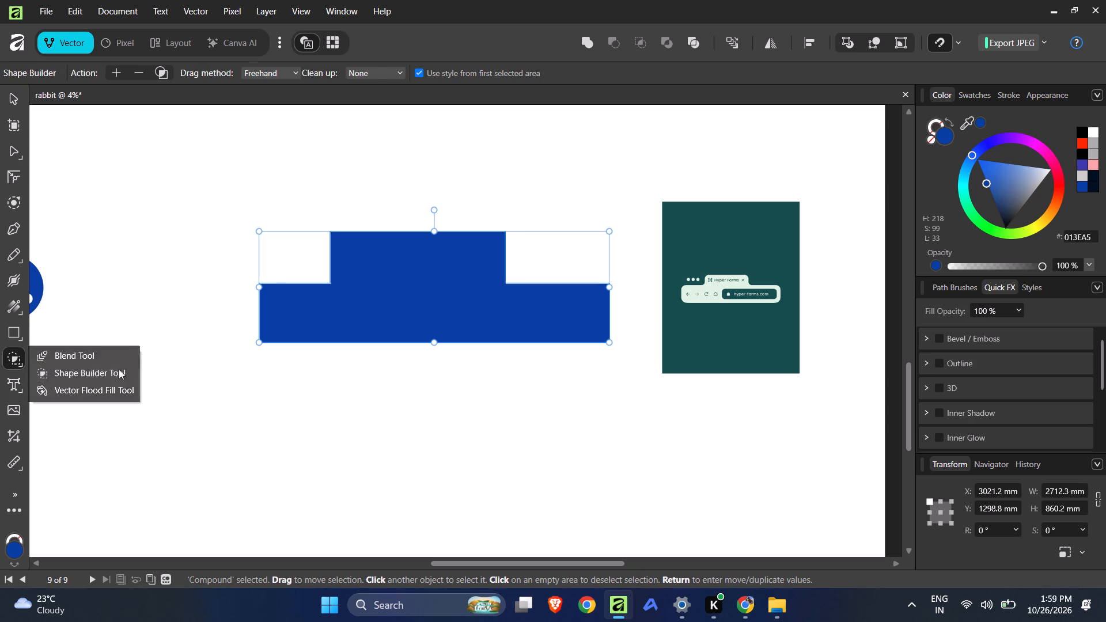
{"action": "left_click_drag", "start_coordinate": [369, 254], "coordinate": [430, 330]}
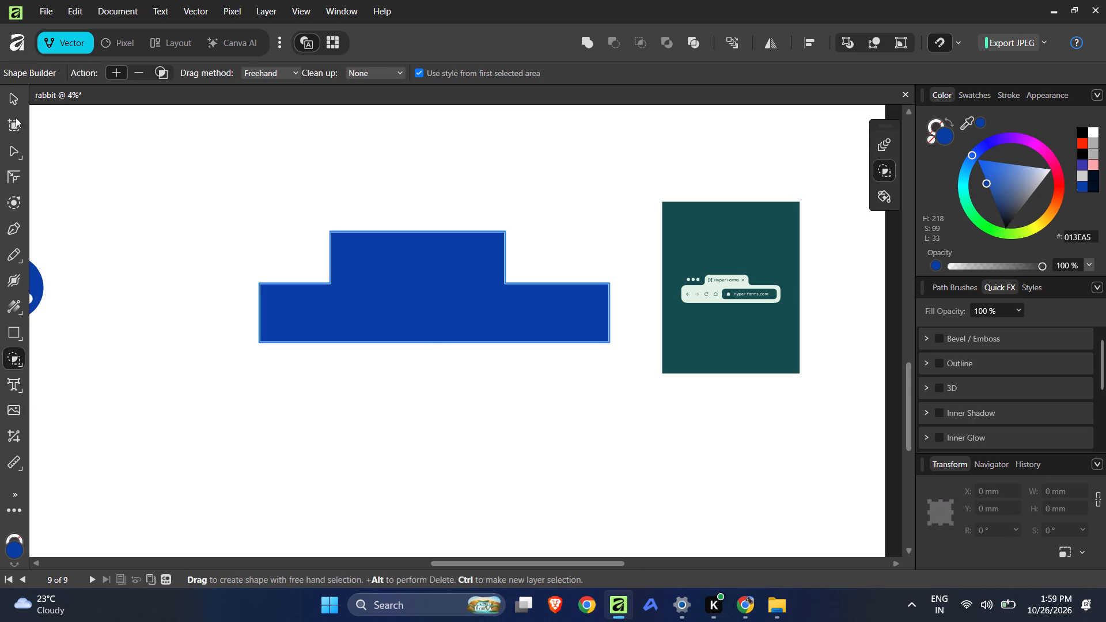
{"action": "left_click", "coordinate": [17, 97]}
Select every node of the merged tab-and-bar shape, round all its corners equally to resemble the reference, and deselect it.
{"action": "left_click", "coordinate": [14, 148]}
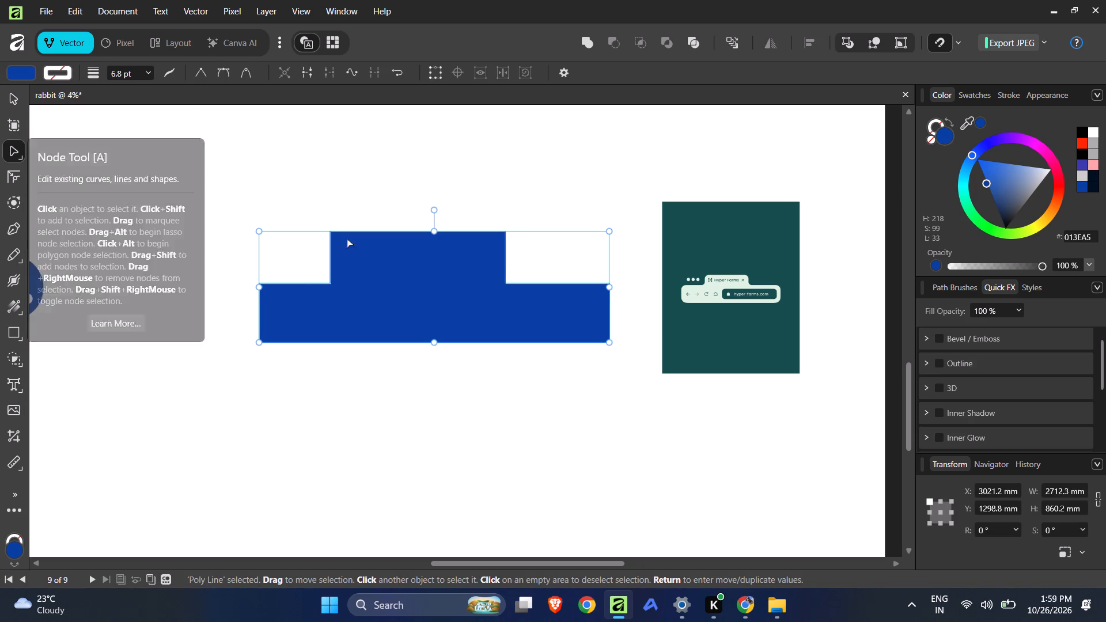
{"action": "left_click_drag", "start_coordinate": [196, 204], "coordinate": [666, 389]}
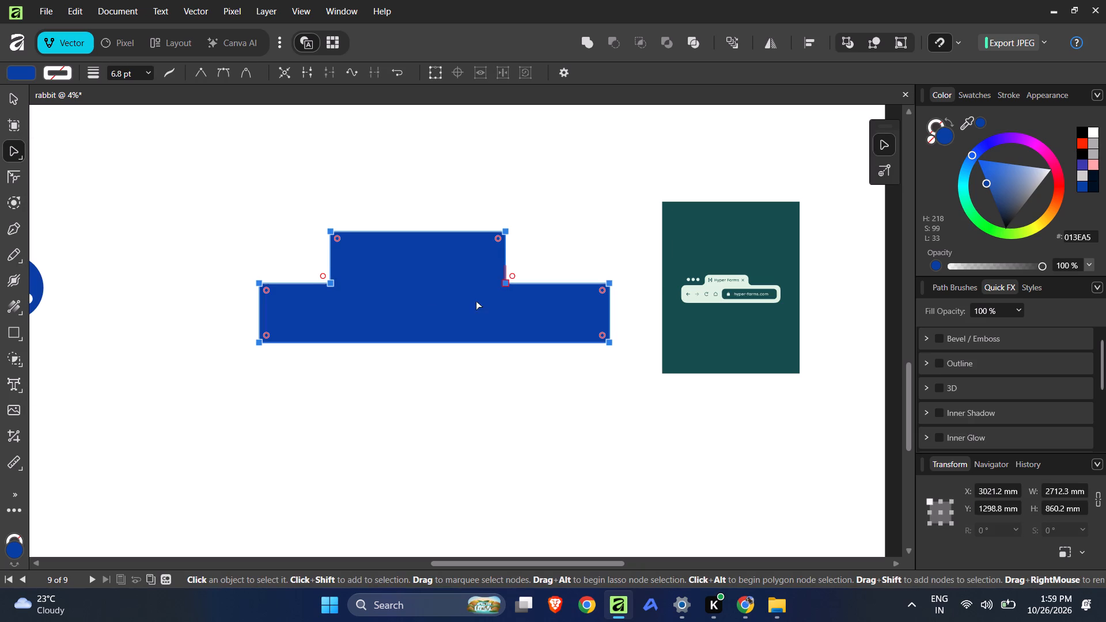
{"action": "left_click_drag", "start_coordinate": [325, 274], "coordinate": [311, 268]}
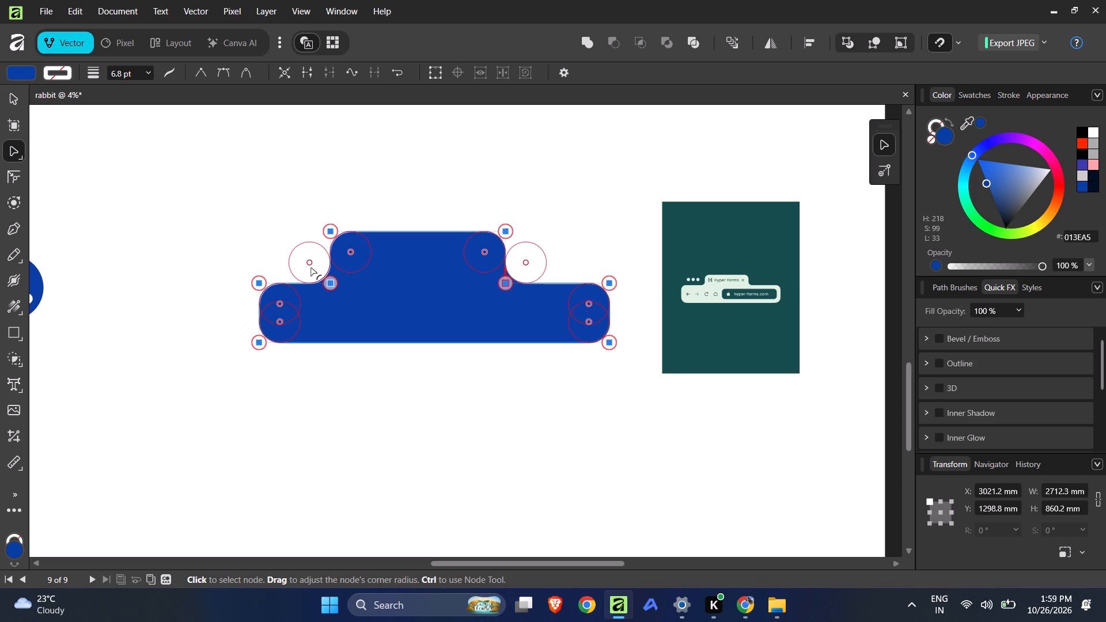
{"action": "left_click_drag", "start_coordinate": [311, 268], "coordinate": [317, 270]}
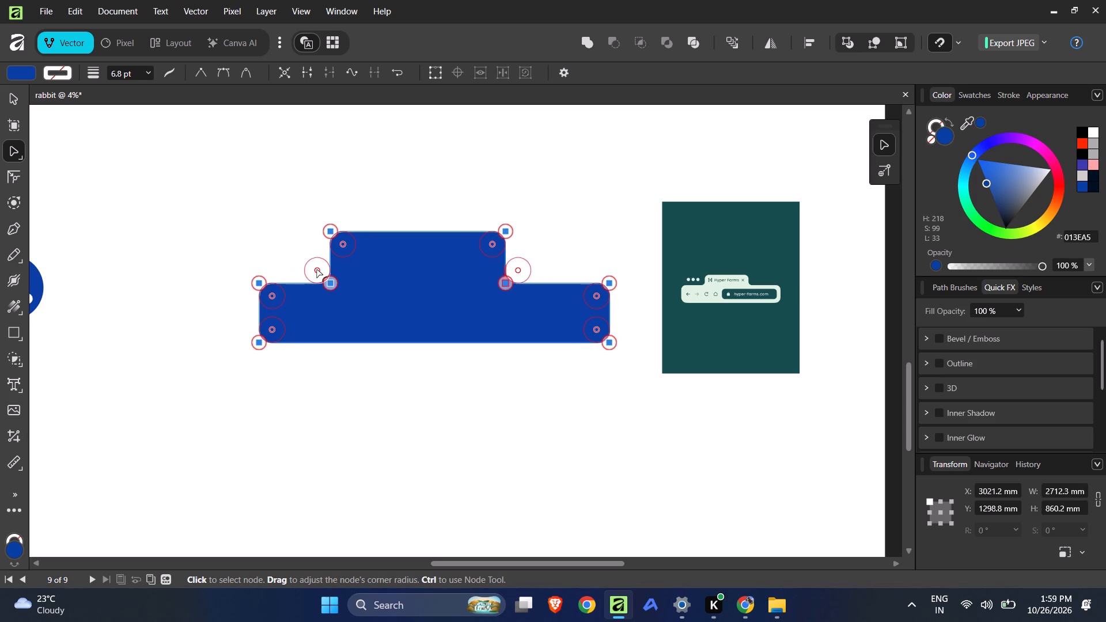
{"action": "left_click_drag", "start_coordinate": [317, 270], "coordinate": [316, 268]}
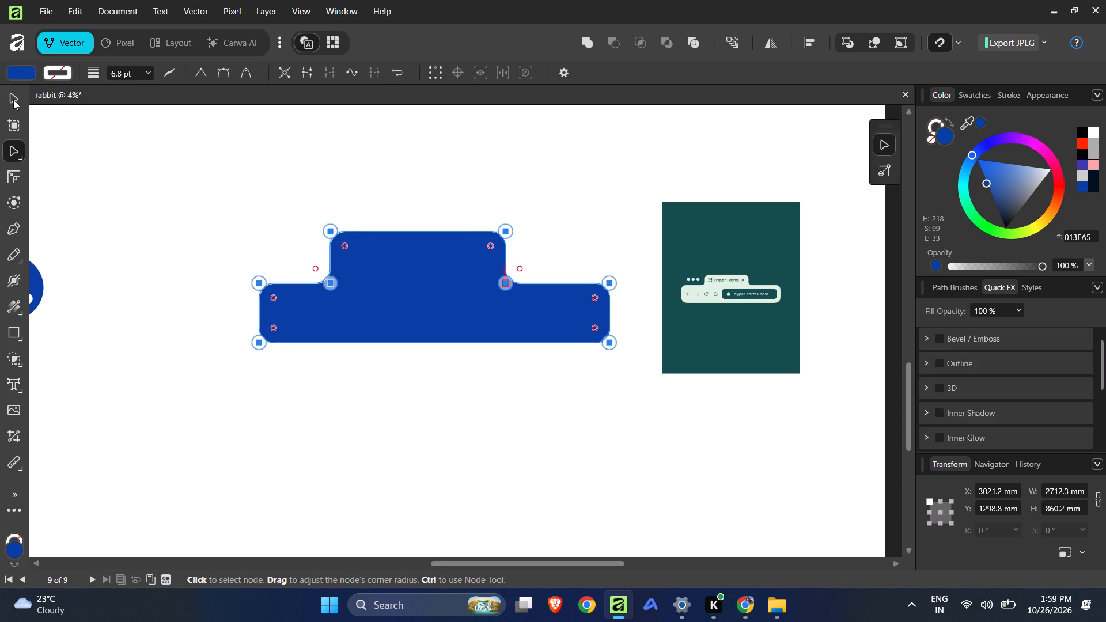
{"action": "left_click", "coordinate": [13, 100]}
{"action": "left_click", "coordinate": [105, 118]}
{"action": "scroll", "coordinate": [261, 156], "scroll_direction": "down", "scroll_amount": 2, "text": "ctrl"}
{"action": "scroll", "coordinate": [441, 189], "scroll_direction": "up", "scroll_amount": 2, "text": "ctrl"}
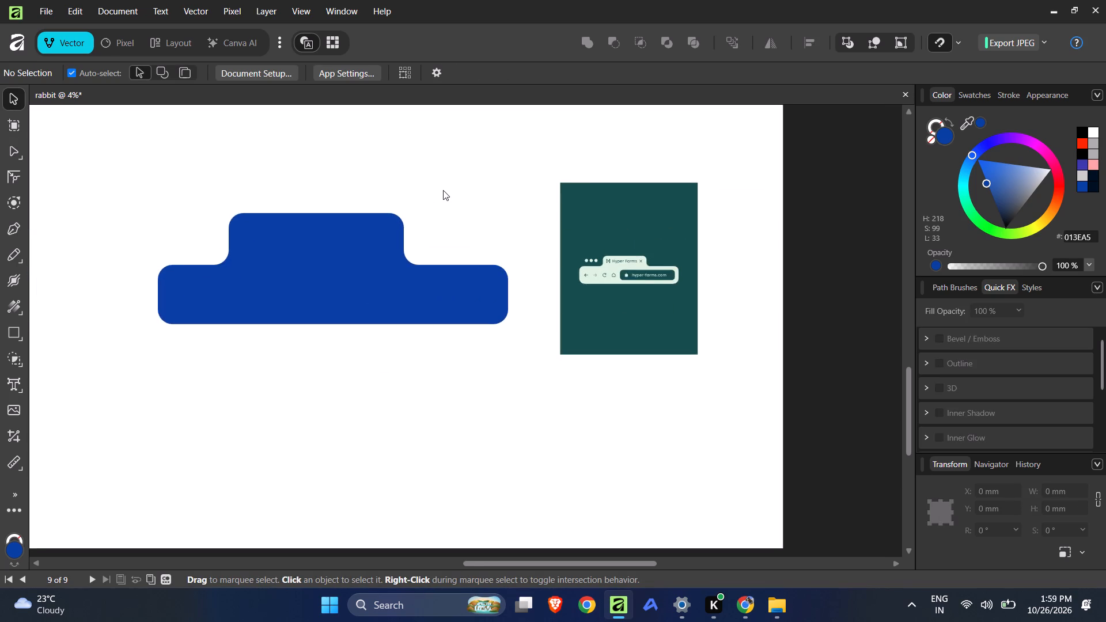
Draw an address-field rectangle about 1400 by 264 mm inside the right part of the blue bar.
{"action": "scroll", "coordinate": [443, 190], "scroll_direction": "up", "scroll_amount": 1, "text": "ctrl"}
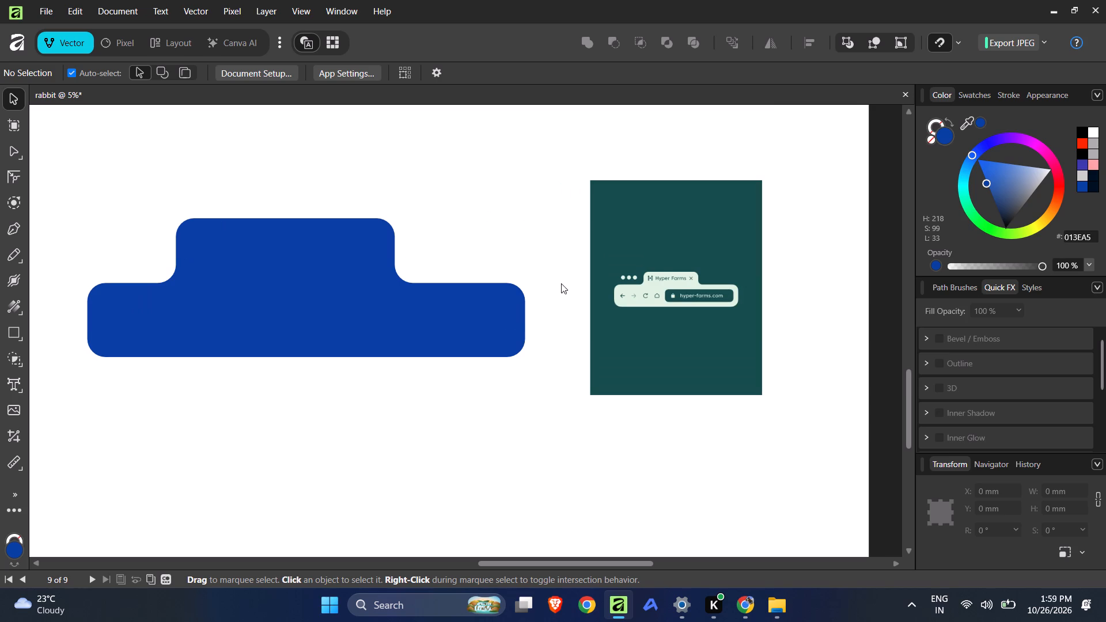
{"action": "scroll", "coordinate": [566, 294], "scroll_direction": "up", "scroll_amount": 2, "text": "ctrl"}
{"action": "scroll", "coordinate": [414, 226], "scroll_direction": "down", "scroll_amount": 1, "text": "ctrl"}
{"action": "scroll", "coordinate": [409, 223], "scroll_direction": "up", "scroll_amount": 1, "text": "ctrl"}
{"action": "scroll", "coordinate": [409, 223], "scroll_direction": "down", "scroll_amount": 1, "text": "ctrl"}
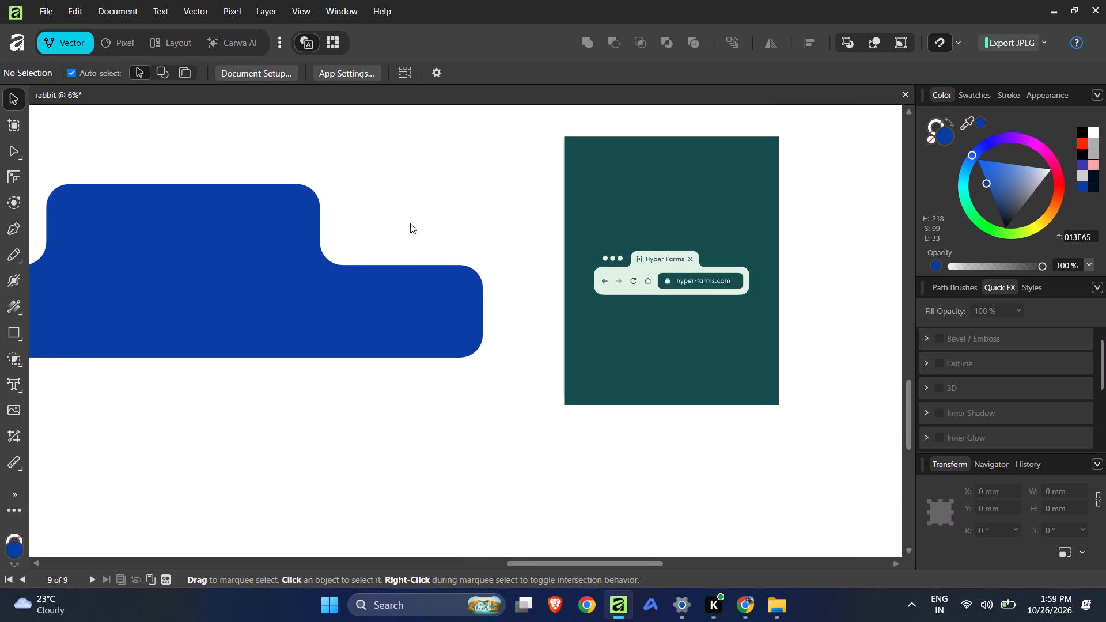
{"action": "scroll", "coordinate": [410, 223], "scroll_direction": "down", "scroll_amount": 1, "text": "ctrl"}
{"action": "left_click", "coordinate": [15, 327]}
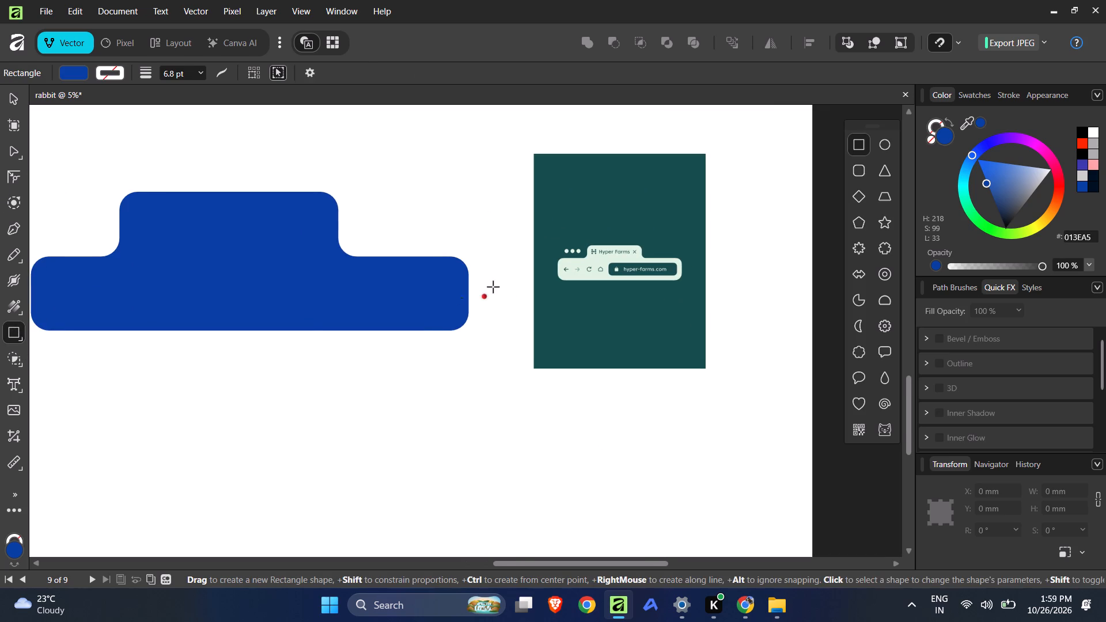
{"action": "left_click_drag", "start_coordinate": [444, 270], "coordinate": [334, 321]}
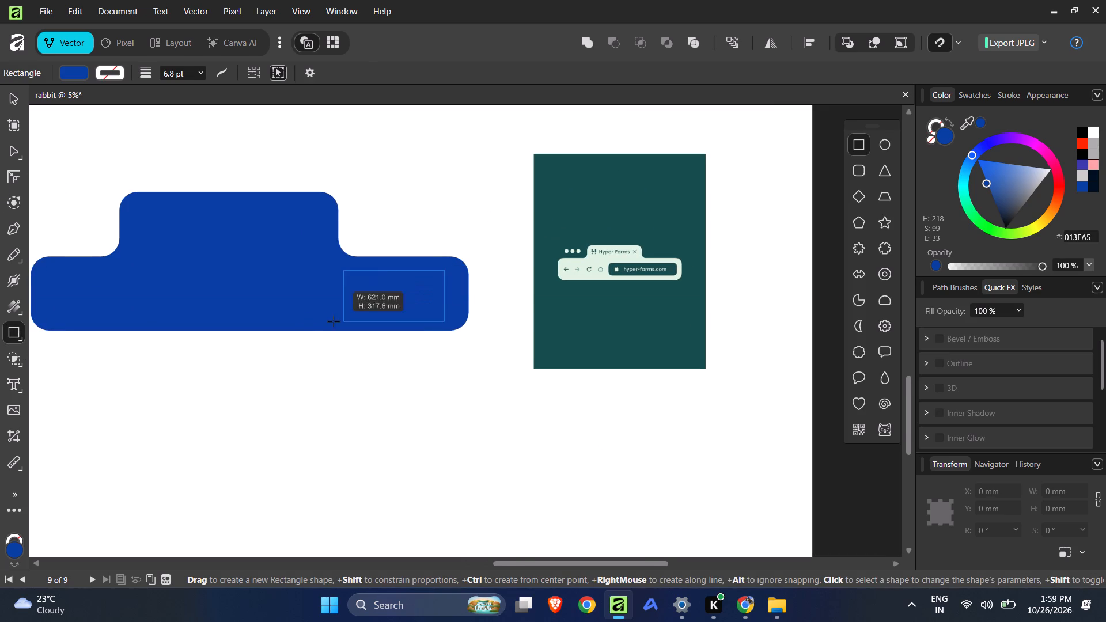
{"action": "left_click_drag", "start_coordinate": [334, 321], "coordinate": [266, 313]}
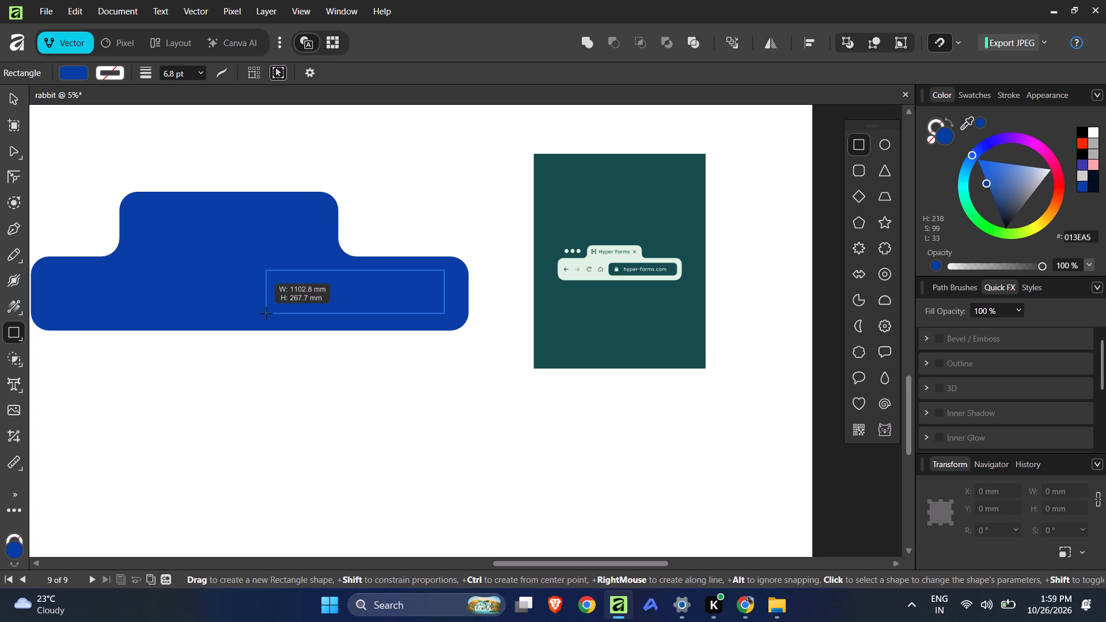
{"action": "left_click_drag", "start_coordinate": [266, 313], "coordinate": [225, 313]}
{"action": "scroll", "coordinate": [437, 303], "scroll_direction": "down", "scroll_amount": 2, "text": "ctrl"}
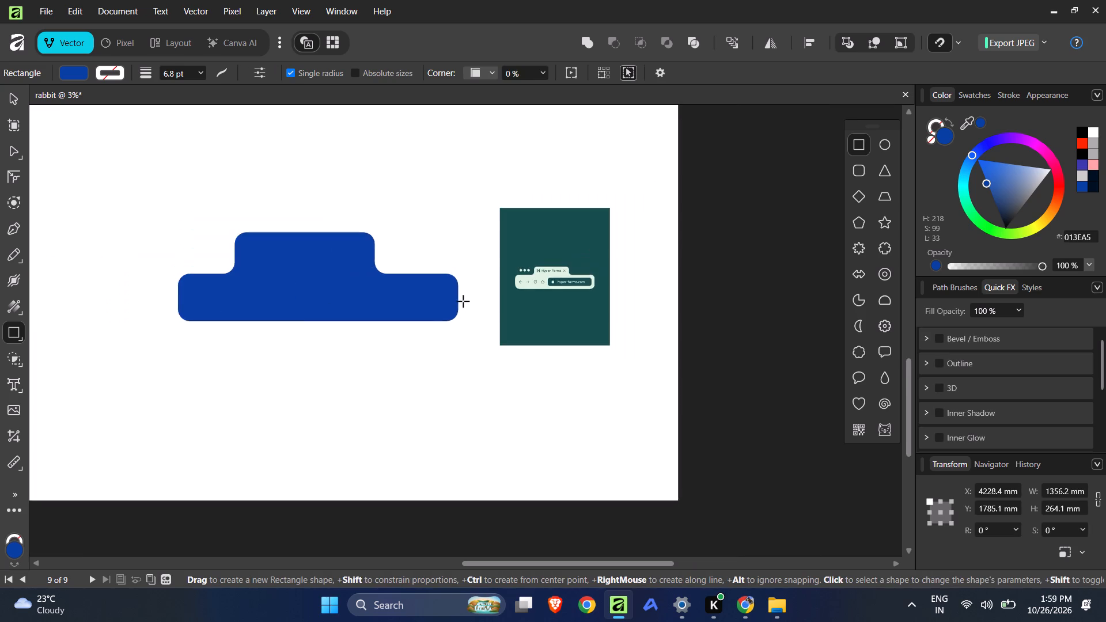
{"action": "scroll", "coordinate": [466, 294], "scroll_direction": "up", "scroll_amount": 4, "text": "ctrl"}
{"action": "left_click_drag", "start_coordinate": [417, 300], "coordinate": [428, 300]}
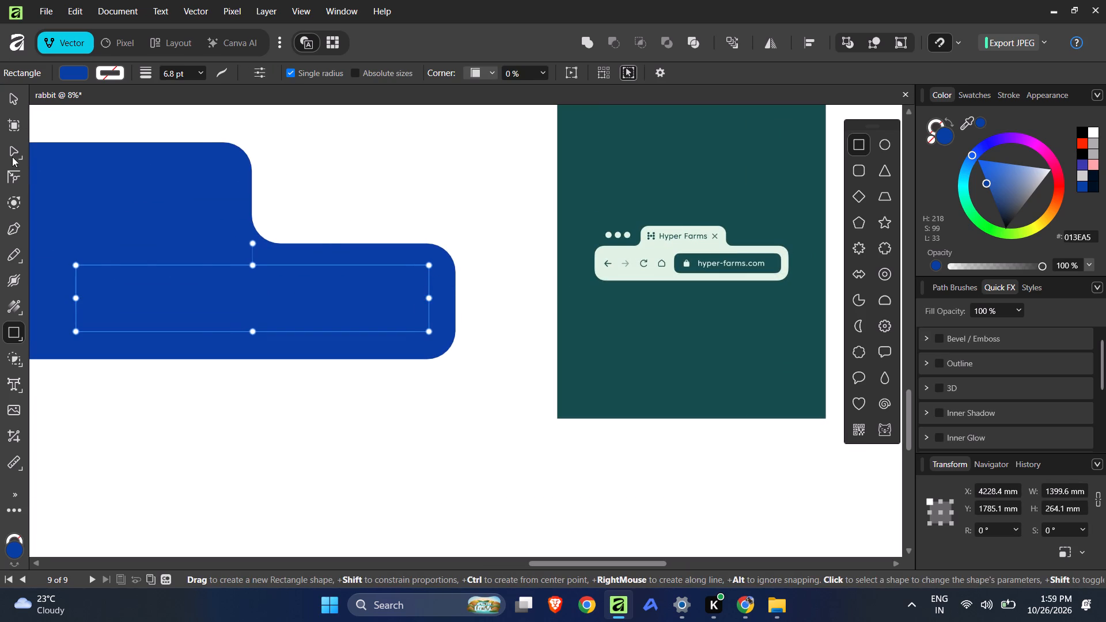
Make the address-field rectangle a compound shape with Add and move it just below the blue bar, to about Y 2297 mm.
{"action": "left_click", "coordinate": [12, 147]}
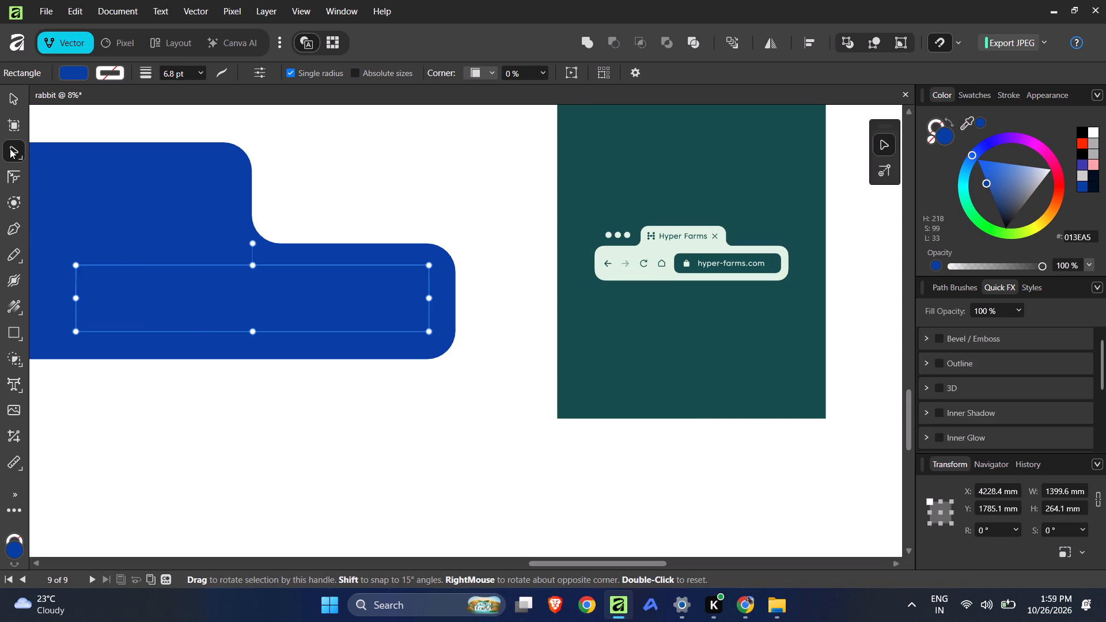
{"action": "left_click", "coordinate": [10, 149]}
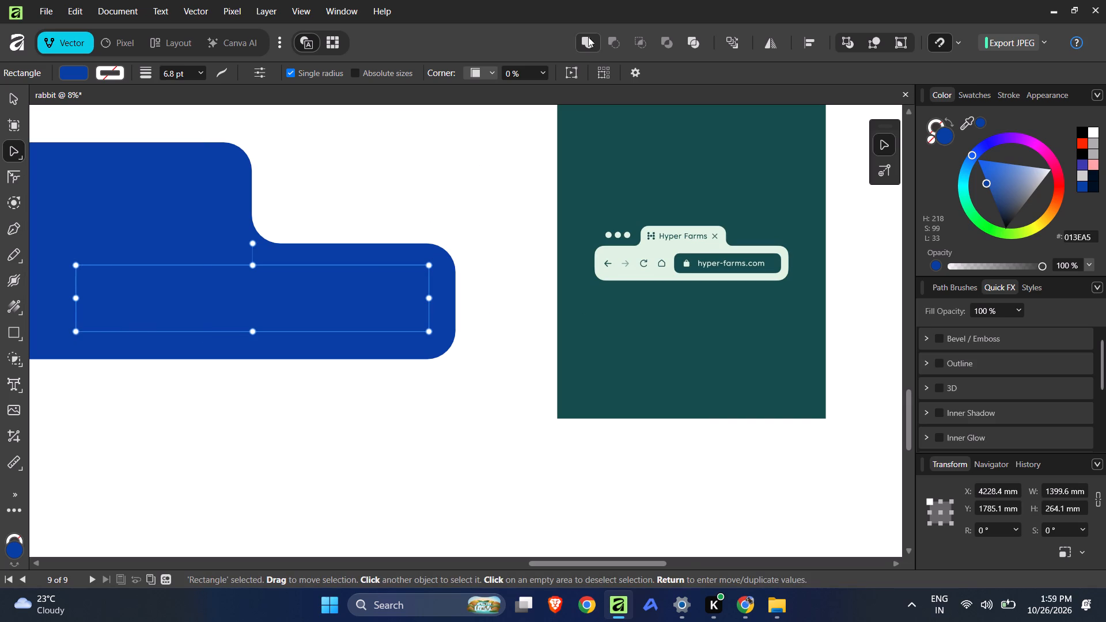
{"action": "left_click", "coordinate": [588, 37]}
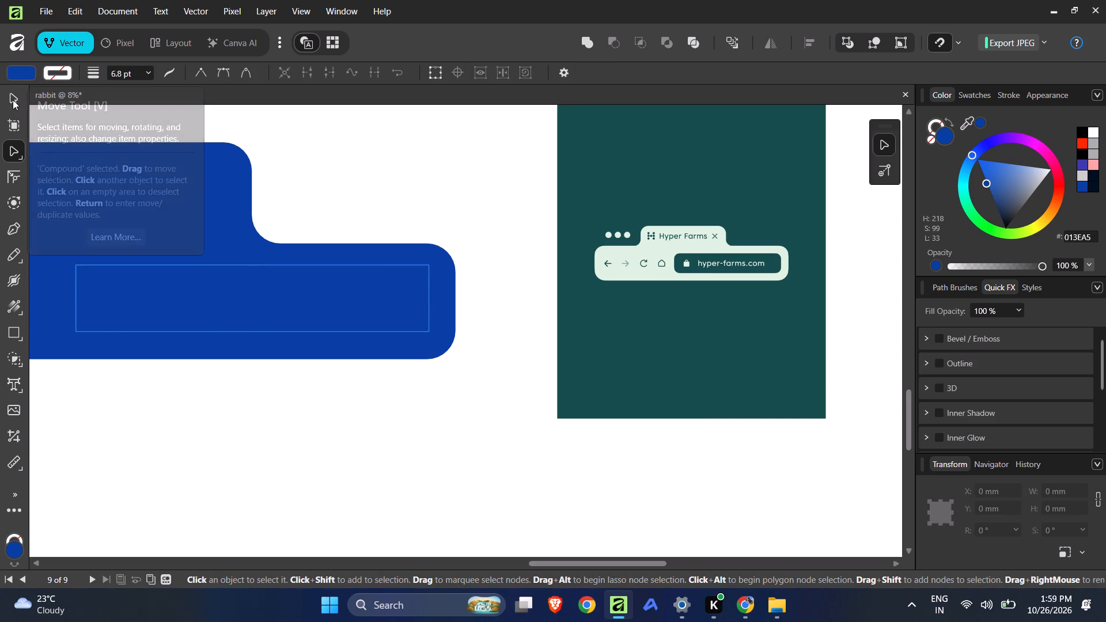
{"action": "left_click", "coordinate": [13, 100]}
{"action": "left_click", "coordinate": [470, 182]}
{"action": "left_click_drag", "start_coordinate": [377, 301], "coordinate": [362, 430]}
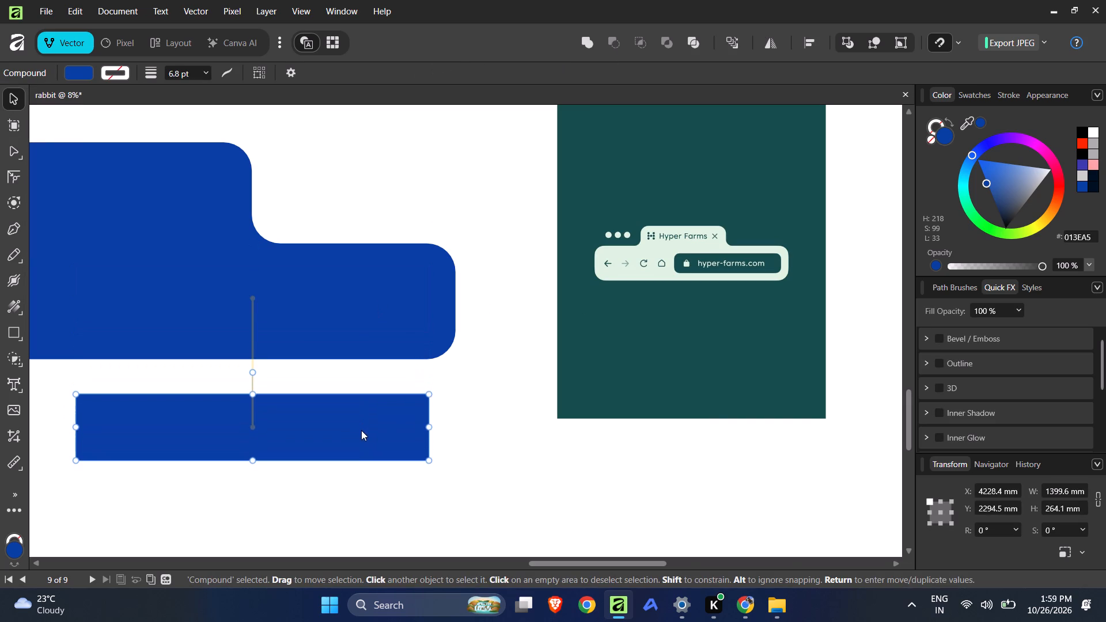
Rebuild the address-field compound as a plain shape with the Shape Builder tool.
{"action": "left_click", "coordinate": [10, 151]}
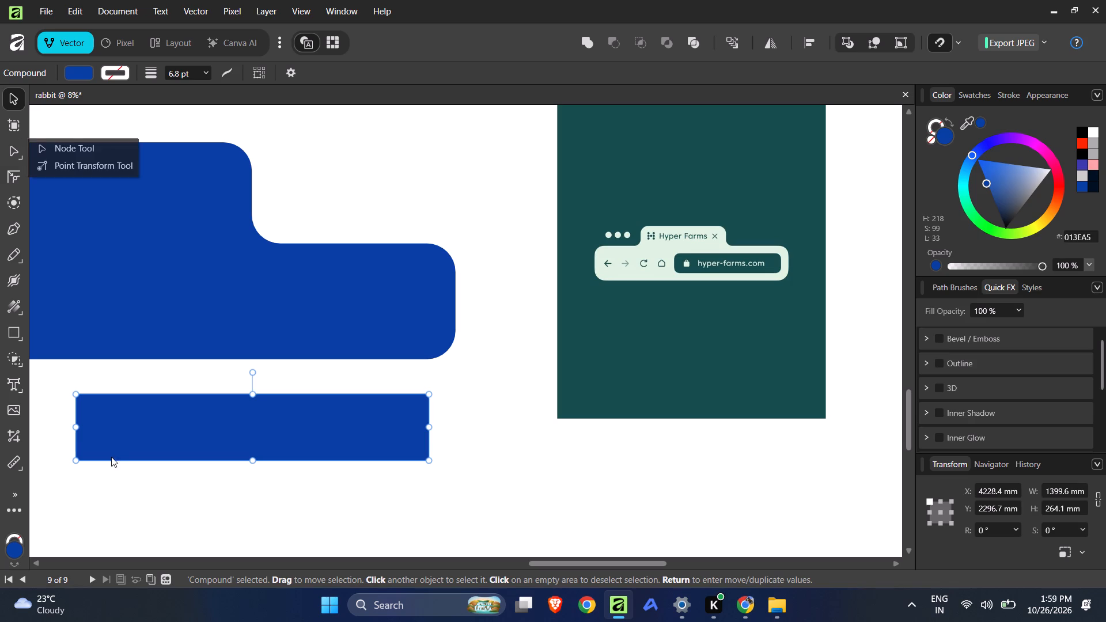
{"action": "left_click_drag", "start_coordinate": [60, 385], "coordinate": [450, 492]}
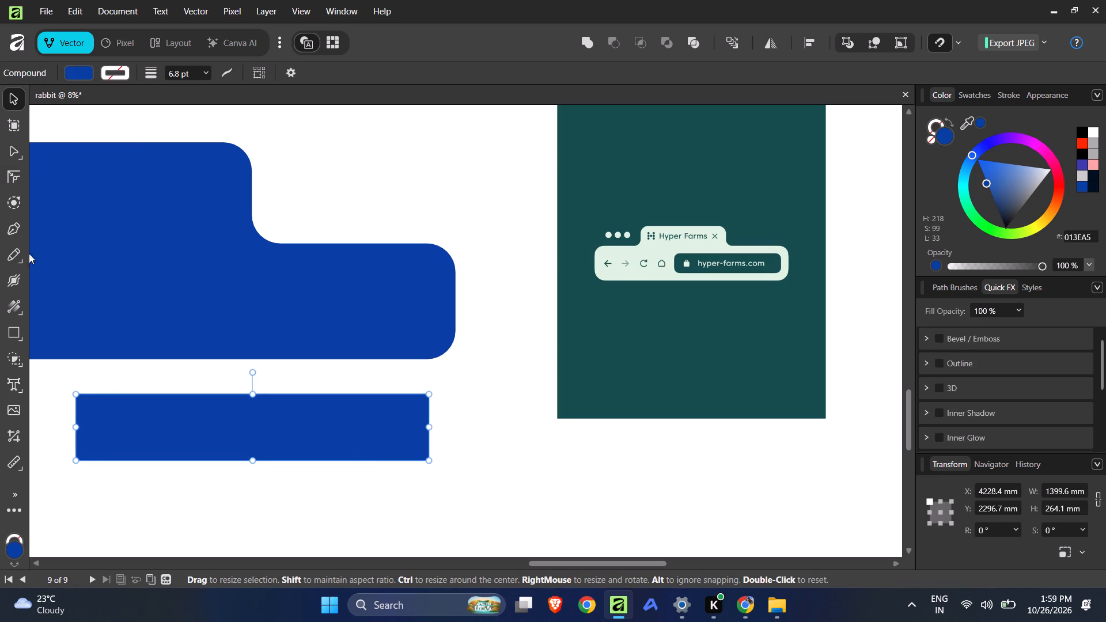
{"action": "left_click", "coordinate": [20, 356]}
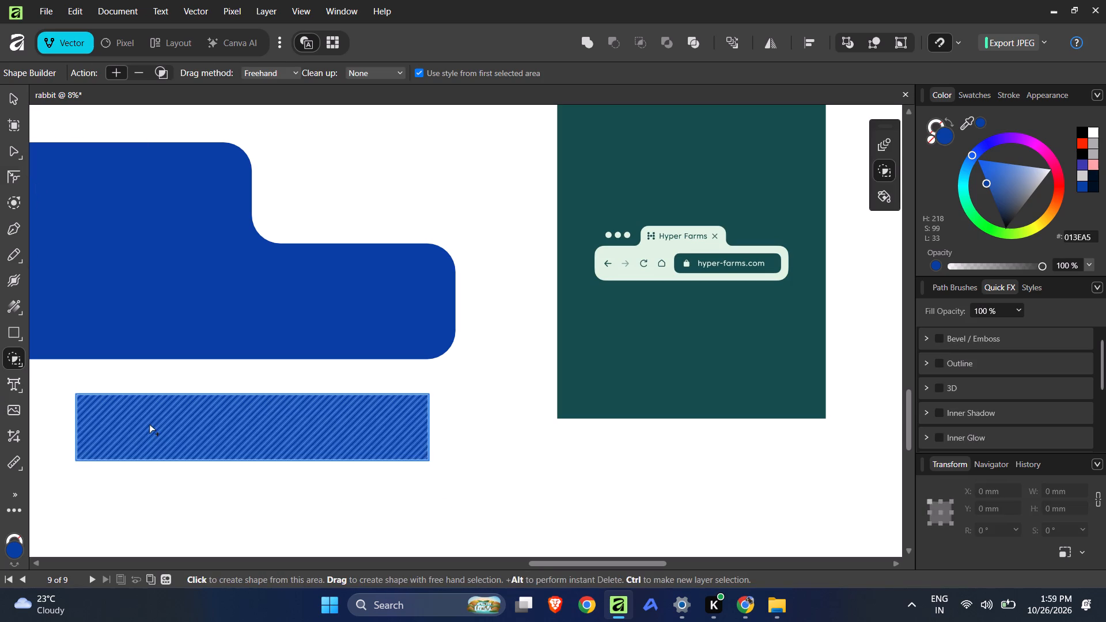
{"action": "left_click_drag", "start_coordinate": [150, 425], "coordinate": [233, 439]}
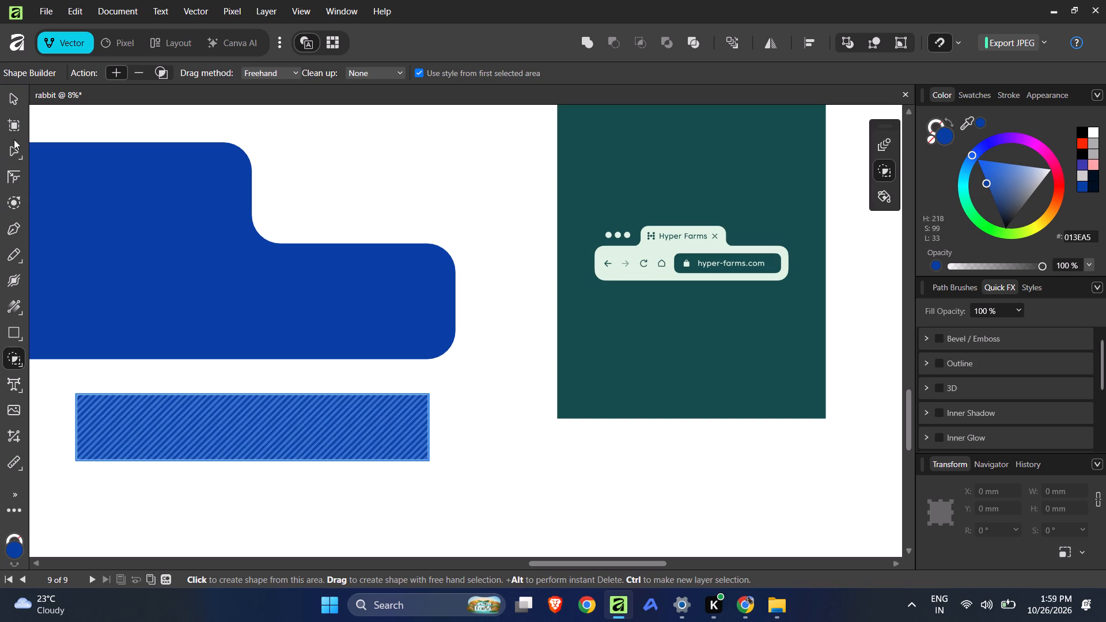
Select all nodes of the address-field rectangle, round its four corners slightly and equally, and deselect it.
{"action": "left_click", "coordinate": [16, 149]}
{"action": "left_click_drag", "start_coordinate": [53, 381], "coordinate": [463, 501]}
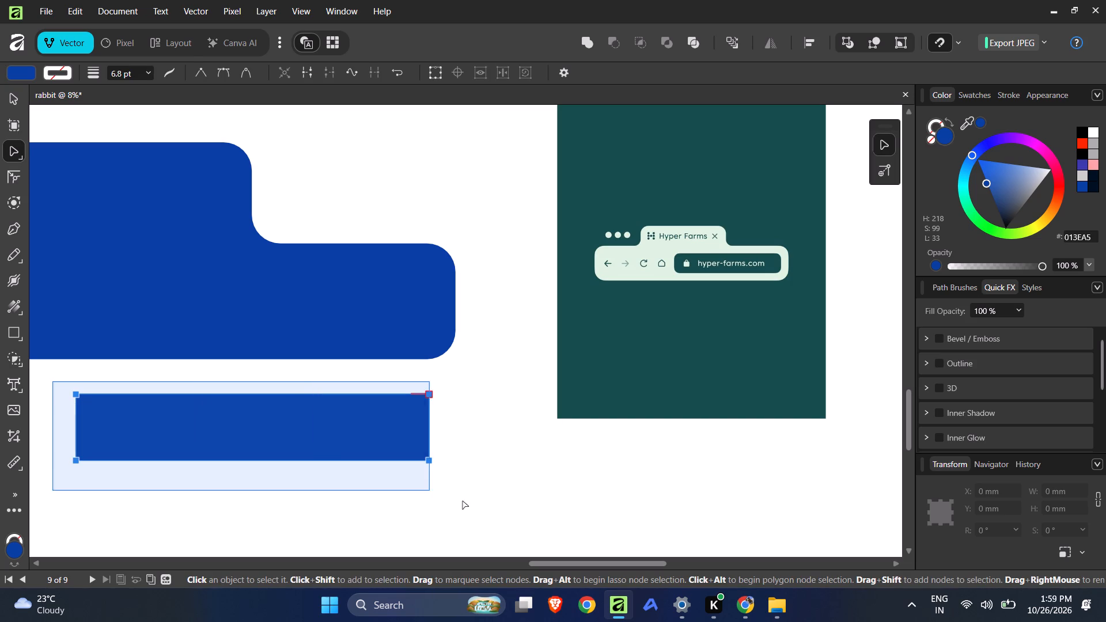
{"action": "left_click_drag", "start_coordinate": [463, 501], "coordinate": [494, 515]}
{"action": "left_click_drag", "start_coordinate": [83, 402], "coordinate": [89, 404]}
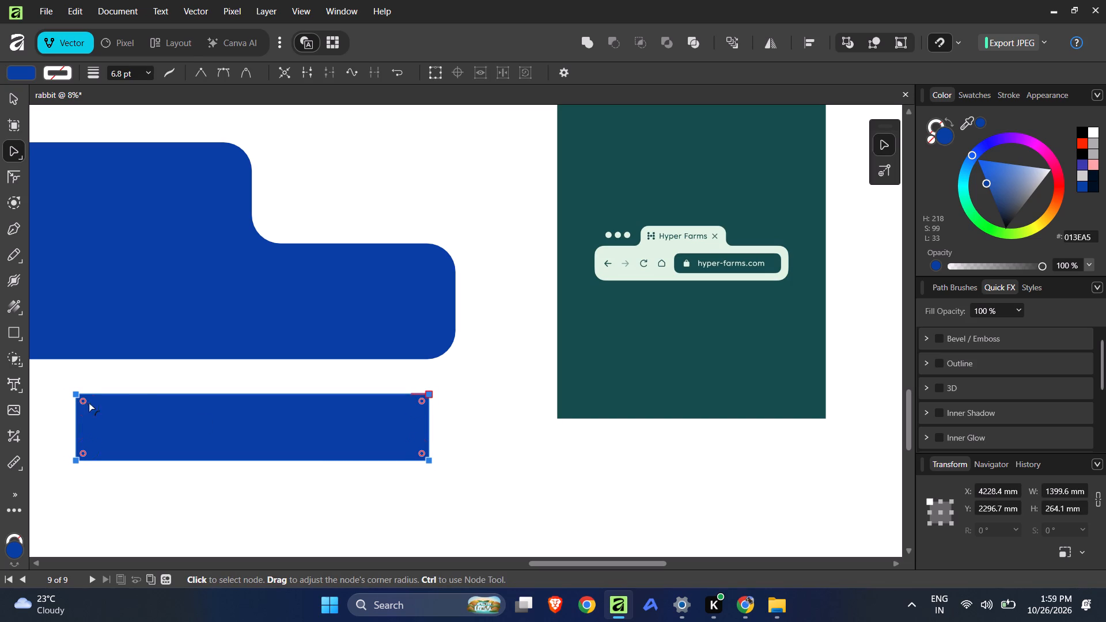
{"action": "left_click_drag", "start_coordinate": [89, 404], "coordinate": [99, 407]}
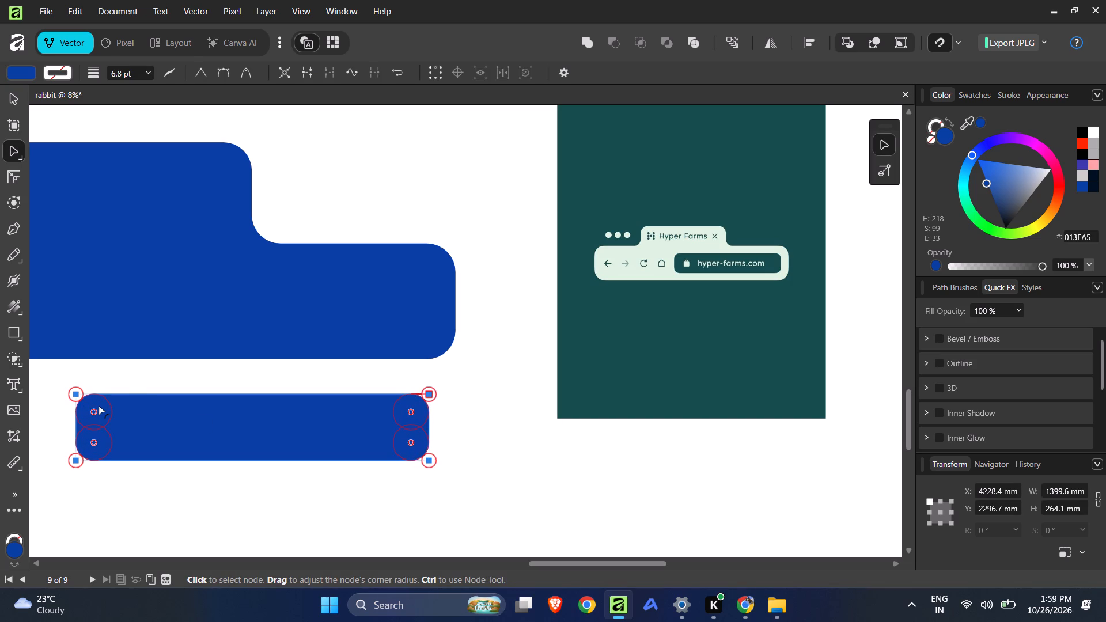
{"action": "left_click_drag", "start_coordinate": [99, 407], "coordinate": [93, 401]}
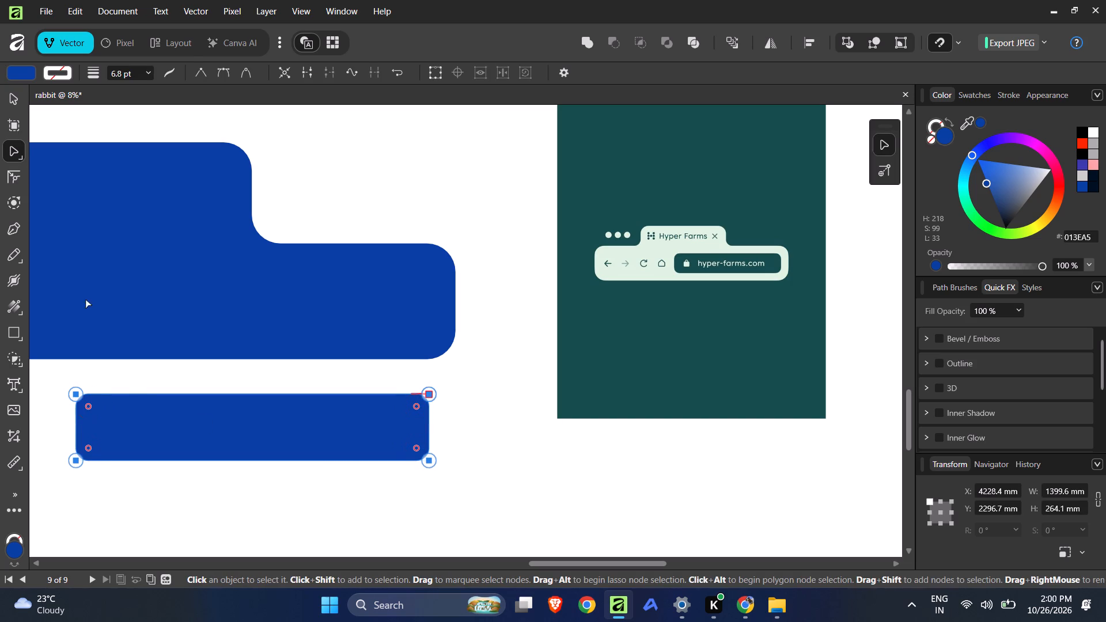
{"action": "left_click", "coordinate": [13, 93]}
{"action": "left_click", "coordinate": [396, 163]}
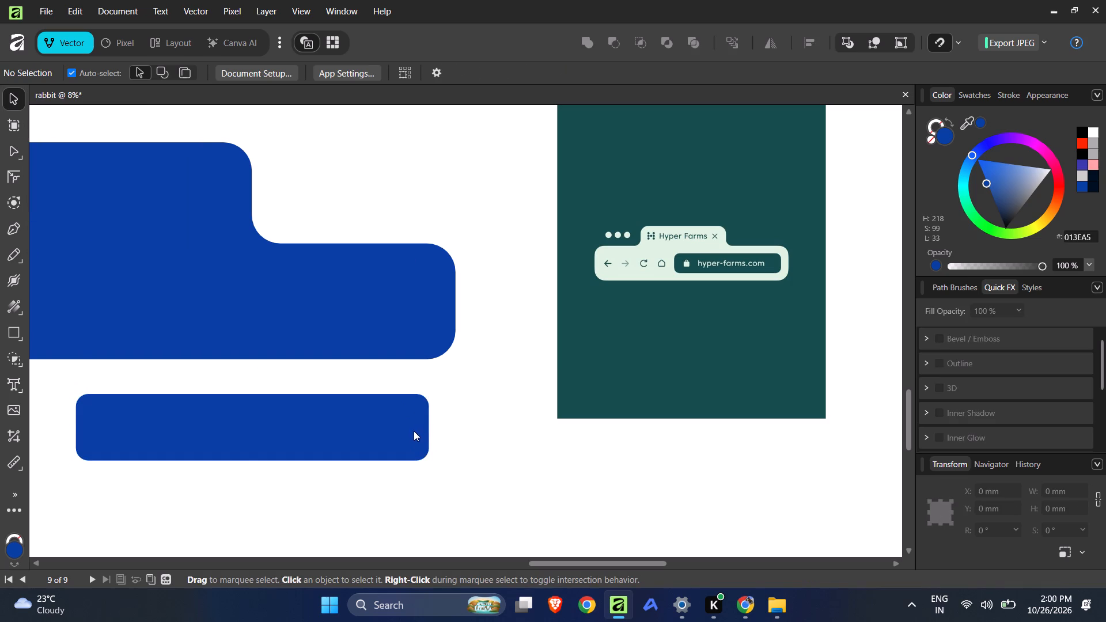
Move the rounded address field back inside the blue bar, to about X 4228 mm, Y 1785 mm.
{"action": "left_click_drag", "start_coordinate": [414, 430], "coordinate": [411, 302]}
Fill the address field with the pale green DEF3E0 sampled from the reference's browser bar, and deselect it.
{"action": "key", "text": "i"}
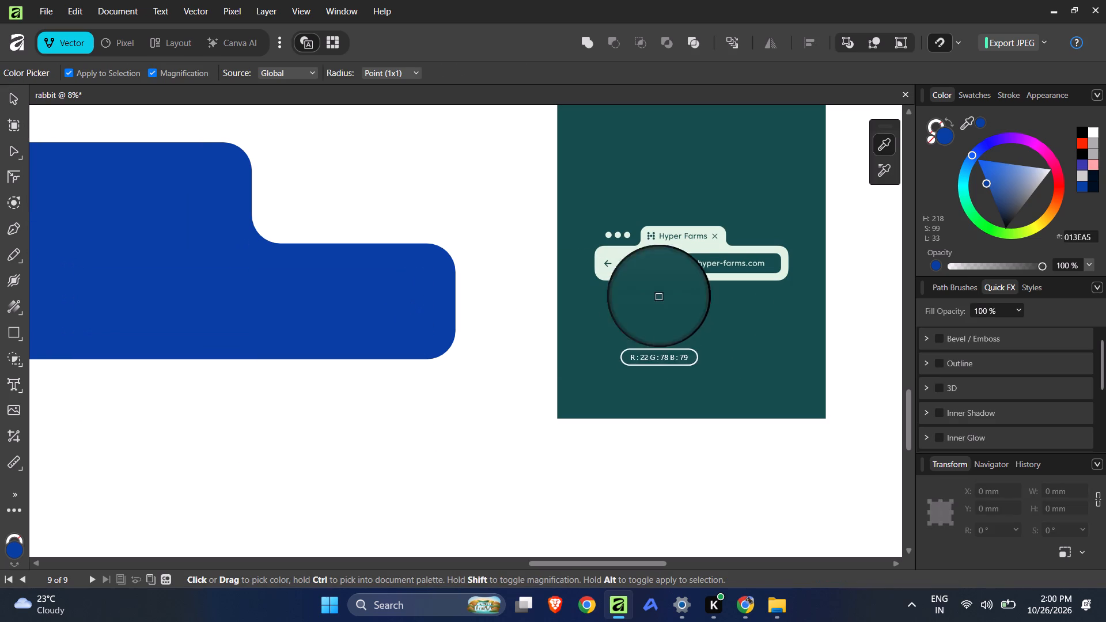
{"action": "left_click", "coordinate": [626, 253]}
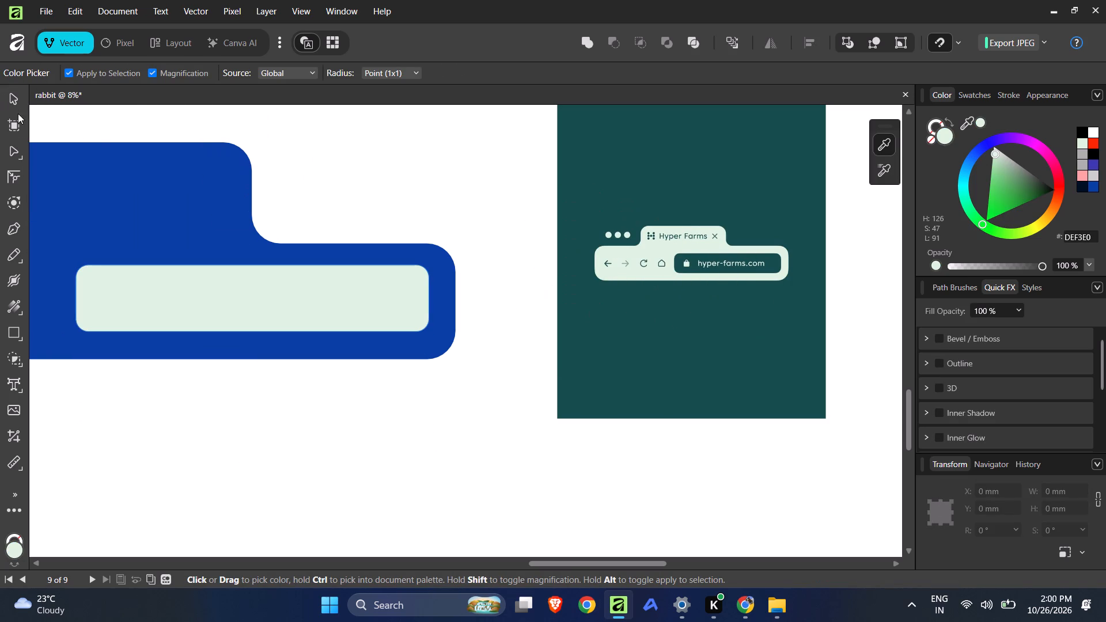
{"action": "left_click", "coordinate": [16, 96]}
{"action": "left_click", "coordinate": [450, 168]}
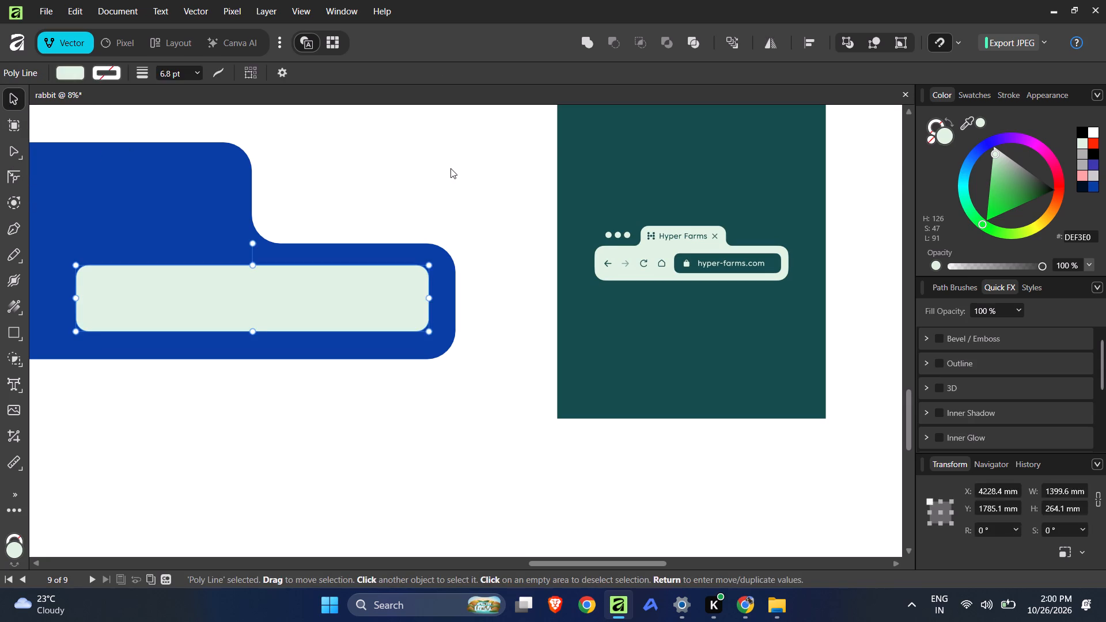
Widen the pale address field to about 1697 mm by extending its left edge, and deselect it.
{"action": "scroll", "coordinate": [480, 217], "scroll_direction": "down", "scroll_amount": 3, "text": "ctrl"}
{"action": "scroll", "coordinate": [339, 238], "scroll_direction": "up", "scroll_amount": 2, "text": "ctrl"}
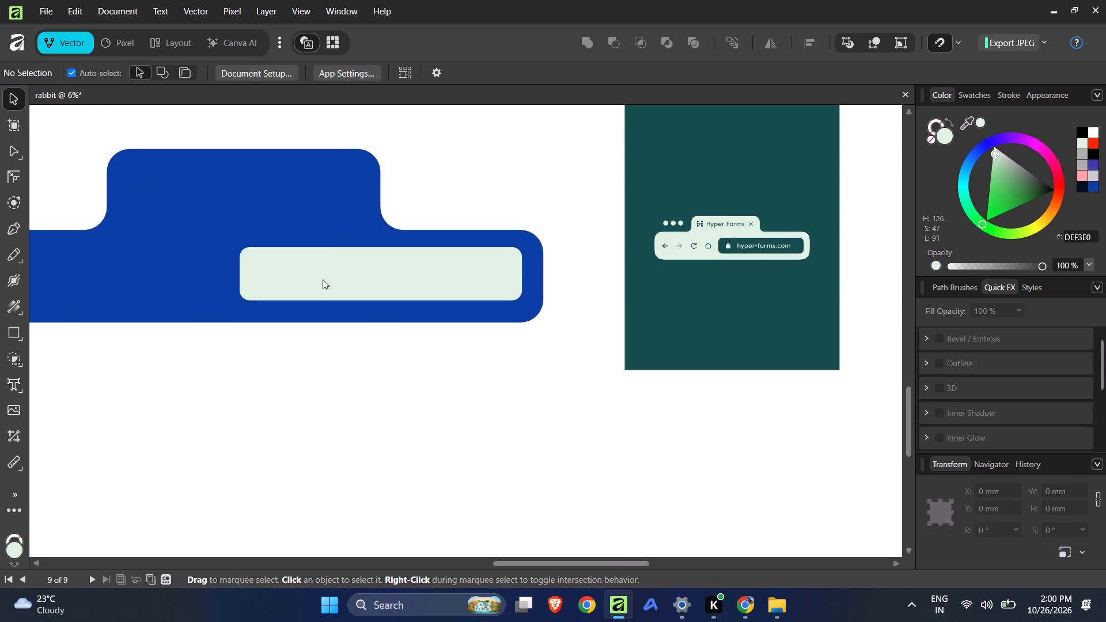
{"action": "left_click", "coordinate": [323, 279]}
{"action": "left_click_drag", "start_coordinate": [239, 276], "coordinate": [127, 276]}
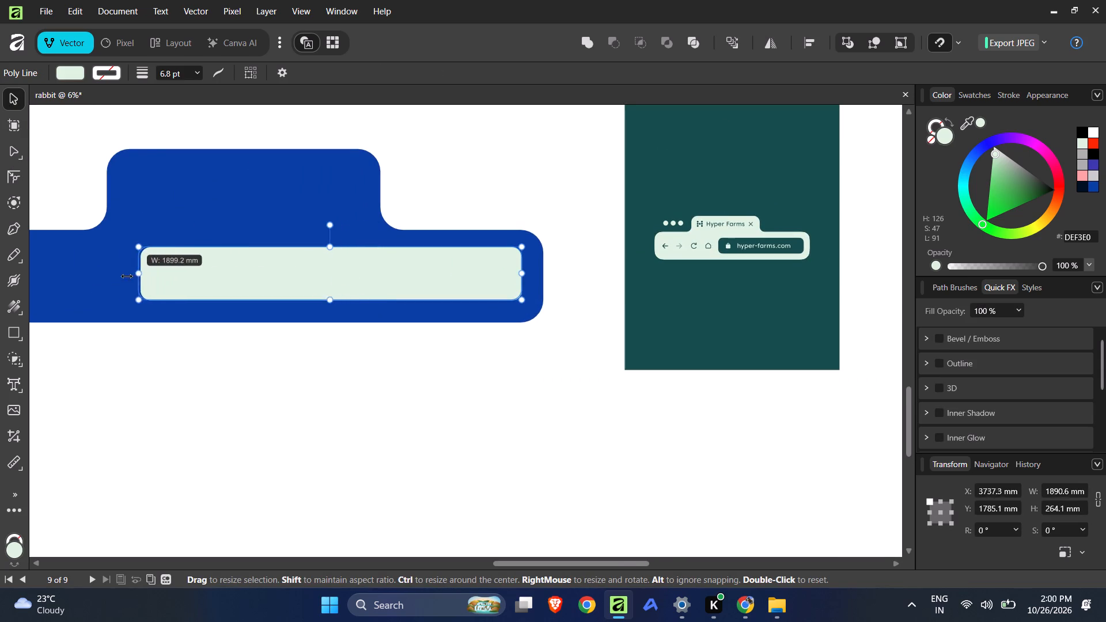
{"action": "left_click_drag", "start_coordinate": [127, 276], "coordinate": [160, 276]}
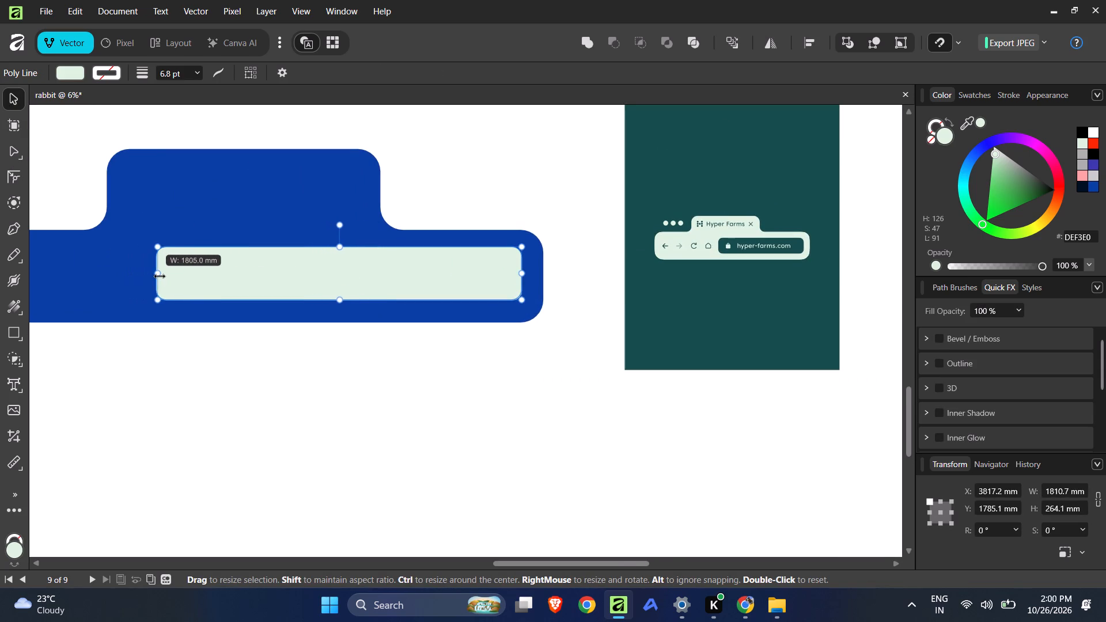
{"action": "left_click_drag", "start_coordinate": [160, 276], "coordinate": [175, 276]}
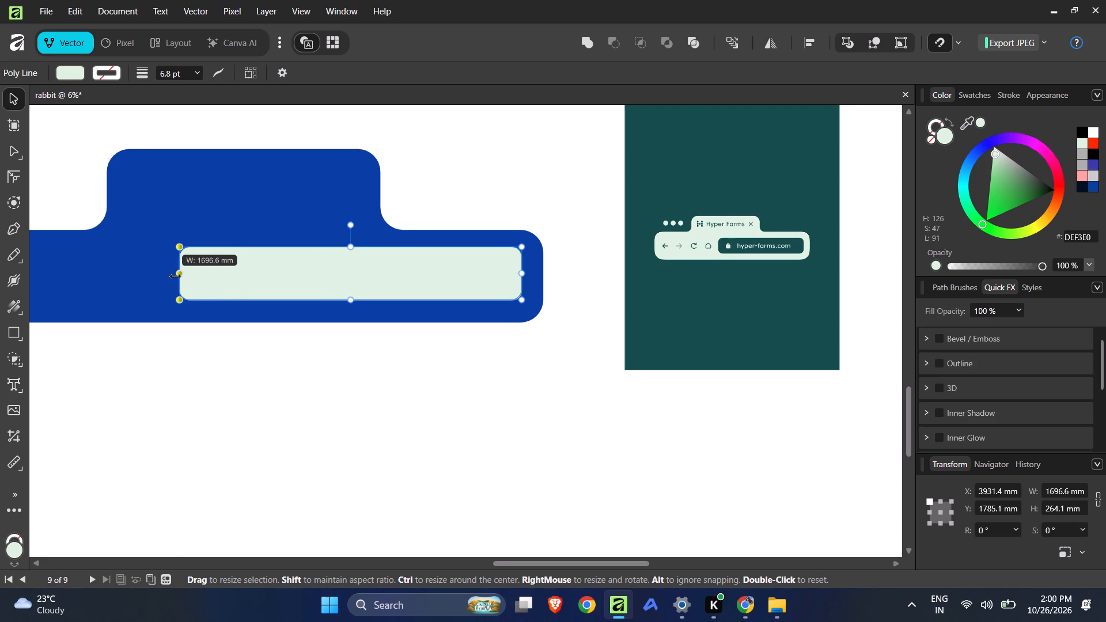
{"action": "left_click_drag", "start_coordinate": [175, 276], "coordinate": [177, 276]}
{"action": "left_click", "coordinate": [464, 376]}
Shift the address field slightly down within the blue bar, to about Y 1800 mm, to even its margins.
{"action": "scroll", "coordinate": [514, 340], "scroll_direction": "down", "scroll_amount": 2, "text": "ctrl"}
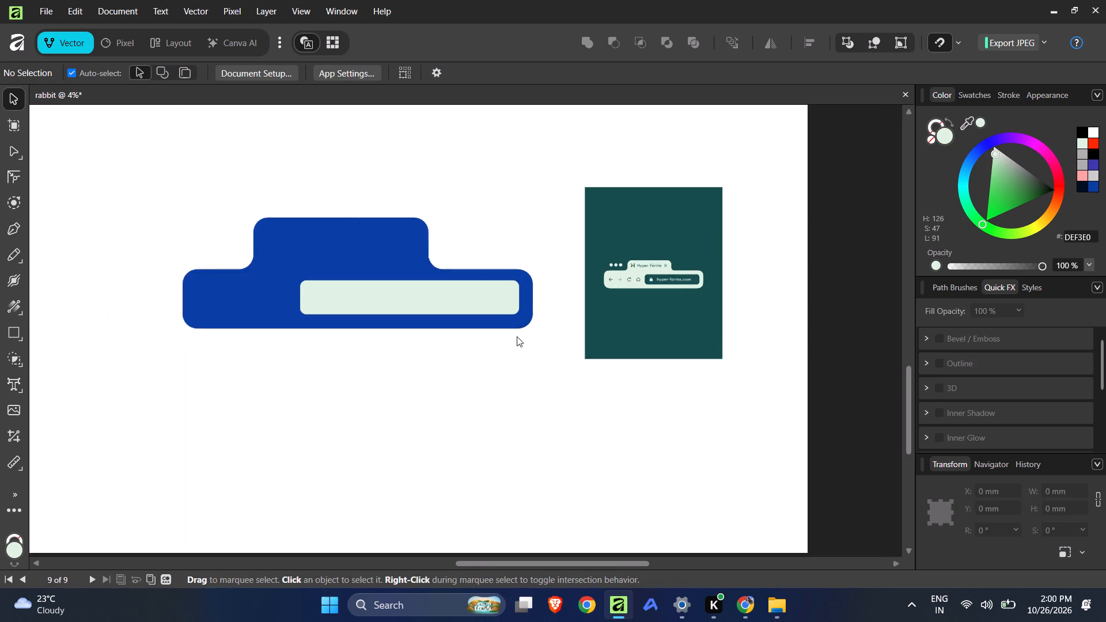
{"action": "scroll", "coordinate": [493, 299], "scroll_direction": "up", "scroll_amount": 4, "text": "ctrl"}
{"action": "left_click", "coordinate": [493, 296]}
{"action": "left_click", "coordinate": [503, 309]}
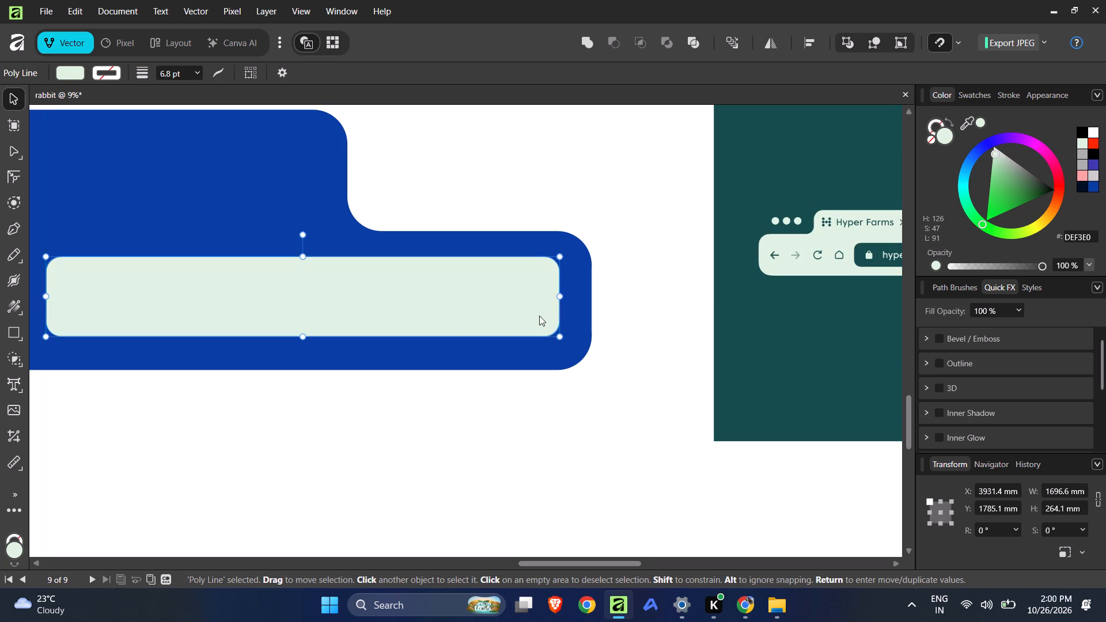
{"action": "scroll", "coordinate": [552, 314], "scroll_direction": "up", "scroll_amount": 8, "text": "ctrl"}
{"action": "left_click_drag", "start_coordinate": [493, 322], "coordinate": [498, 340]}
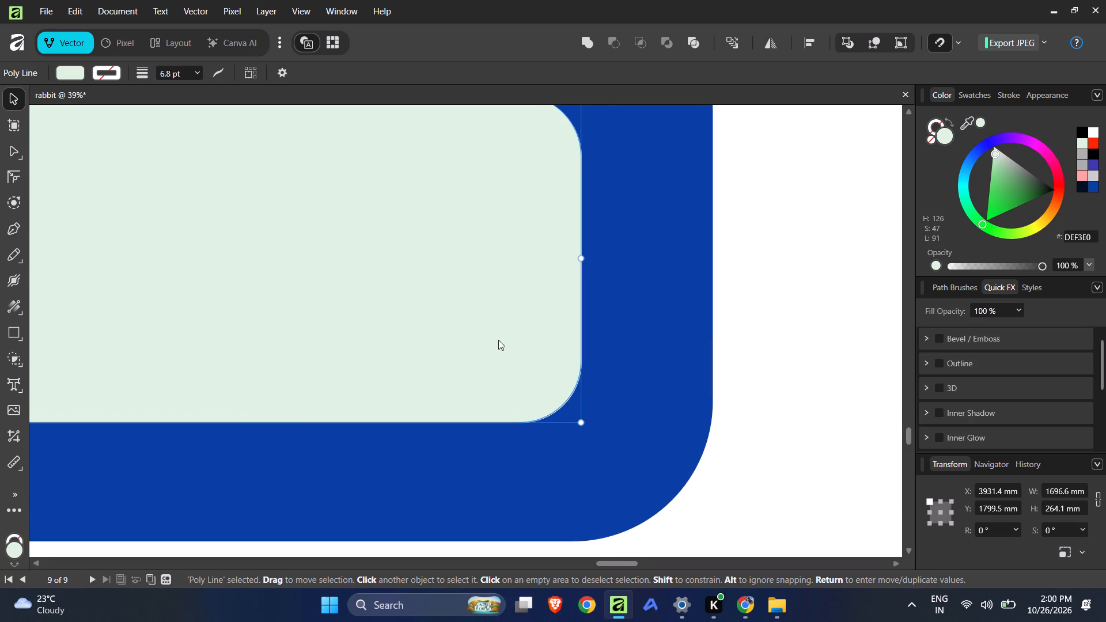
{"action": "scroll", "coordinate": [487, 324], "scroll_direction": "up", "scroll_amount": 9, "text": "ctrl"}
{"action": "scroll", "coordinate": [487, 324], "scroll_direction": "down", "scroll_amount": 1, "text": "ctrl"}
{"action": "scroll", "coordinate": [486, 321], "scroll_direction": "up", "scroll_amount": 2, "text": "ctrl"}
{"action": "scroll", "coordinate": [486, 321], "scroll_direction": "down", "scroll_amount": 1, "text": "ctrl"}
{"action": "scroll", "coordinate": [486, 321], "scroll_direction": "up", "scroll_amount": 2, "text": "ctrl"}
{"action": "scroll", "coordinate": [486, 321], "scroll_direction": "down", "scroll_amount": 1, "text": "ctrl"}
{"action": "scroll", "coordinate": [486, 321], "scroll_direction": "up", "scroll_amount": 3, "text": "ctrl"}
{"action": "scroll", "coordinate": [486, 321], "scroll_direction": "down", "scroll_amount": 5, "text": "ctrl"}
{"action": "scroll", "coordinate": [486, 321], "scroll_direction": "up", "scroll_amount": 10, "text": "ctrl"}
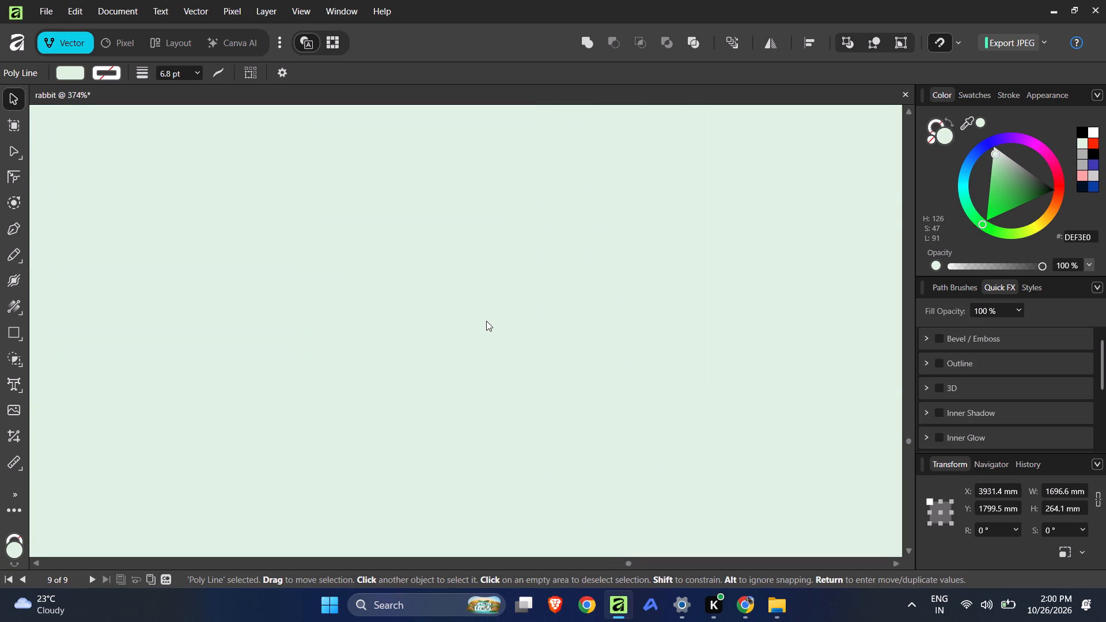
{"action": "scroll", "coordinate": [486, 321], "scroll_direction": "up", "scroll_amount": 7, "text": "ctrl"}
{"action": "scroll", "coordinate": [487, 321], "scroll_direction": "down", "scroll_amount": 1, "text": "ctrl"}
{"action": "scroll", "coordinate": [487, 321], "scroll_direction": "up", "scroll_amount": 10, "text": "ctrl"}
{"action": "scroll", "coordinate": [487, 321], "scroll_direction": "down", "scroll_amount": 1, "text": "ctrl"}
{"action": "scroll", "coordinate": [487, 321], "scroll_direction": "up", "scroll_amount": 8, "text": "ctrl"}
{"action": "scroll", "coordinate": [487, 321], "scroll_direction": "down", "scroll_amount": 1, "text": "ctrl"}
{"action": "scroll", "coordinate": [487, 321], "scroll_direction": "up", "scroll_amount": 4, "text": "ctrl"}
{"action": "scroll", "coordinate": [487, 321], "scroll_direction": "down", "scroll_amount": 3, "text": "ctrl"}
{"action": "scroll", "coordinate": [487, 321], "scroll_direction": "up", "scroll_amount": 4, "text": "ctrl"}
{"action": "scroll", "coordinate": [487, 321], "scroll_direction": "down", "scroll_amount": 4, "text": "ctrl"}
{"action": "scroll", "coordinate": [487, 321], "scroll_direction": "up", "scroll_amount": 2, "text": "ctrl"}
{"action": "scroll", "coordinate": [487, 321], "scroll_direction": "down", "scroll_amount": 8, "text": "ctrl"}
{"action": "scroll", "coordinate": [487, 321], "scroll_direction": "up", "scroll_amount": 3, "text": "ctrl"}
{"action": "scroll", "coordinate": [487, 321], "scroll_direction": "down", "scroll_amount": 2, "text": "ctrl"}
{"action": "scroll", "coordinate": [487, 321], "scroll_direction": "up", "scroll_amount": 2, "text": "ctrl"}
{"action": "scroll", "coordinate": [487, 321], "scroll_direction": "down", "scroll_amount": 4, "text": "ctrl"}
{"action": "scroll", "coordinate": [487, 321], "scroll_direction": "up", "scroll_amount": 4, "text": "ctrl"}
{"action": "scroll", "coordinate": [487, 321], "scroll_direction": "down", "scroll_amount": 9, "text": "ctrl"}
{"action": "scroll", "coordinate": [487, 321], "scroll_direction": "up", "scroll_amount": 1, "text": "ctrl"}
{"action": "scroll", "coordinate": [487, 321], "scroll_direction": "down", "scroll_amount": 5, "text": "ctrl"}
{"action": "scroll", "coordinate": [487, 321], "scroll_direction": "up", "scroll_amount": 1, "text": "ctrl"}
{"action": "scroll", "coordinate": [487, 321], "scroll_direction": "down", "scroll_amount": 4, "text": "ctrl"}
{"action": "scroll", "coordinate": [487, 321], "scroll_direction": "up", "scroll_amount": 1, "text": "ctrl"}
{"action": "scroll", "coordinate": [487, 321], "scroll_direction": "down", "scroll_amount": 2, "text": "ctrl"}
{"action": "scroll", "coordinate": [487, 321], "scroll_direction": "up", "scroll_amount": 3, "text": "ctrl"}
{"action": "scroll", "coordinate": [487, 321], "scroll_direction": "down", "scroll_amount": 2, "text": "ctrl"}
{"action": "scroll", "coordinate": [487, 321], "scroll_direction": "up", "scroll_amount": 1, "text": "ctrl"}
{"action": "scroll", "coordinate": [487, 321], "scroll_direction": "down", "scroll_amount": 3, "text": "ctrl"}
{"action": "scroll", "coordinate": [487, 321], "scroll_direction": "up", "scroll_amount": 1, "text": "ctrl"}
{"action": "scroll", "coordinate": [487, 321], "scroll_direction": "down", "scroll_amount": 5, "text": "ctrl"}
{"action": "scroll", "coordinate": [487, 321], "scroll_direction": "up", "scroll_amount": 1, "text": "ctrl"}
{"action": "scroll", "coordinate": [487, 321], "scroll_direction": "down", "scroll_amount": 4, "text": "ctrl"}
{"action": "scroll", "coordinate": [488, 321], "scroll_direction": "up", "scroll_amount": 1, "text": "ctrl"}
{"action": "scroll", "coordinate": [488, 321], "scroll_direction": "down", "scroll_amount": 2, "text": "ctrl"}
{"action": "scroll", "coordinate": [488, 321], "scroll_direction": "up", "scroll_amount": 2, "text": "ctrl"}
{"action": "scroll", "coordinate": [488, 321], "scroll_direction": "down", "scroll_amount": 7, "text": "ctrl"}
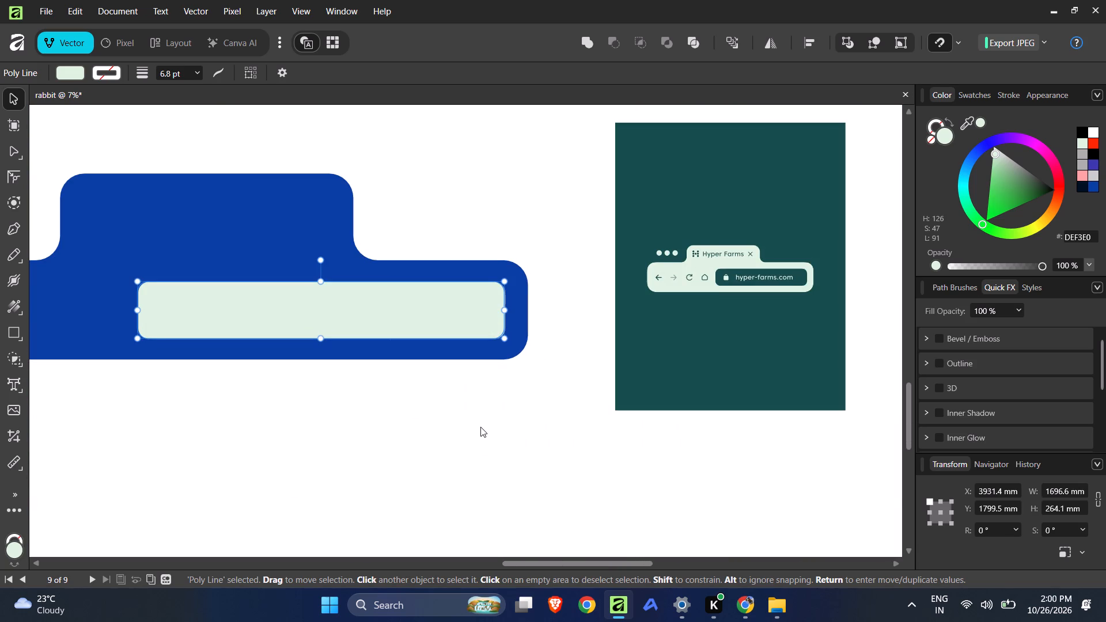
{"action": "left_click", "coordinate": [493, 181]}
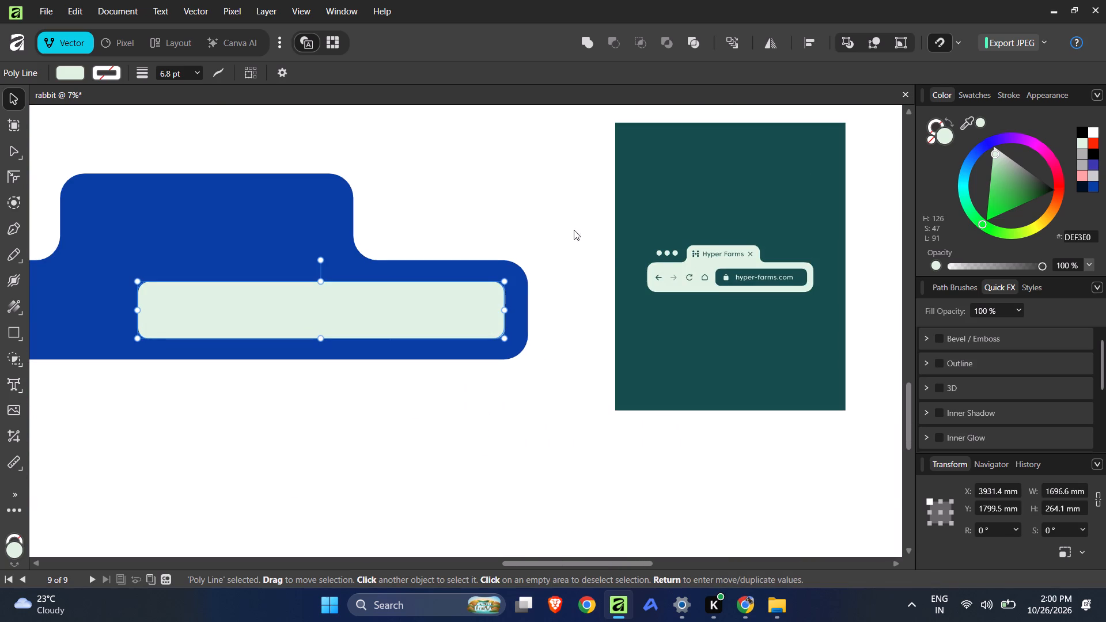
Compare the blue tab-and-address-bar shape with the Hyper Farms reference's tab, icons and address field.
{"action": "scroll", "coordinate": [710, 262], "scroll_direction": "up", "scroll_amount": 1, "text": "ctrl"}
{"action": "scroll", "coordinate": [711, 262], "scroll_direction": "down", "scroll_amount": 3, "text": "ctrl"}
{"action": "scroll", "coordinate": [246, 223], "scroll_direction": "up", "scroll_amount": 2, "text": "ctrl"}
{"action": "scroll", "coordinate": [244, 225], "scroll_direction": "down", "scroll_amount": 3, "text": "ctrl"}
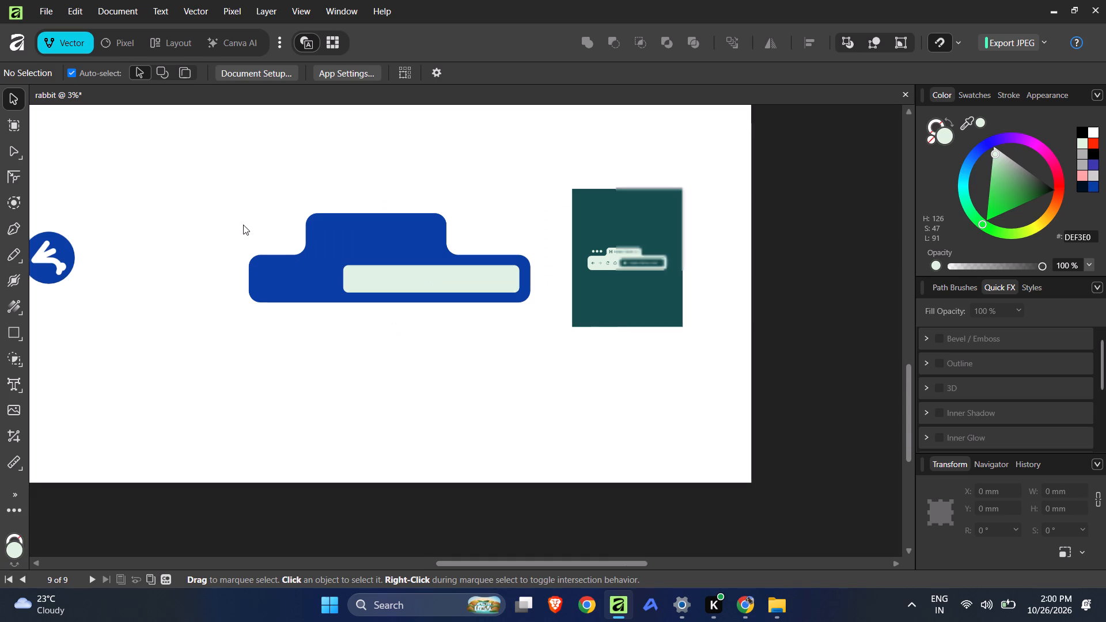
{"action": "scroll", "coordinate": [544, 246], "scroll_direction": "up", "scroll_amount": 1, "text": "ctrl"}
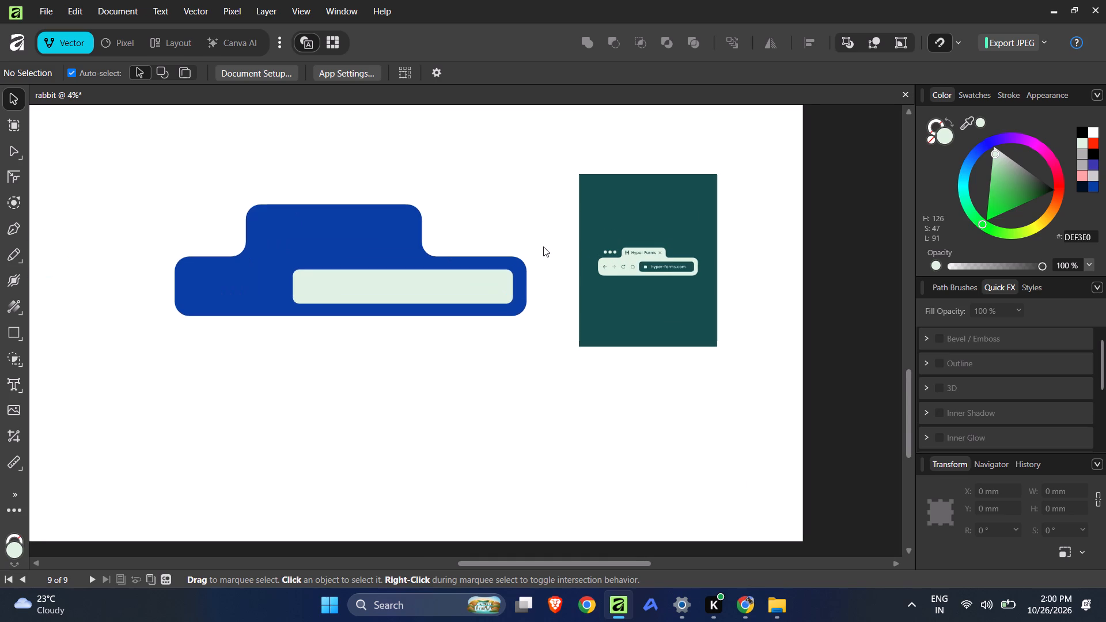
{"action": "scroll", "coordinate": [613, 245], "scroll_direction": "up", "scroll_amount": 2, "text": "ctrl"}
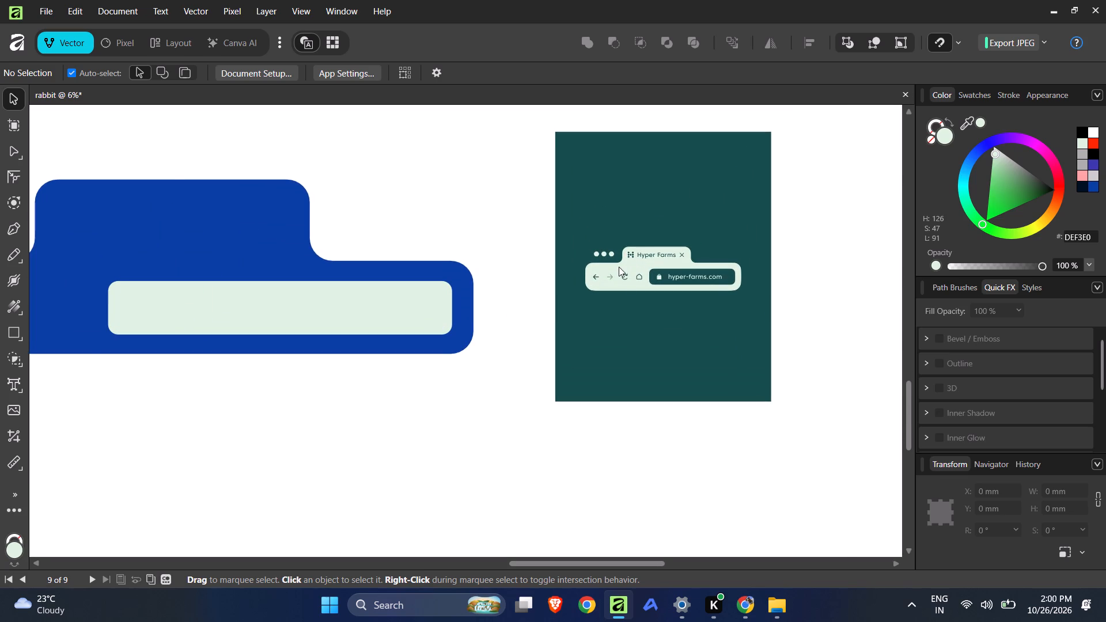
{"action": "scroll", "coordinate": [699, 272], "scroll_direction": "down", "scroll_amount": 2, "text": "ctrl"}
{"action": "scroll", "coordinate": [287, 278], "scroll_direction": "up", "scroll_amount": 1, "text": "ctrl"}
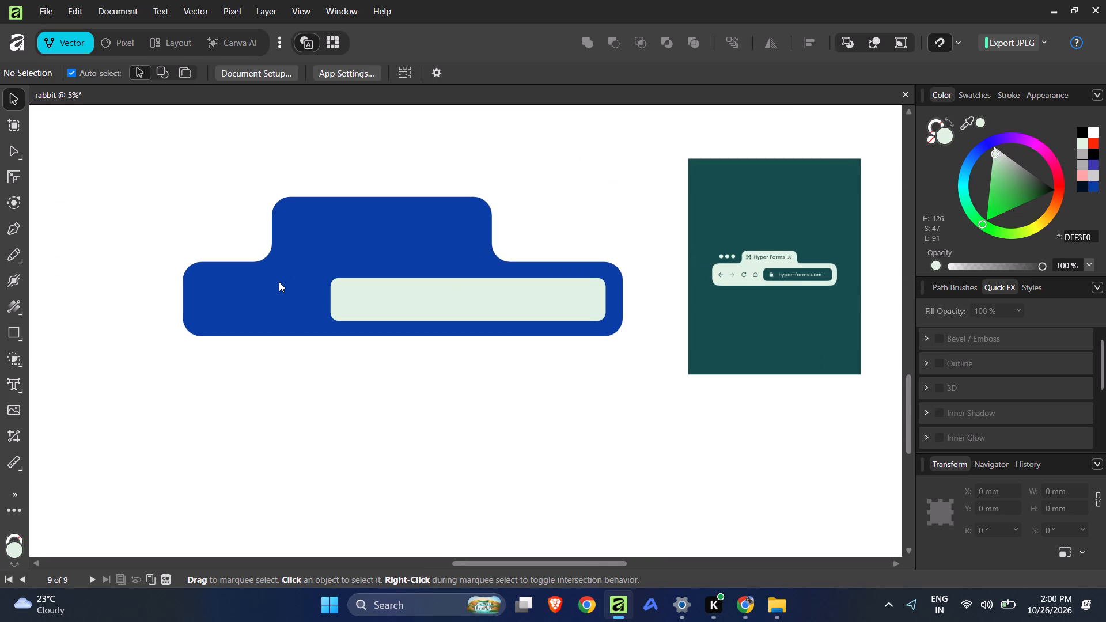
{"action": "left_click", "coordinate": [283, 285]}
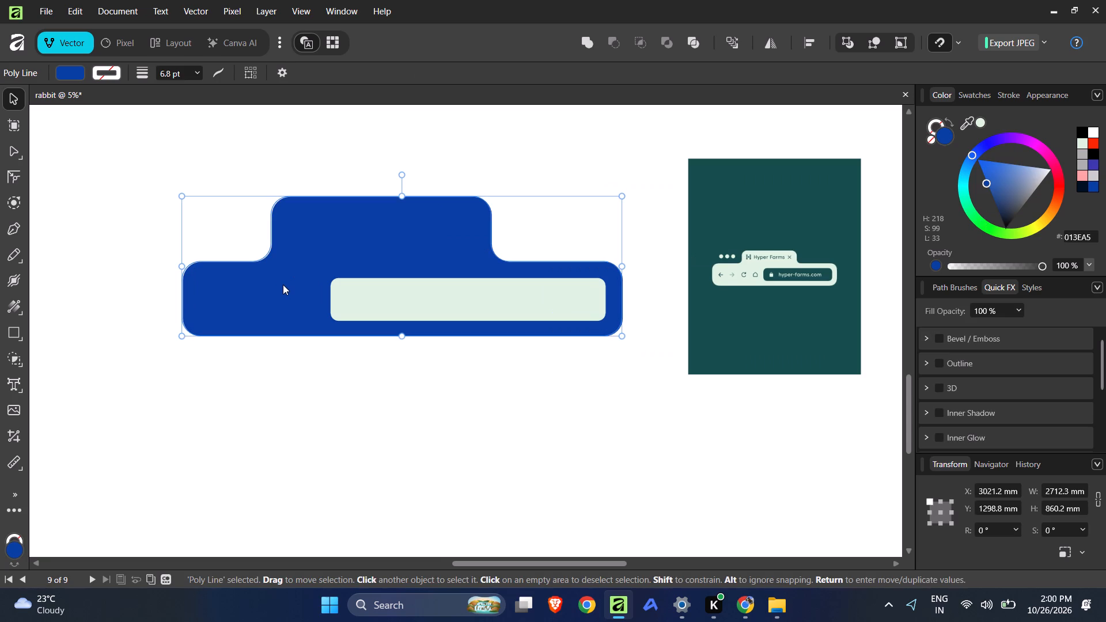
{"action": "scroll", "coordinate": [364, 301], "scroll_direction": "down", "scroll_amount": 3, "text": "ctrl"}
{"action": "scroll", "coordinate": [375, 309], "scroll_direction": "up", "scroll_amount": 1, "text": "ctrl"}
{"action": "scroll", "coordinate": [377, 310], "scroll_direction": "down", "scroll_amount": 2, "text": "ctrl"}
{"action": "scroll", "coordinate": [375, 298], "scroll_direction": "up", "scroll_amount": 2, "text": "ctrl"}
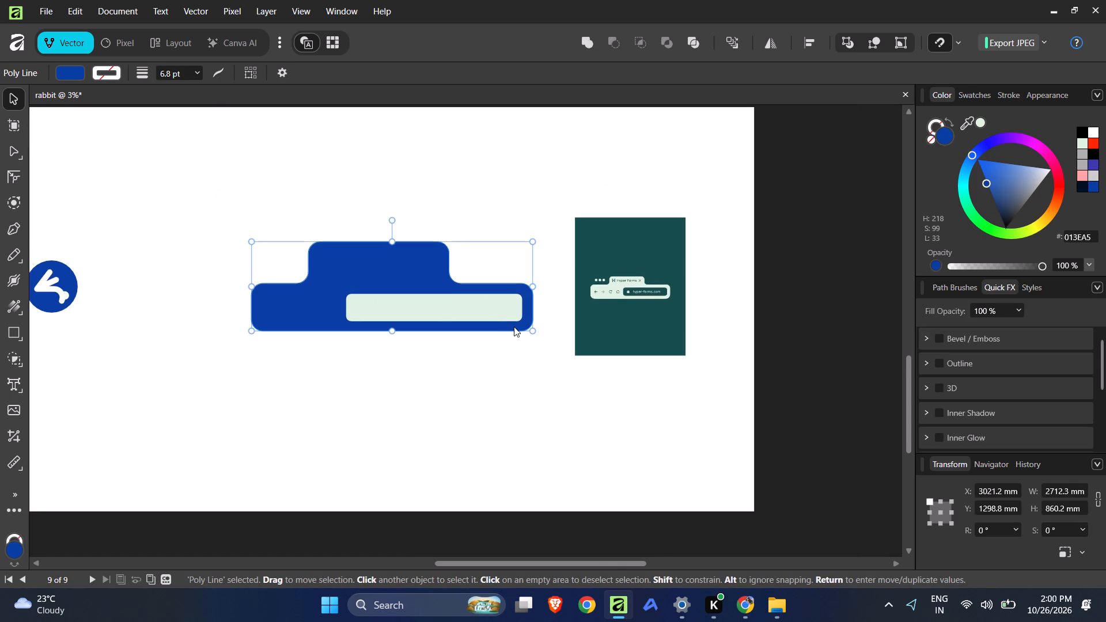
{"action": "left_click", "coordinate": [517, 371]}
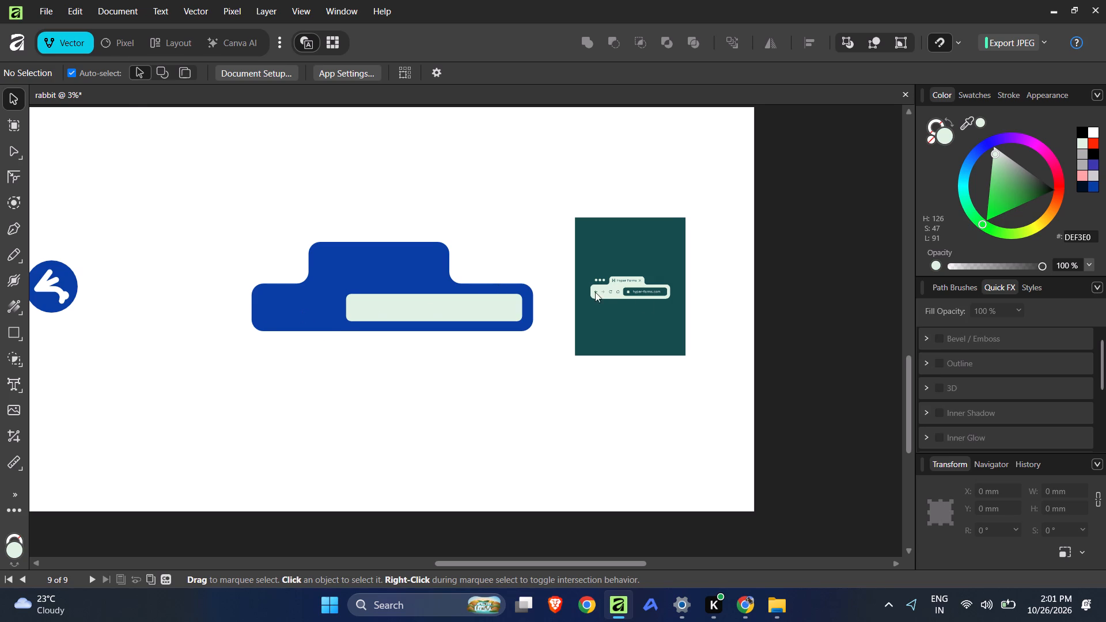
{"action": "scroll", "coordinate": [670, 304], "scroll_direction": "up", "scroll_amount": 1, "text": "ctrl"}
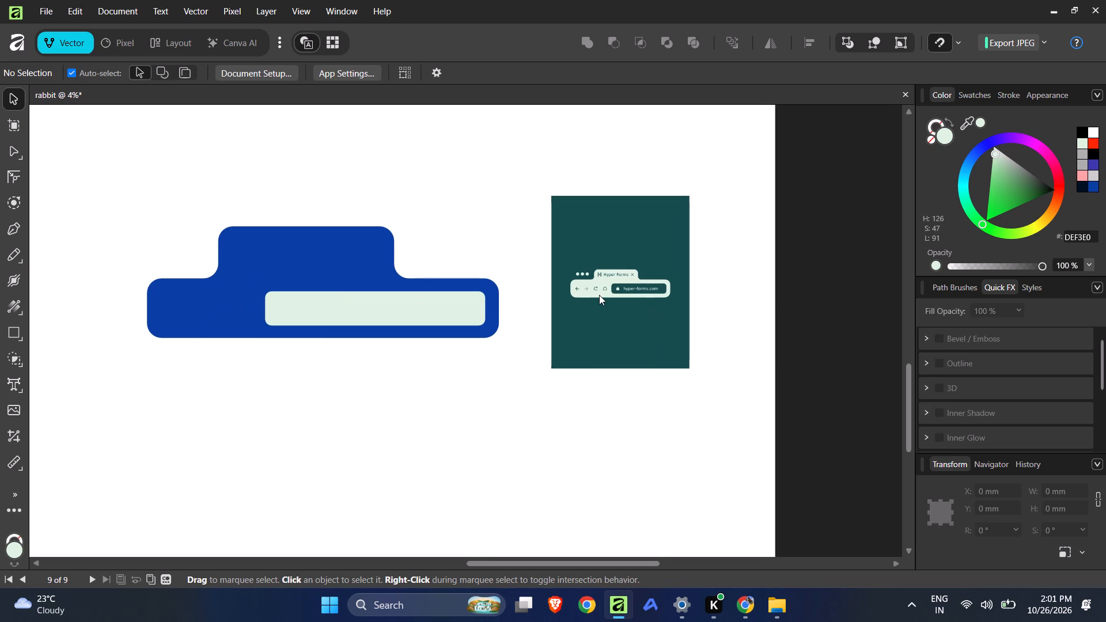
{"action": "scroll", "coordinate": [498, 244], "scroll_direction": "up", "scroll_amount": 1, "text": "ctrl"}
{"action": "scroll", "coordinate": [700, 294], "scroll_direction": "up", "scroll_amount": 4, "text": "ctrl"}
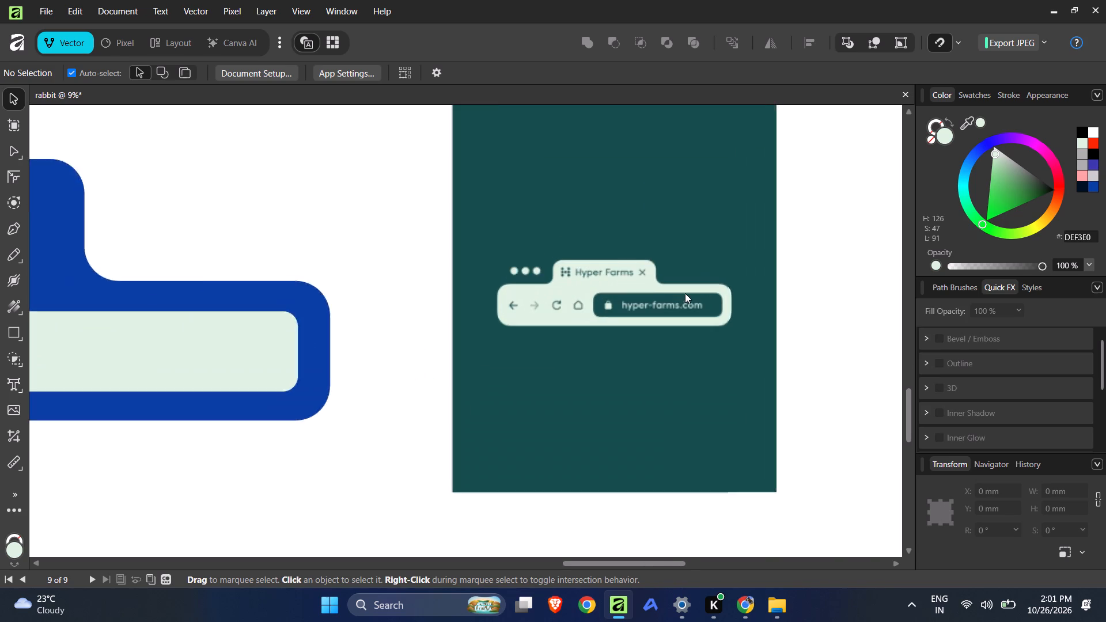
{"action": "scroll", "coordinate": [688, 294], "scroll_direction": "down", "scroll_amount": 9, "text": "ctrl"}
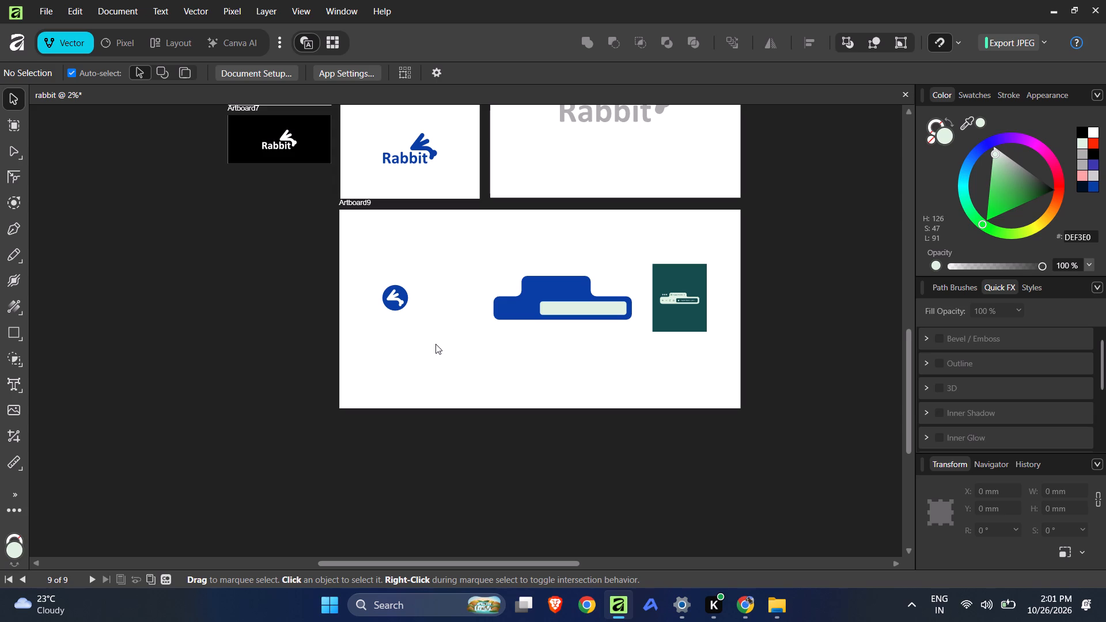
Look over the Rabbit logo artboards and return to the browser graphic on Artboard9.
{"action": "scroll", "coordinate": [415, 271], "scroll_direction": "up", "scroll_amount": 3, "text": "ctrl"}
{"action": "scroll", "coordinate": [399, 363], "scroll_direction": "down", "scroll_amount": 10, "text": "ctrl"}
{"action": "scroll", "coordinate": [572, 405], "scroll_direction": "up", "scroll_amount": 5, "text": "ctrl"}
{"action": "scroll", "coordinate": [589, 500], "scroll_direction": "down", "scroll_amount": 1, "text": "ctrl"}
{"action": "scroll", "coordinate": [589, 499], "scroll_direction": "up", "scroll_amount": 7, "text": "ctrl"}
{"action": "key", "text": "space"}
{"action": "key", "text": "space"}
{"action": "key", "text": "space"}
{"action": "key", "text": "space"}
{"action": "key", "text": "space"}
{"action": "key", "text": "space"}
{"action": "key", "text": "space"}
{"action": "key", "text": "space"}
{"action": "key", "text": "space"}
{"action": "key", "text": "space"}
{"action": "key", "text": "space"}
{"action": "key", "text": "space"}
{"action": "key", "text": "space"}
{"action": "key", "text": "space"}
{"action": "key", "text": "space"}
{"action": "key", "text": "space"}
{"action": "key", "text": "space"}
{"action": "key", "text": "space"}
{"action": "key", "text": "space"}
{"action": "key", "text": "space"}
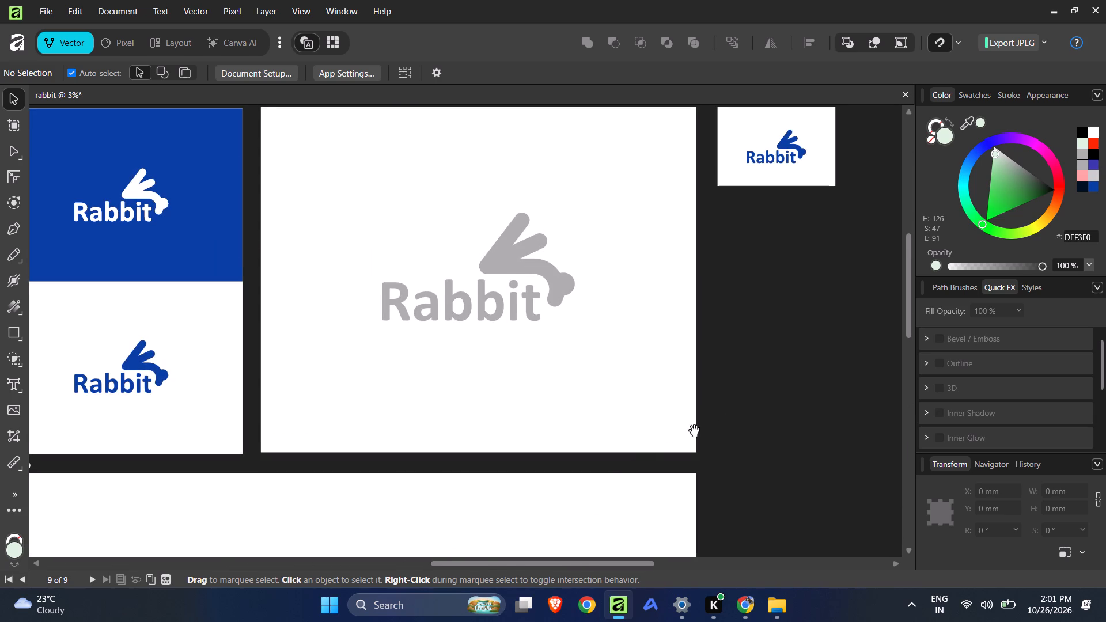
{"action": "left_click_drag", "start_coordinate": [722, 418], "coordinate": [728, 191]}
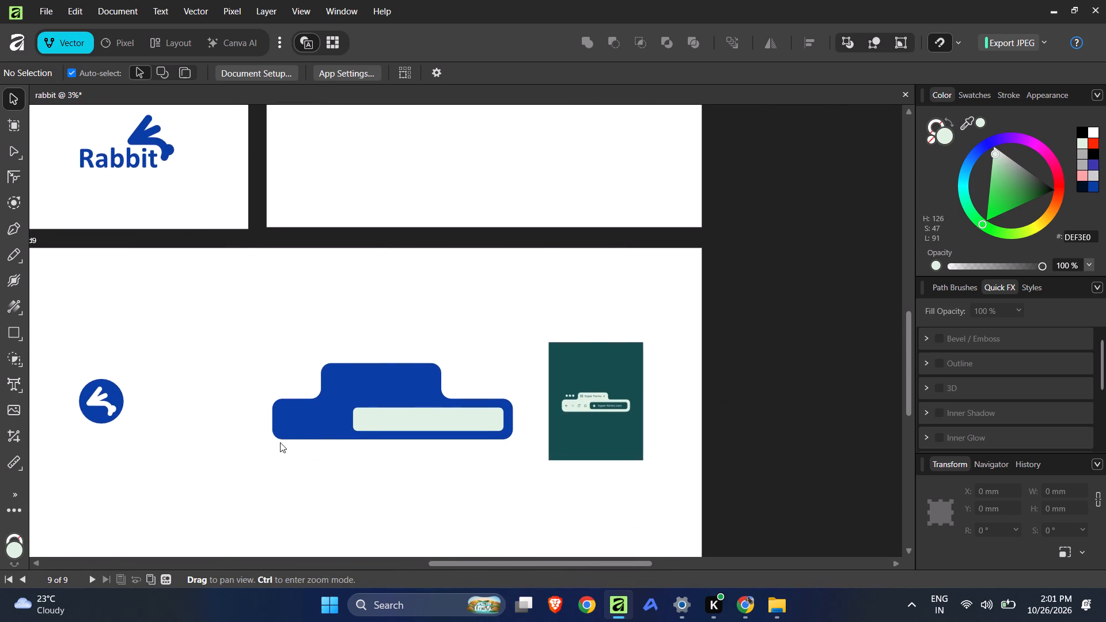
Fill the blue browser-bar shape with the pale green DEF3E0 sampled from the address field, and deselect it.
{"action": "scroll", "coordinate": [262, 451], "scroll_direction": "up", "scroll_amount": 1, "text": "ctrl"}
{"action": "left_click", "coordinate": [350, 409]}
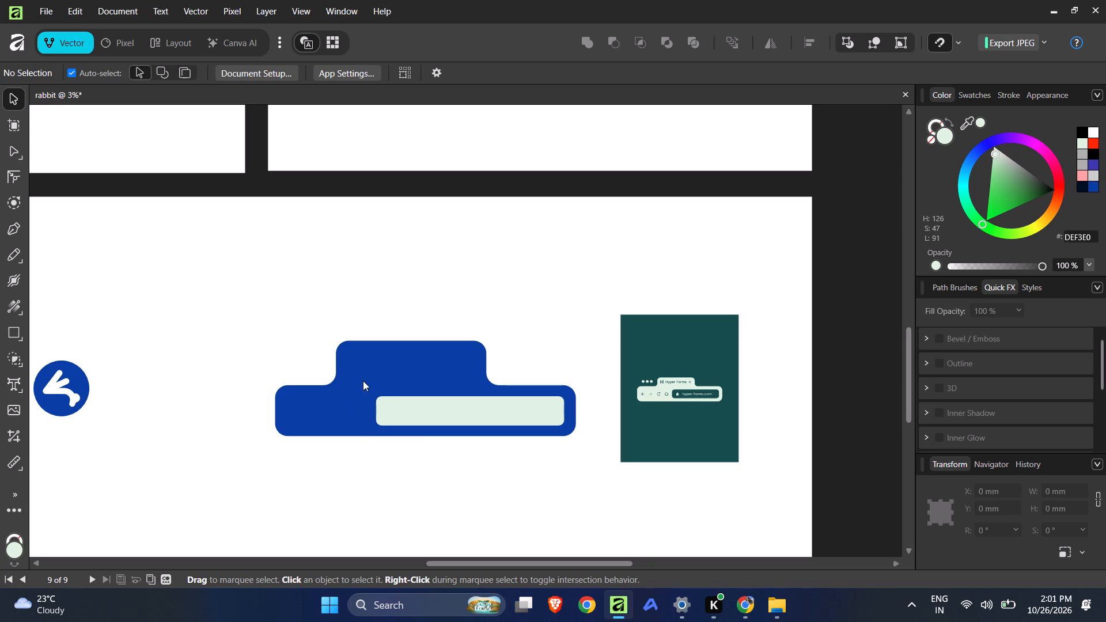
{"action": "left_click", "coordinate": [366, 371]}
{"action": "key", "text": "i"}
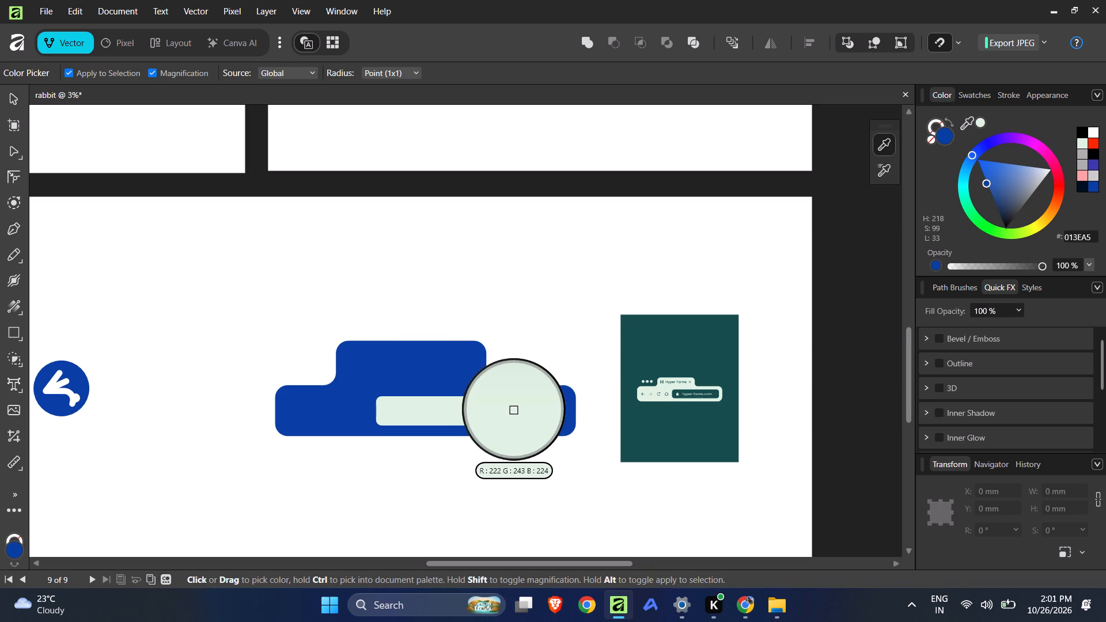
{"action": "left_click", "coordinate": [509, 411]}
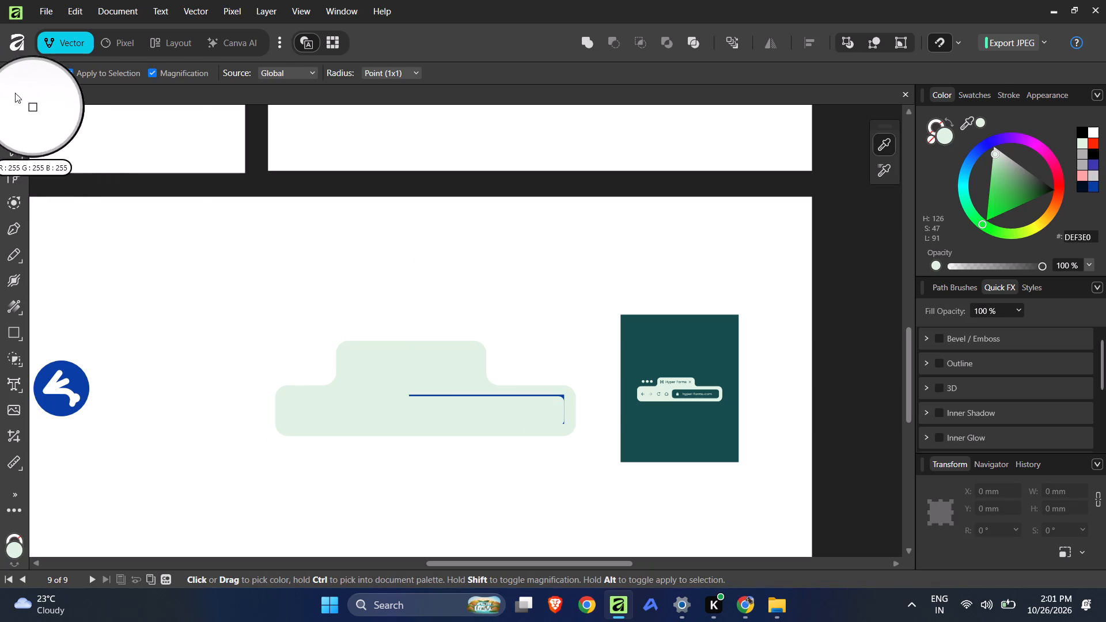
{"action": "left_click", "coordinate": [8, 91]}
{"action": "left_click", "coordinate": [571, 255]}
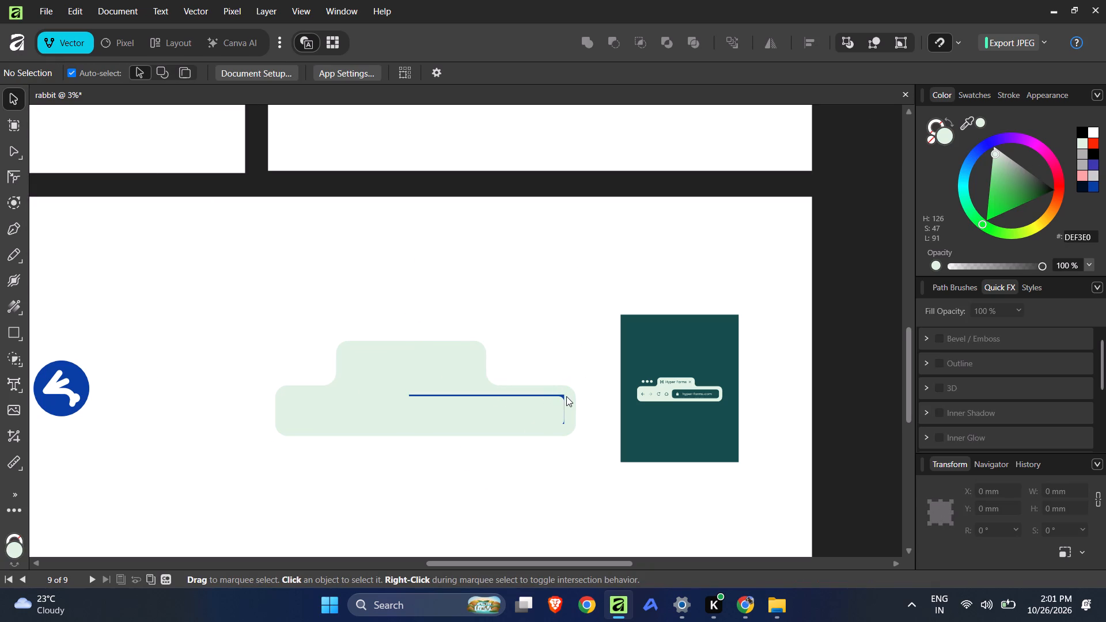
Move the pale address field up out of the bar and delete the leftover blue rectangle beneath it.
{"action": "left_click", "coordinate": [550, 395]}
{"action": "left_click_drag", "start_coordinate": [550, 395], "coordinate": [578, 312]}
{"action": "left_click", "coordinate": [483, 421]}
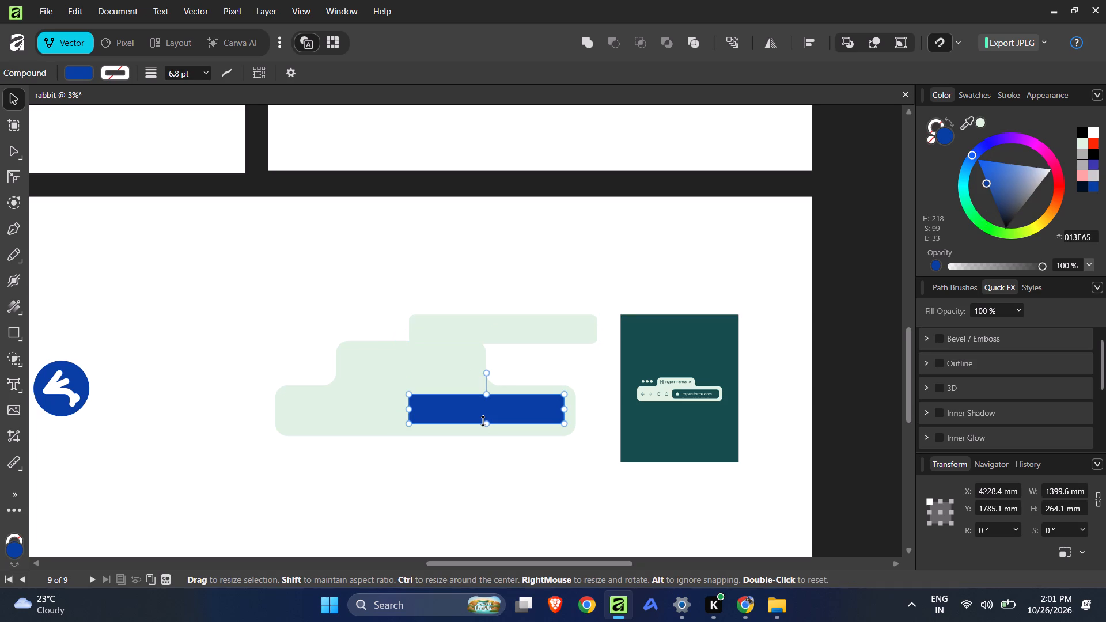
{"action": "key", "text": "BackSpace"}
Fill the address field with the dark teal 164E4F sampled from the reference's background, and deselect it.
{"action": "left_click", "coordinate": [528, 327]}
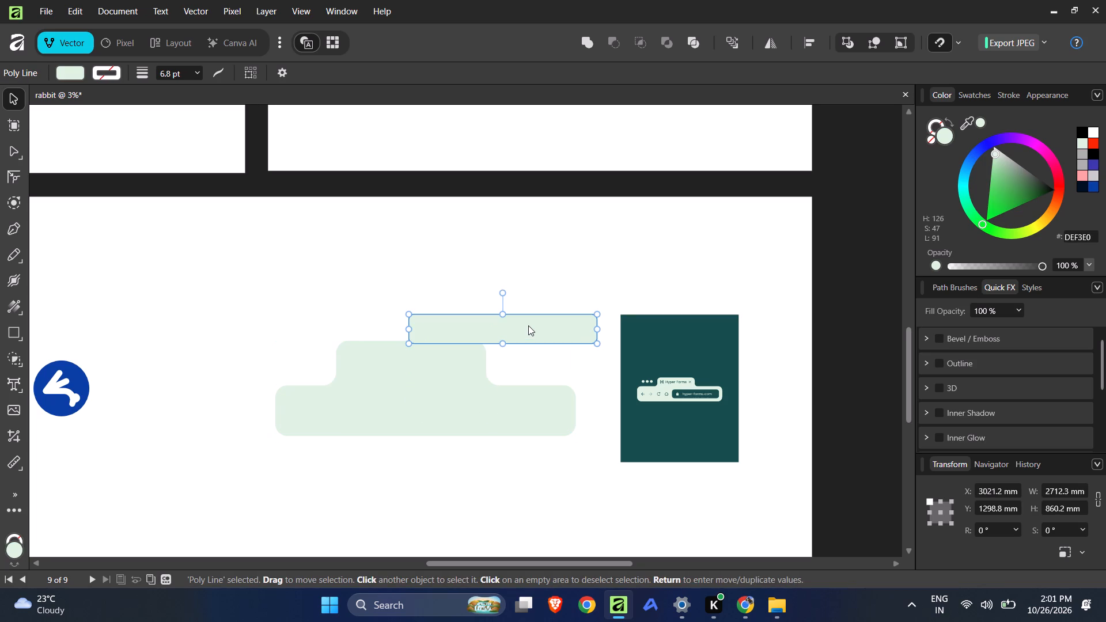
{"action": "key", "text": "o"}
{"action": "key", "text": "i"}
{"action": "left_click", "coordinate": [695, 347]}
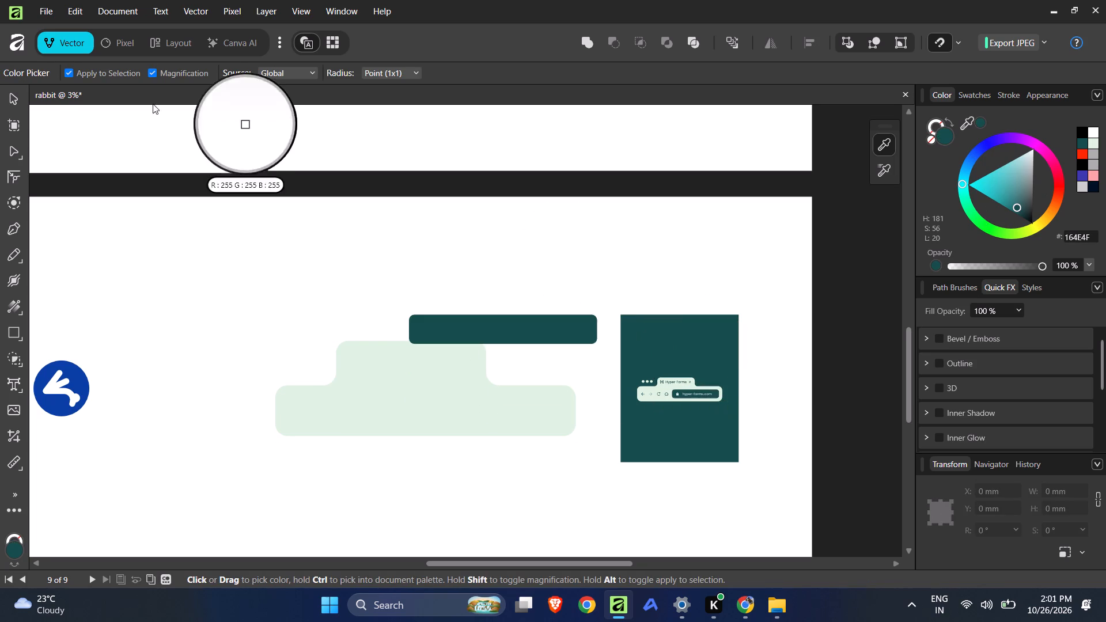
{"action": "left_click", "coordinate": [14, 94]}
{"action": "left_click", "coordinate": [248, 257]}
Move the teal address field back inside the pale bar, to about X 3949 mm, Y 1797 mm, and deselect it.
{"action": "left_click_drag", "start_coordinate": [491, 320], "coordinate": [495, 368]}
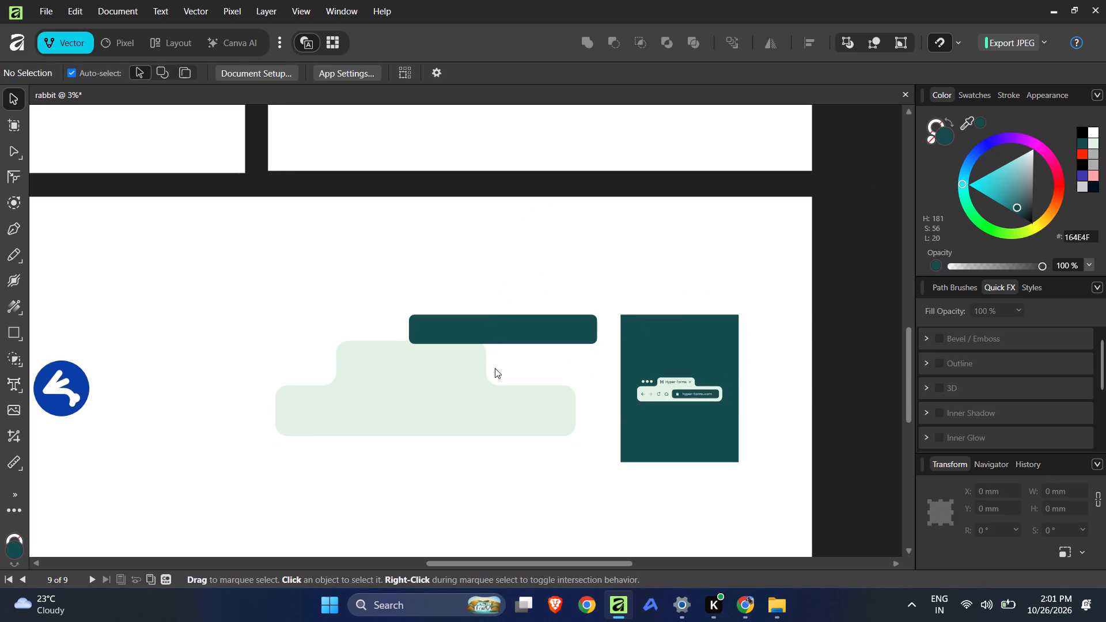
{"action": "left_click_drag", "start_coordinate": [495, 368], "coordinate": [453, 405]}
{"action": "scroll", "coordinate": [562, 412], "scroll_direction": "down", "scroll_amount": 6, "text": "ctrl"}
{"action": "scroll", "coordinate": [560, 419], "scroll_direction": "up", "scroll_amount": 2, "text": "ctrl"}
{"action": "scroll", "coordinate": [560, 419], "scroll_direction": "down", "scroll_amount": 4, "text": "ctrl"}
{"action": "scroll", "coordinate": [556, 419], "scroll_direction": "up", "scroll_amount": 3, "text": "ctrl"}
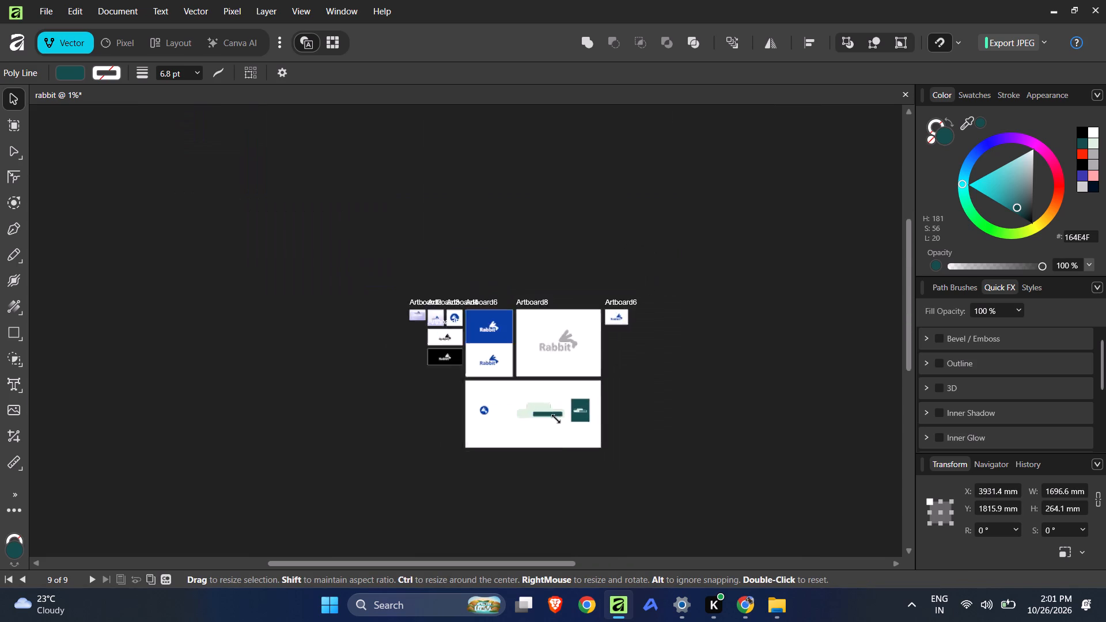
{"action": "scroll", "coordinate": [556, 419], "scroll_direction": "up", "scroll_amount": 9, "text": "ctrl"}
{"action": "scroll", "coordinate": [556, 418], "scroll_direction": "down", "scroll_amount": 3, "text": "ctrl"}
{"action": "scroll", "coordinate": [556, 418], "scroll_direction": "up", "scroll_amount": 4, "text": "ctrl"}
{"action": "scroll", "coordinate": [556, 418], "scroll_direction": "down", "scroll_amount": 3, "text": "ctrl"}
{"action": "scroll", "coordinate": [556, 418], "scroll_direction": "up", "scroll_amount": 4, "text": "ctrl"}
{"action": "scroll", "coordinate": [594, 391], "scroll_direction": "up", "scroll_amount": 3, "text": "ctrl"}
{"action": "scroll", "coordinate": [594, 391], "scroll_direction": "down", "scroll_amount": 1, "text": "ctrl"}
{"action": "scroll", "coordinate": [594, 391], "scroll_direction": "up", "scroll_amount": 2, "text": "ctrl"}
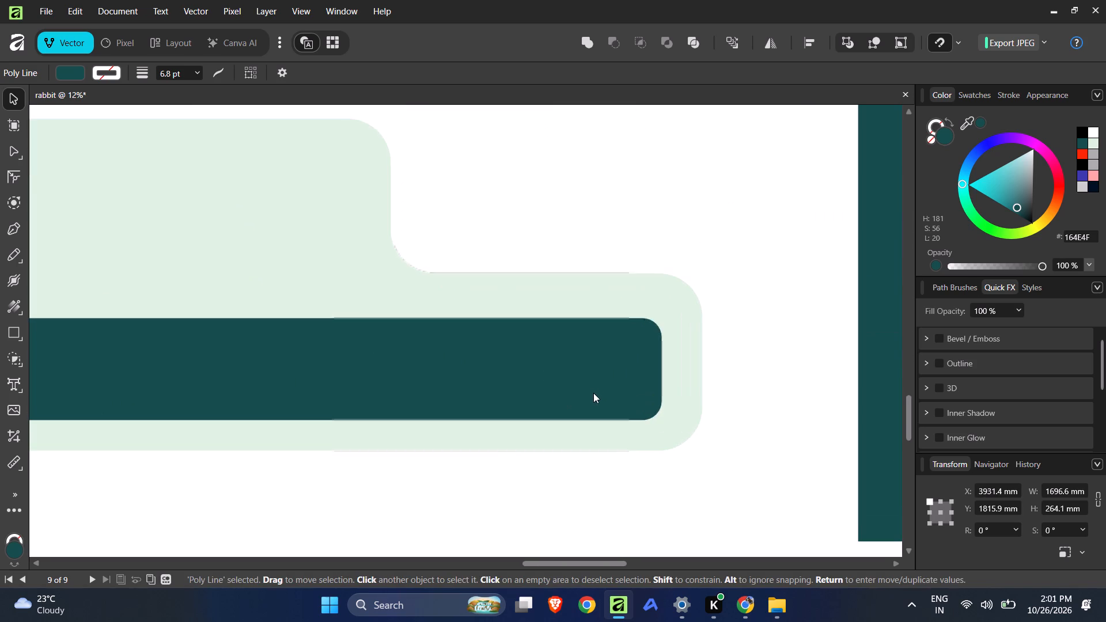
{"action": "left_click_drag", "start_coordinate": [589, 390], "coordinate": [590, 384]}
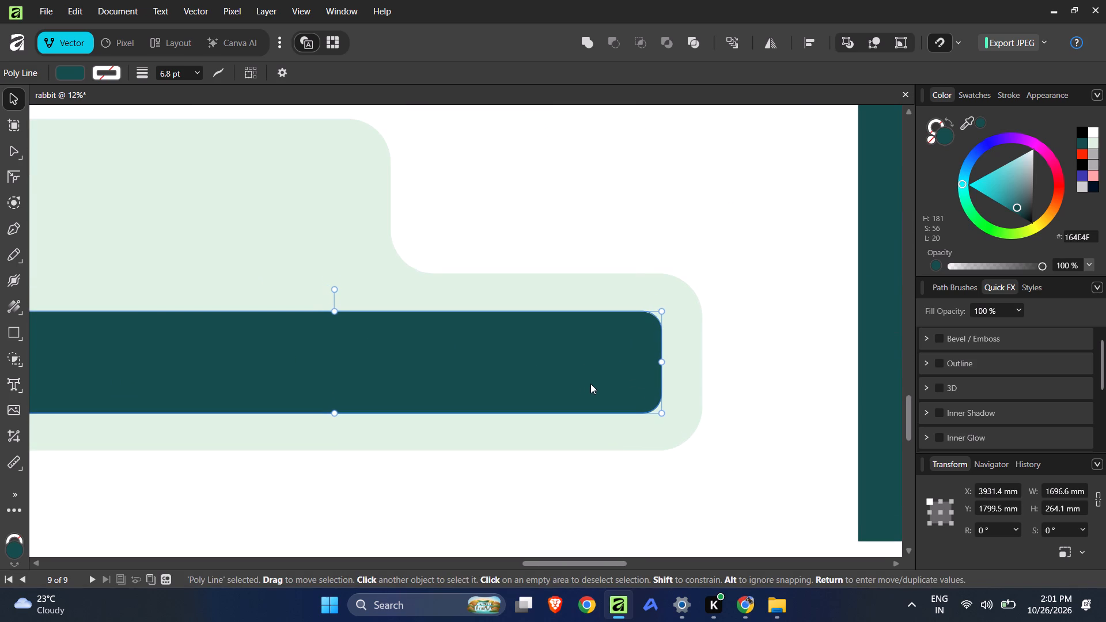
{"action": "left_click_drag", "start_coordinate": [590, 384], "coordinate": [596, 382]}
{"action": "left_click", "coordinate": [762, 369]}
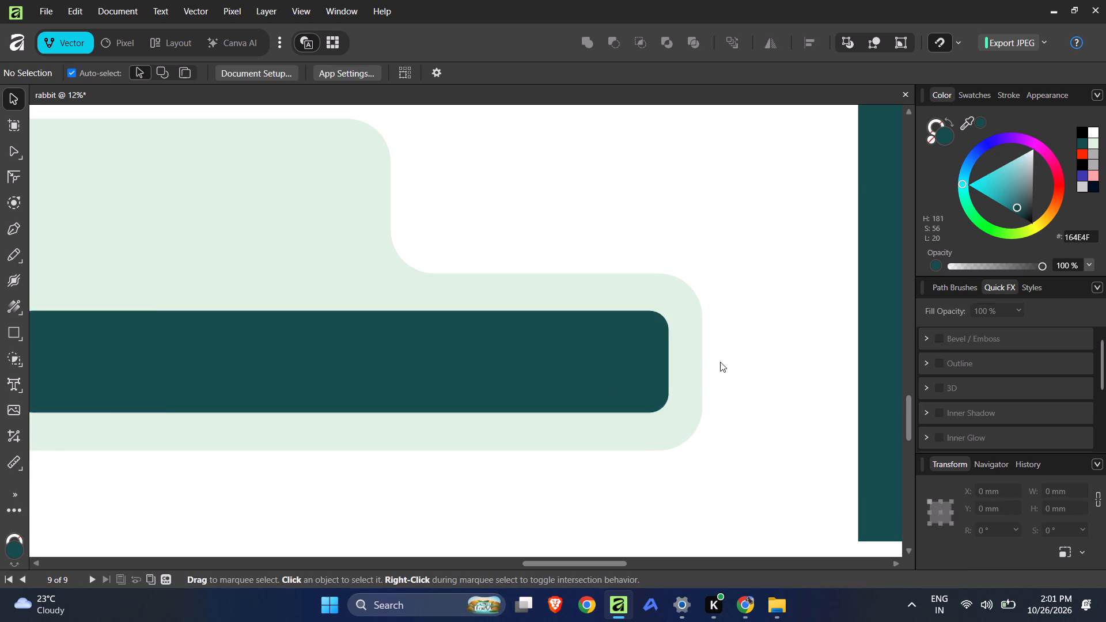
Fill the pale browser-bar shape with the dark teal 164E4F sampled from the reference's background, and deselect it.
{"action": "scroll", "coordinate": [707, 358], "scroll_direction": "down", "scroll_amount": 1, "text": "ctrl"}
{"action": "scroll", "coordinate": [707, 358], "scroll_direction": "up", "scroll_amount": 5, "text": "ctrl"}
{"action": "scroll", "coordinate": [707, 358], "scroll_direction": "down", "scroll_amount": 1, "text": "ctrl"}
{"action": "scroll", "coordinate": [385, 362], "scroll_direction": "up", "scroll_amount": 9, "text": "ctrl"}
{"action": "scroll", "coordinate": [446, 371], "scroll_direction": "down", "scroll_amount": 5, "text": "ctrl"}
{"action": "scroll", "coordinate": [448, 371], "scroll_direction": "up", "scroll_amount": 5, "text": "ctrl"}
{"action": "scroll", "coordinate": [449, 371], "scroll_direction": "down", "scroll_amount": 2, "text": "ctrl"}
{"action": "scroll", "coordinate": [454, 369], "scroll_direction": "up", "scroll_amount": 1, "text": "ctrl"}
{"action": "scroll", "coordinate": [454, 369], "scroll_direction": "down", "scroll_amount": 7, "text": "ctrl"}
{"action": "scroll", "coordinate": [454, 369], "scroll_direction": "up", "scroll_amount": 4, "text": "ctrl"}
{"action": "scroll", "coordinate": [454, 369], "scroll_direction": "down", "scroll_amount": 1, "text": "ctrl"}
{"action": "scroll", "coordinate": [454, 369], "scroll_direction": "up", "scroll_amount": 1, "text": "ctrl"}
{"action": "scroll", "coordinate": [454, 369], "scroll_direction": "down", "scroll_amount": 1, "text": "ctrl"}
{"action": "left_click", "coordinate": [259, 283]}
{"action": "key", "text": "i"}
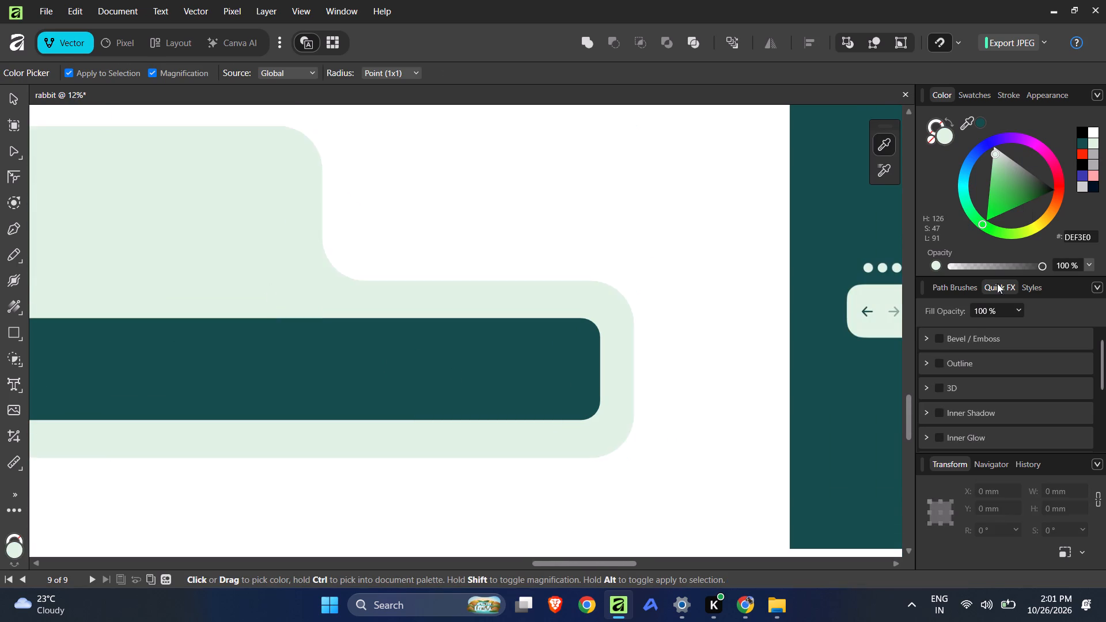
{"action": "left_click", "coordinate": [843, 225]}
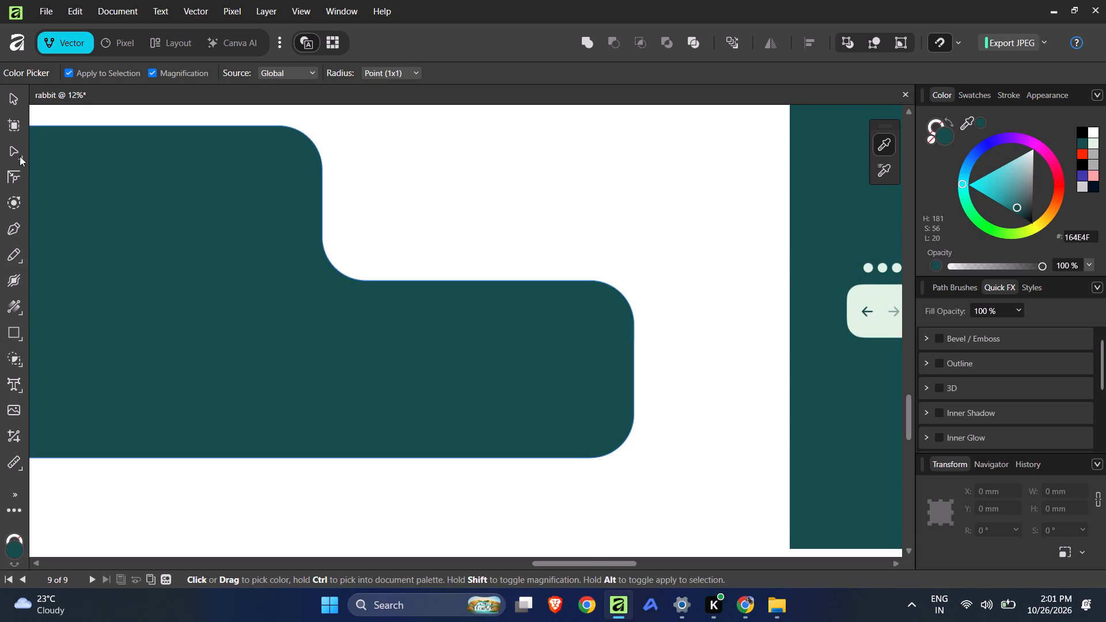
{"action": "left_click", "coordinate": [12, 97]}
{"action": "left_click", "coordinate": [570, 221]}
Fill the address field with the pale green DEF3E0 sampled from the reference's browser bar, and deselect it.
{"action": "left_click", "coordinate": [467, 358]}
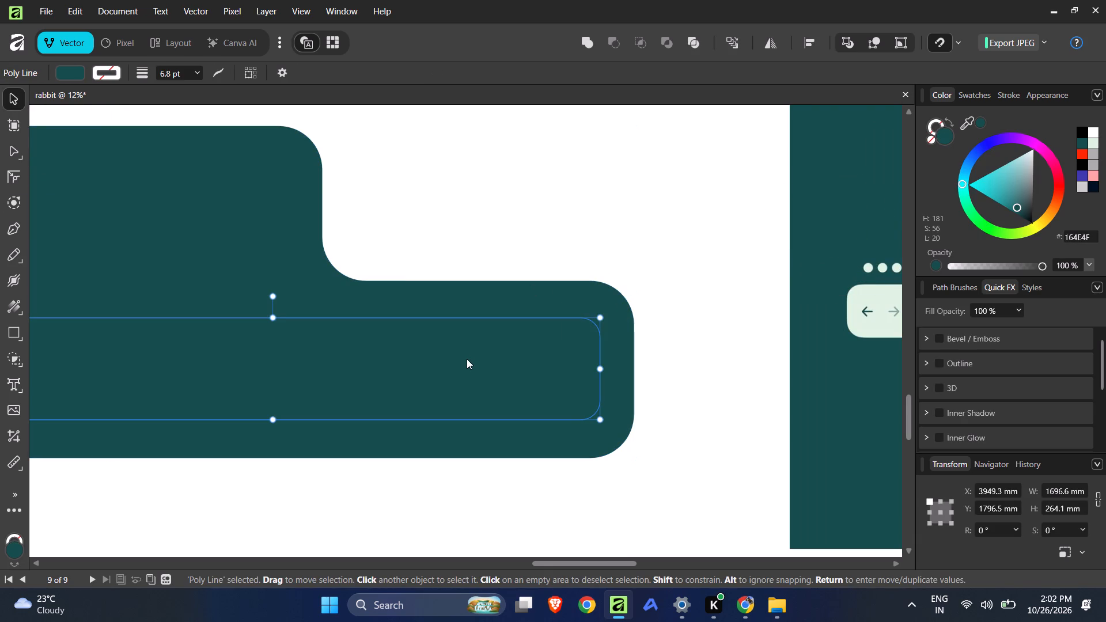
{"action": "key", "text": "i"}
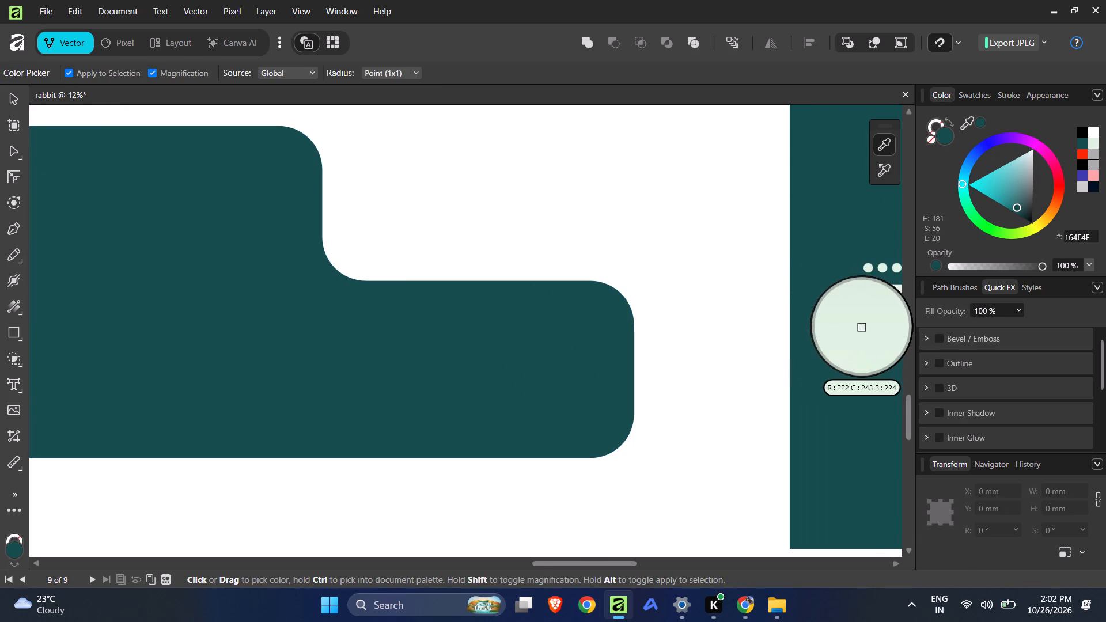
{"action": "left_click", "coordinate": [862, 327]}
{"action": "left_click", "coordinate": [695, 238]}
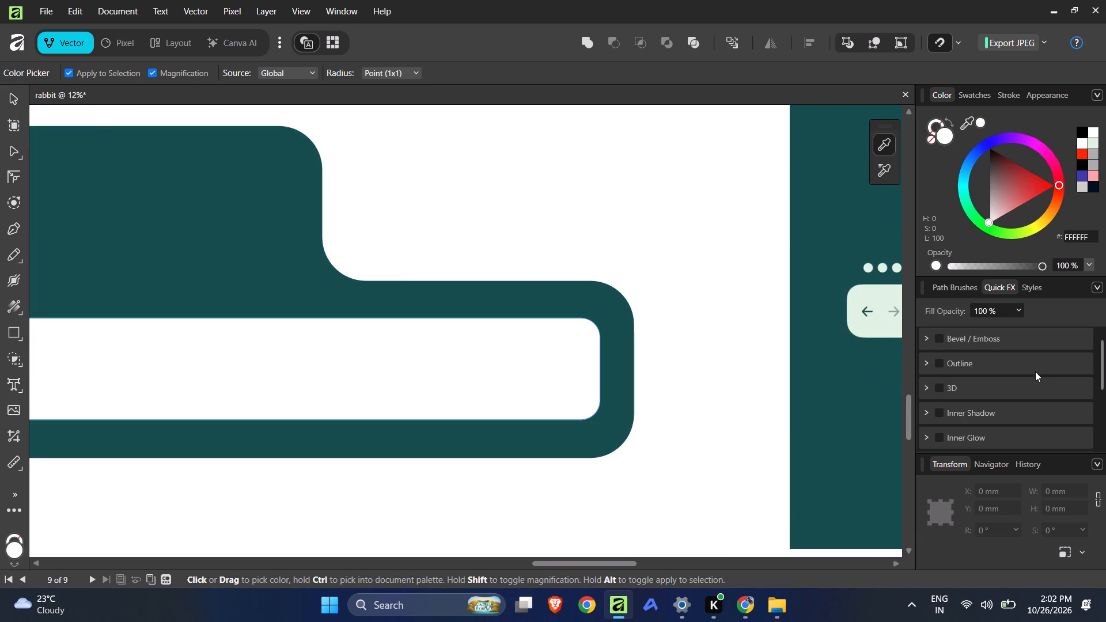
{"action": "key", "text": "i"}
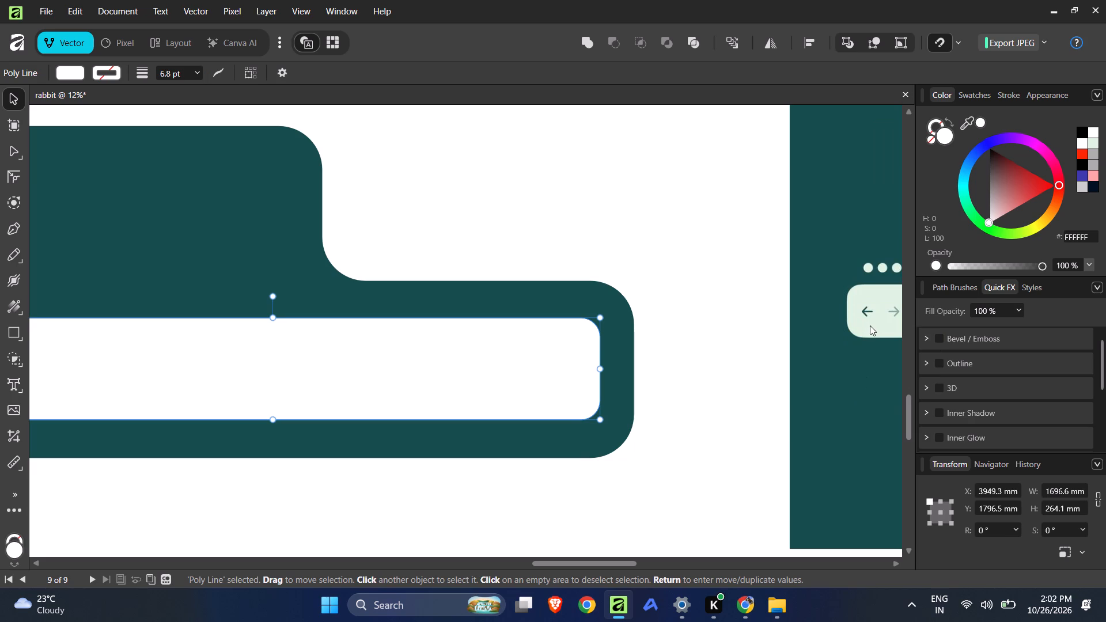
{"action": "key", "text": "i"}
{"action": "left_click", "coordinate": [873, 328]}
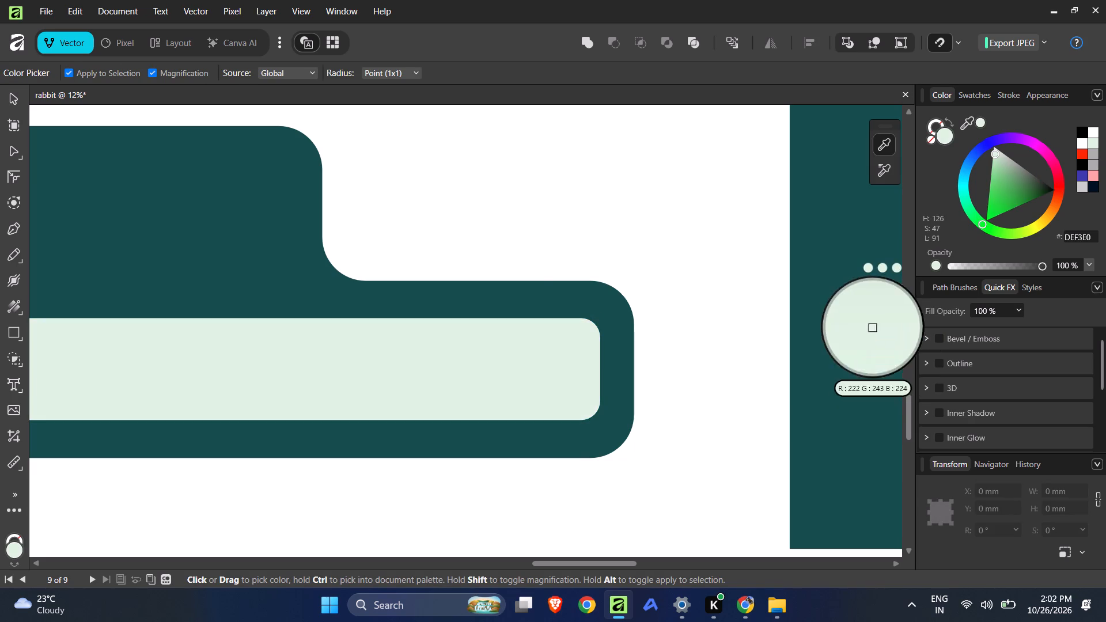
{"action": "left_click", "coordinate": [20, 95]}
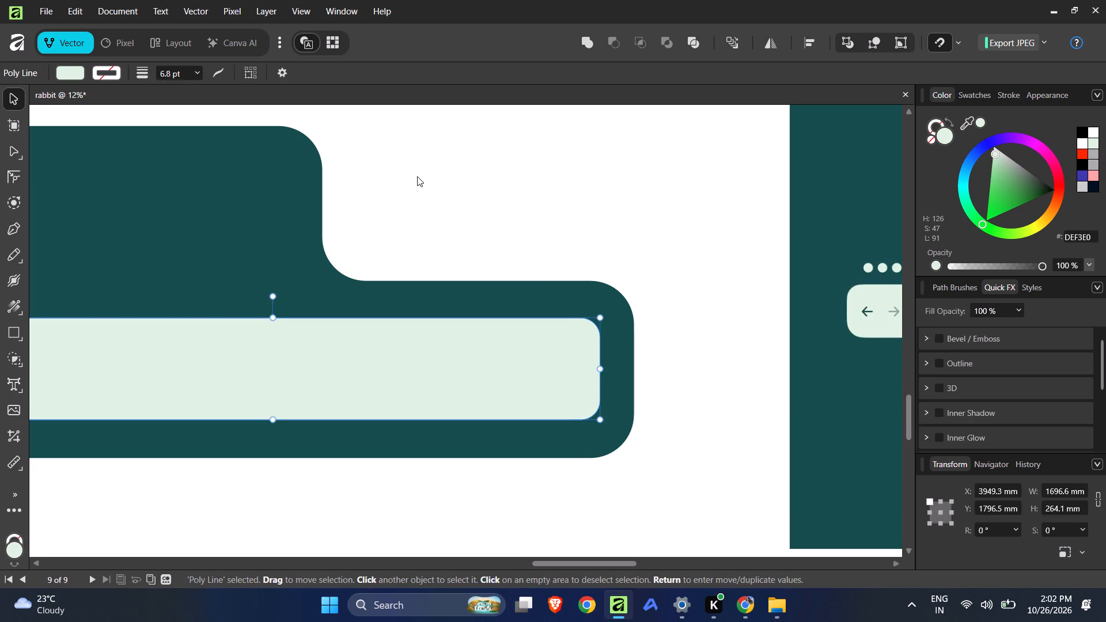
{"action": "left_click", "coordinate": [417, 176]}
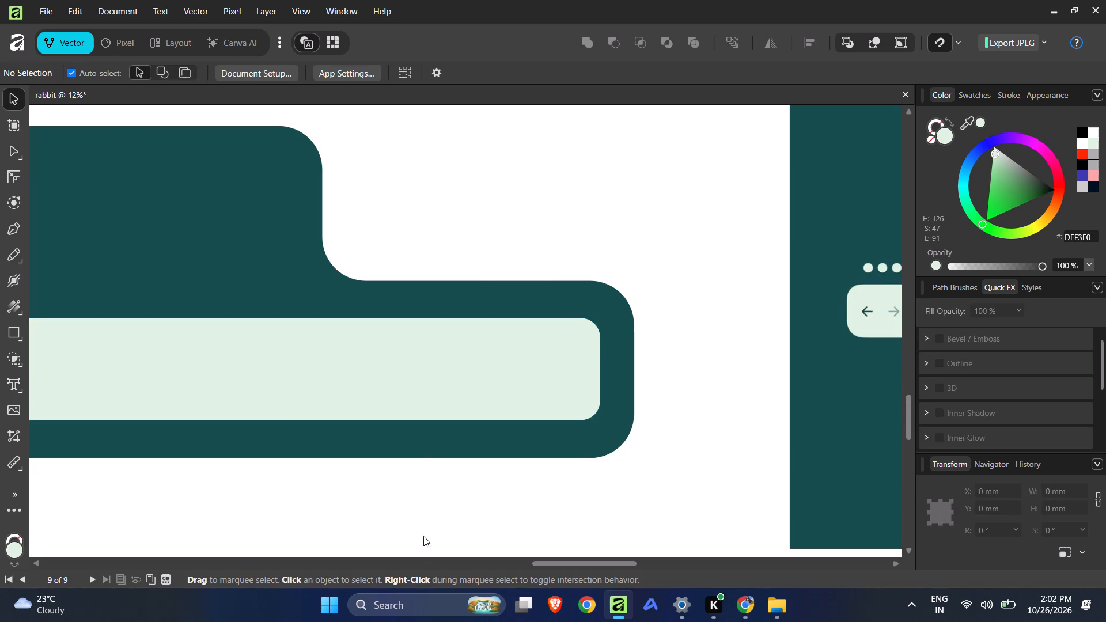
Switch to Google Chrome and search Google for the person's name in a new browser tab.
{"action": "left_click", "coordinate": [737, 606]}
{"action": "left_click", "coordinate": [819, 547]}
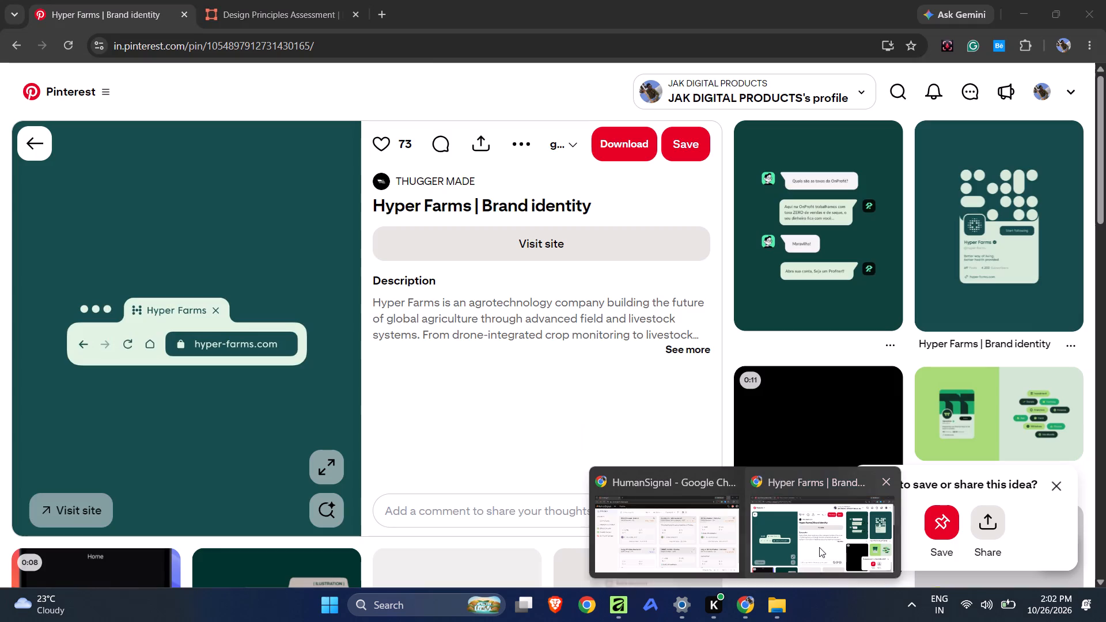
{"action": "left_click", "coordinate": [387, 15]}
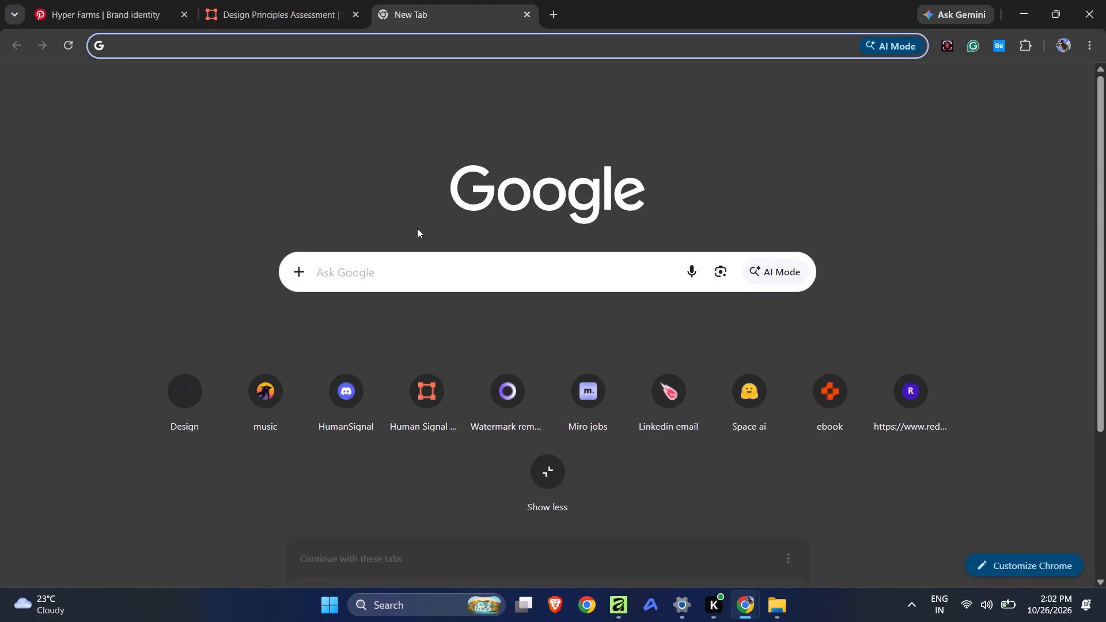
{"action": "double_click", "coordinate": [392, 265]}
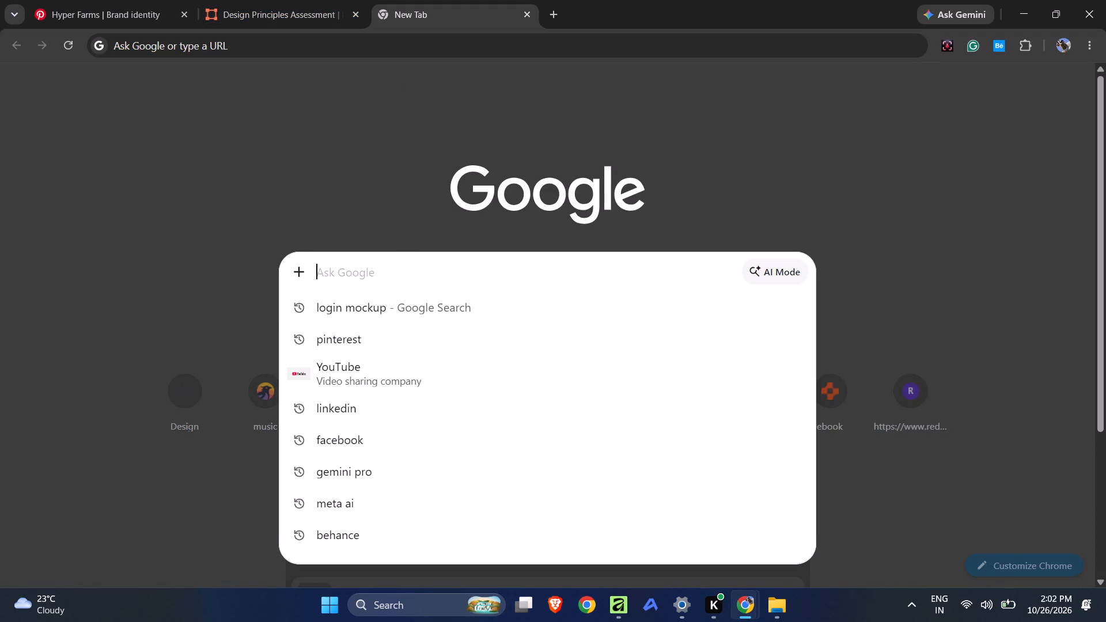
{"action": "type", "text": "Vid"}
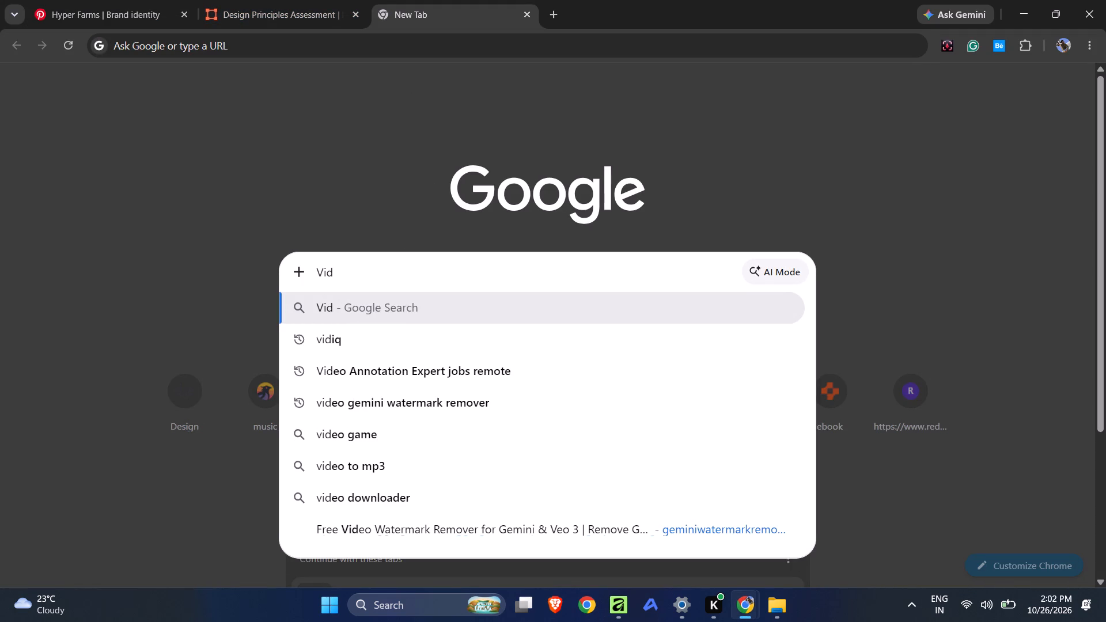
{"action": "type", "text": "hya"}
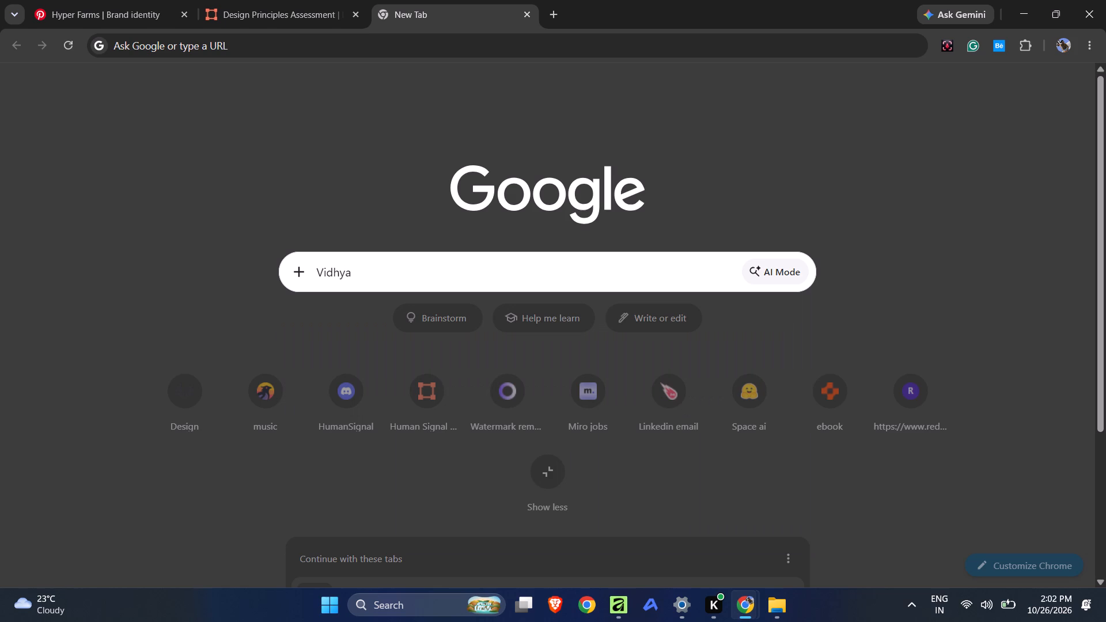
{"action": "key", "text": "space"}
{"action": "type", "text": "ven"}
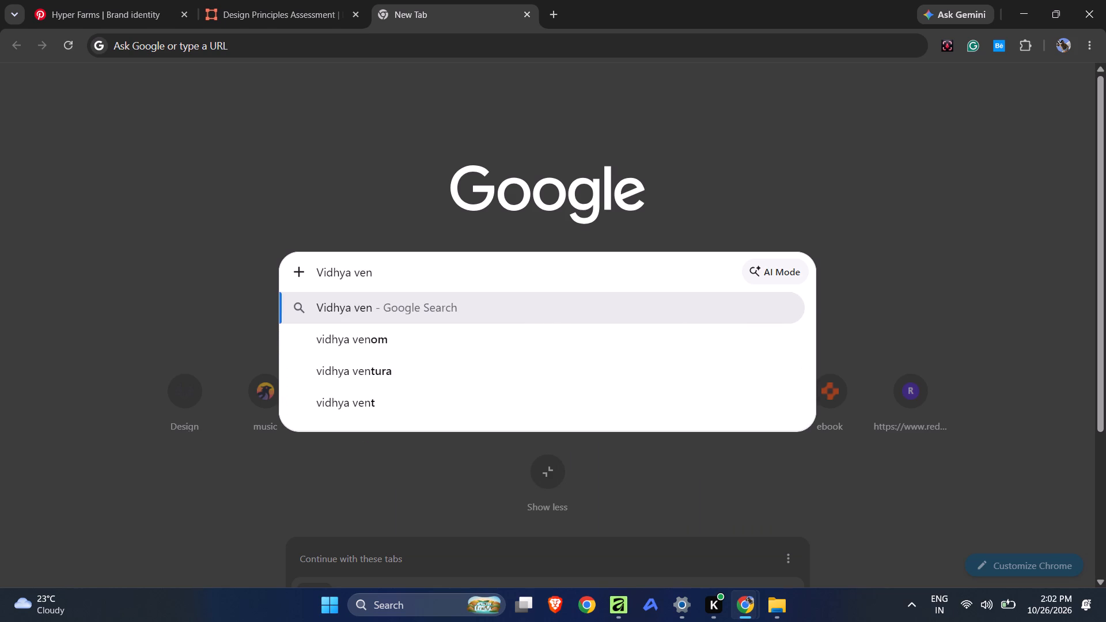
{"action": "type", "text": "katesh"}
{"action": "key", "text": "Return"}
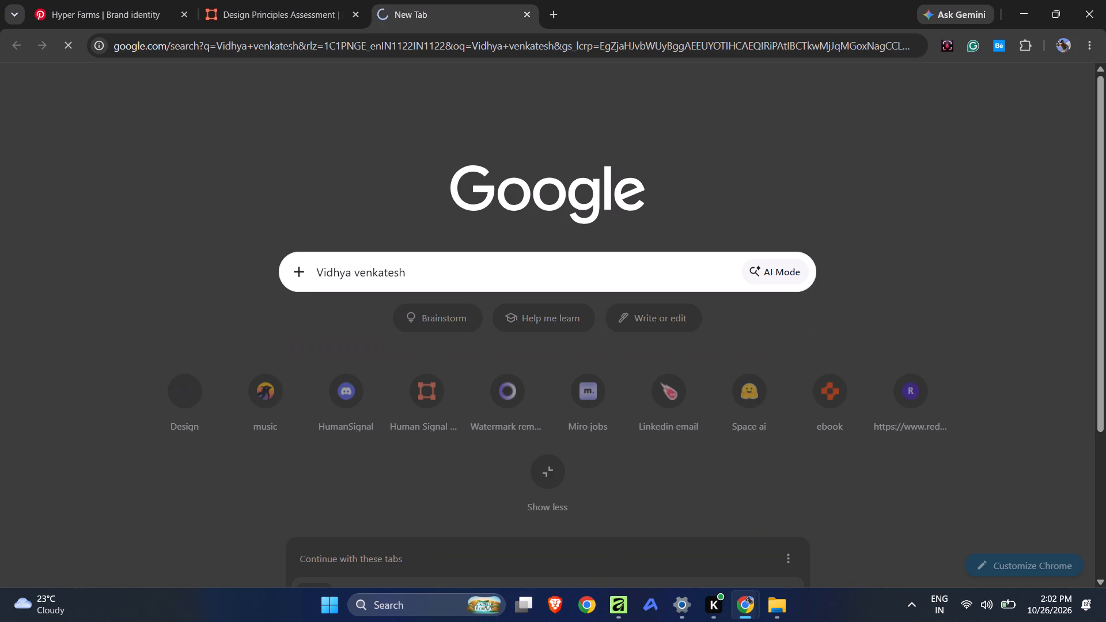
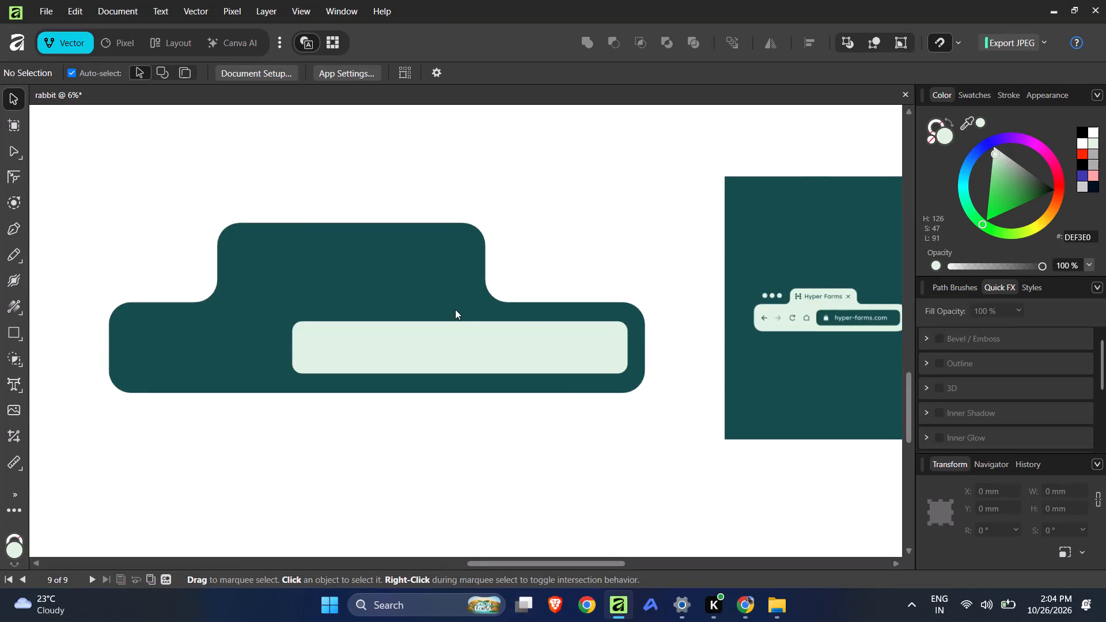
Shift the four tab nodes of the teal browser shape along the bar to about X 3757 mm, Y 1299 mm, and deselect it.
{"action": "scroll", "coordinate": [455, 309], "scroll_direction": "up", "scroll_amount": 1, "text": "ctrl"}
{"action": "scroll", "coordinate": [455, 309], "scroll_direction": "down", "scroll_amount": 5, "text": "ctrl"}
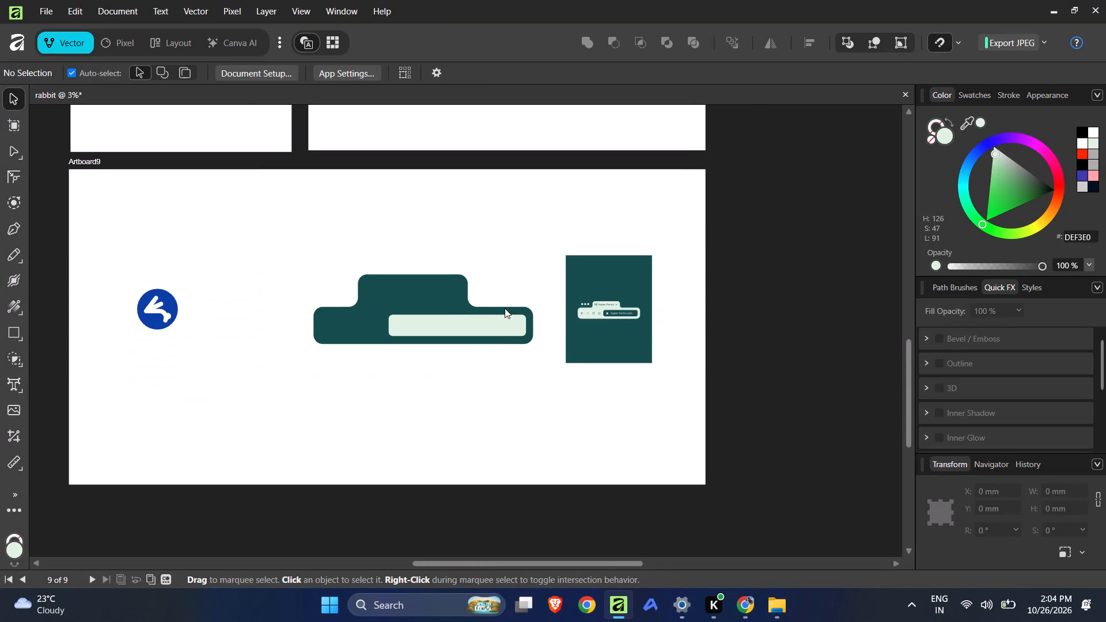
{"action": "scroll", "coordinate": [505, 308], "scroll_direction": "up", "scroll_amount": 5, "text": "ctrl"}
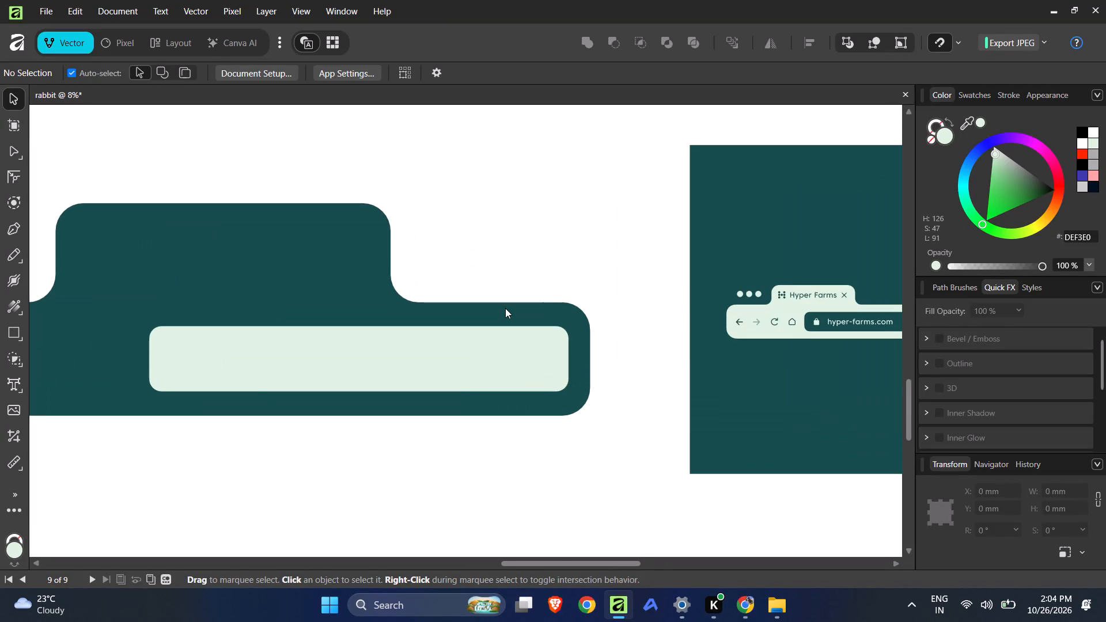
{"action": "scroll", "coordinate": [506, 308], "scroll_direction": "down", "scroll_amount": 3, "text": "ctrl"}
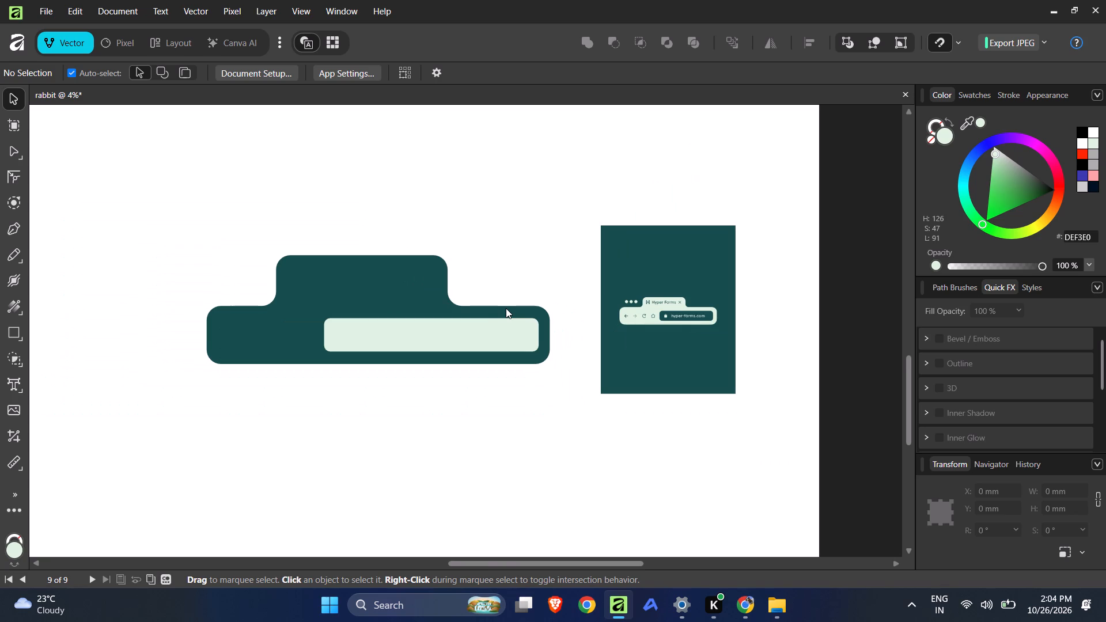
{"action": "left_click", "coordinate": [302, 287]}
{"action": "left_click", "coordinate": [253, 252]}
{"action": "left_click", "coordinate": [18, 150]}
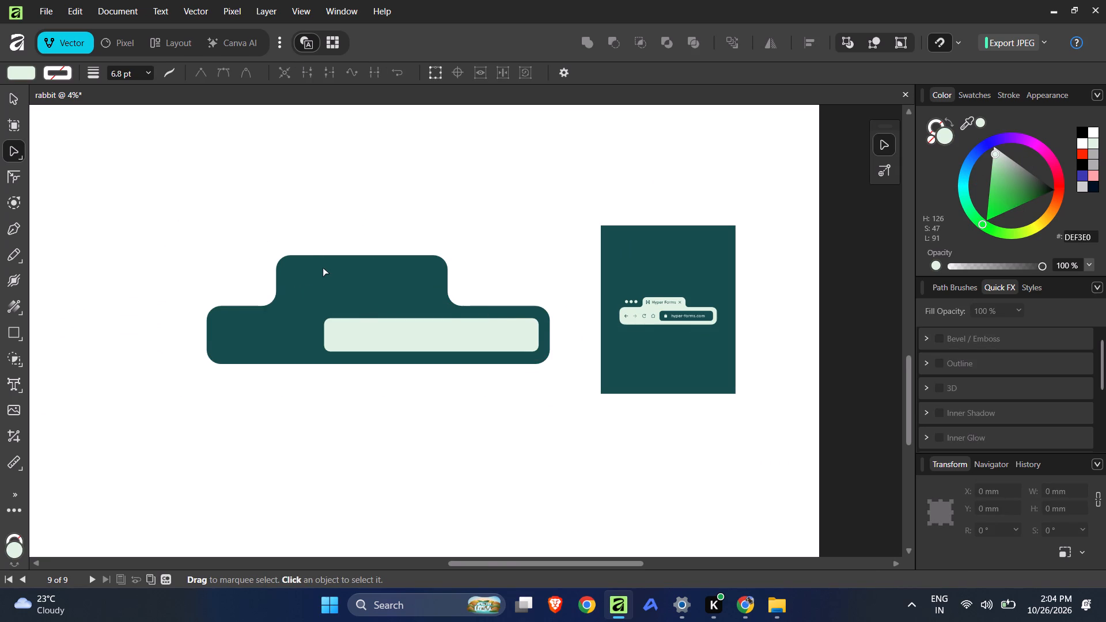
{"action": "left_click", "coordinate": [323, 268]}
{"action": "left_click_drag", "start_coordinate": [236, 213], "coordinate": [479, 317]}
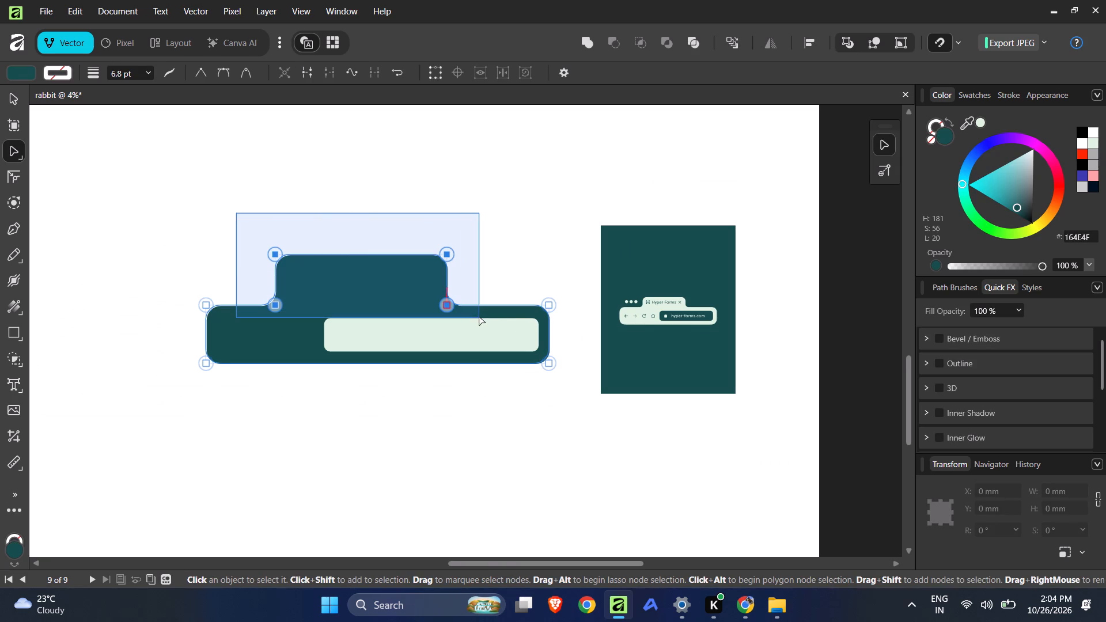
{"action": "left_click_drag", "start_coordinate": [276, 305], "coordinate": [304, 305]}
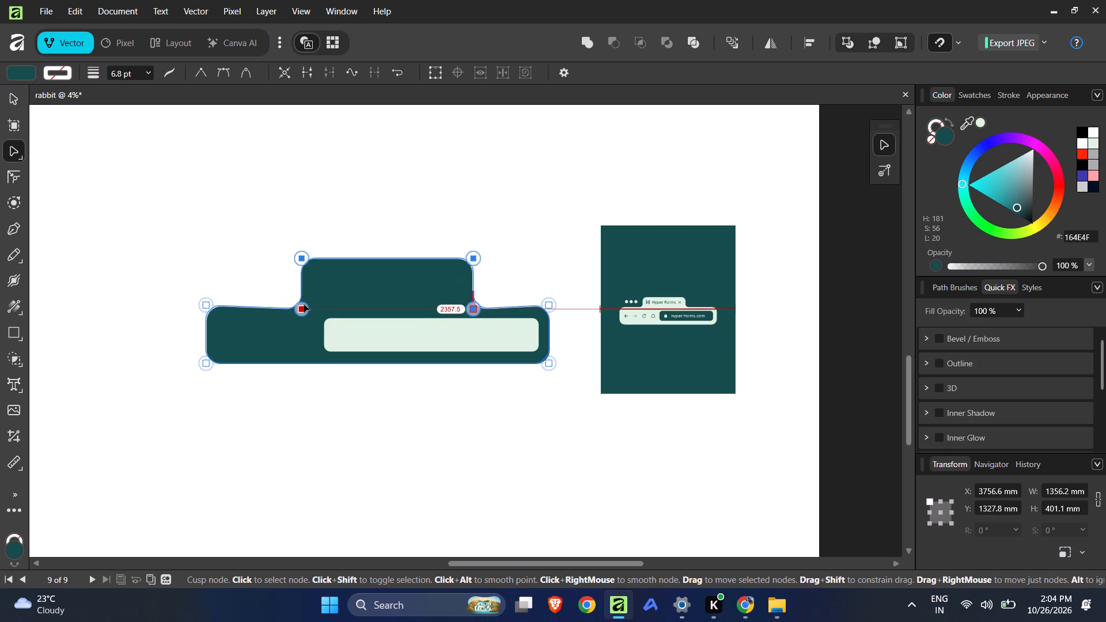
{"action": "left_click_drag", "start_coordinate": [304, 305], "coordinate": [323, 295]}
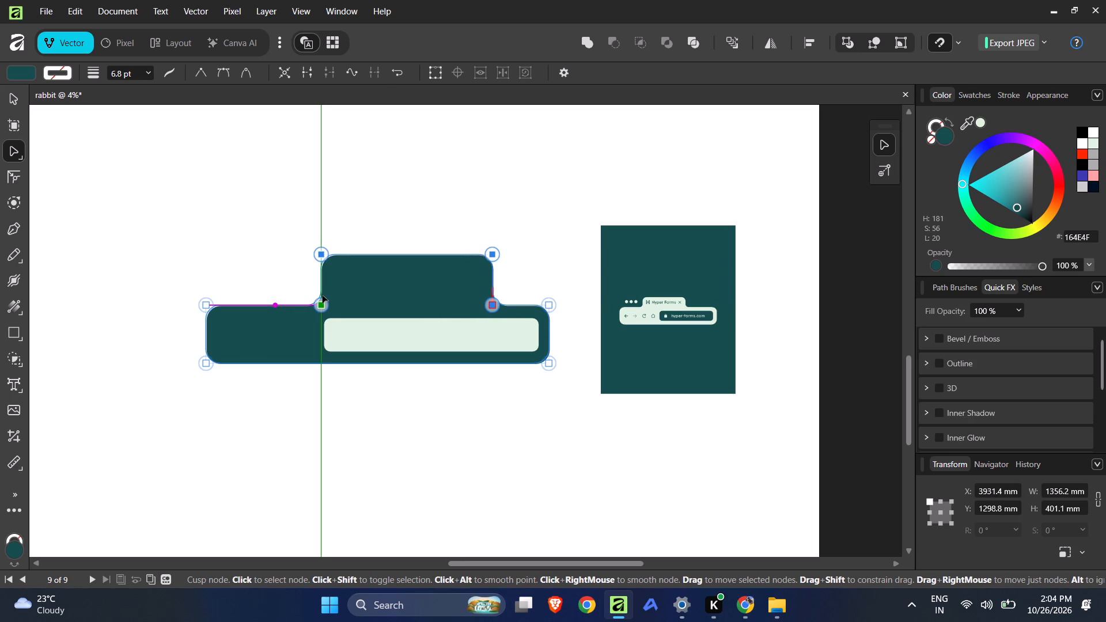
{"action": "left_click_drag", "start_coordinate": [323, 295], "coordinate": [327, 295]}
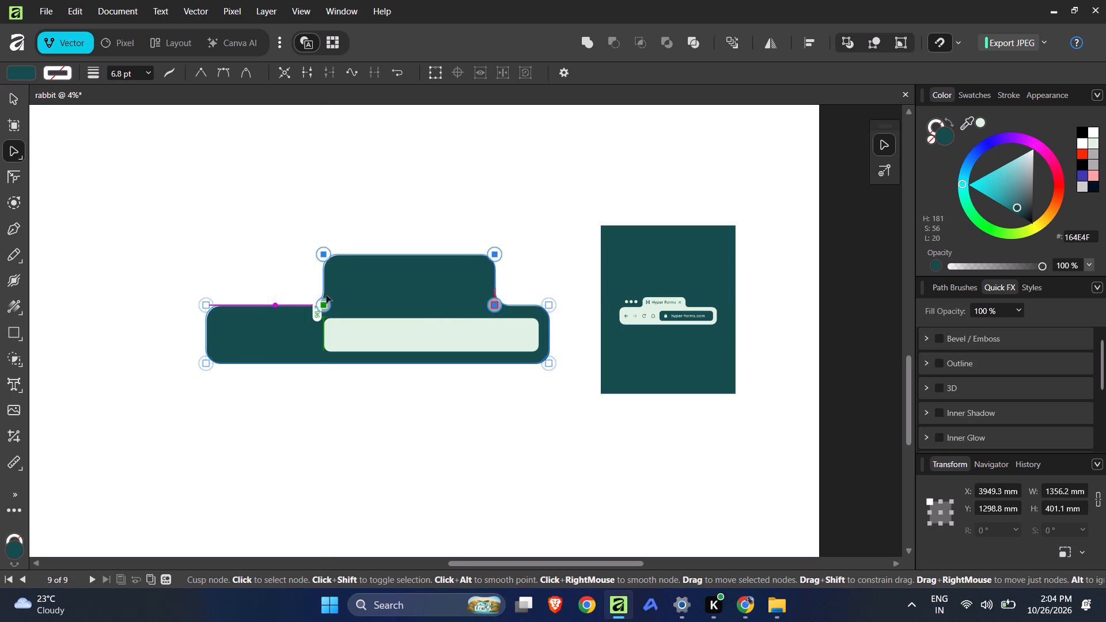
{"action": "left_click_drag", "start_coordinate": [327, 295], "coordinate": [299, 301]}
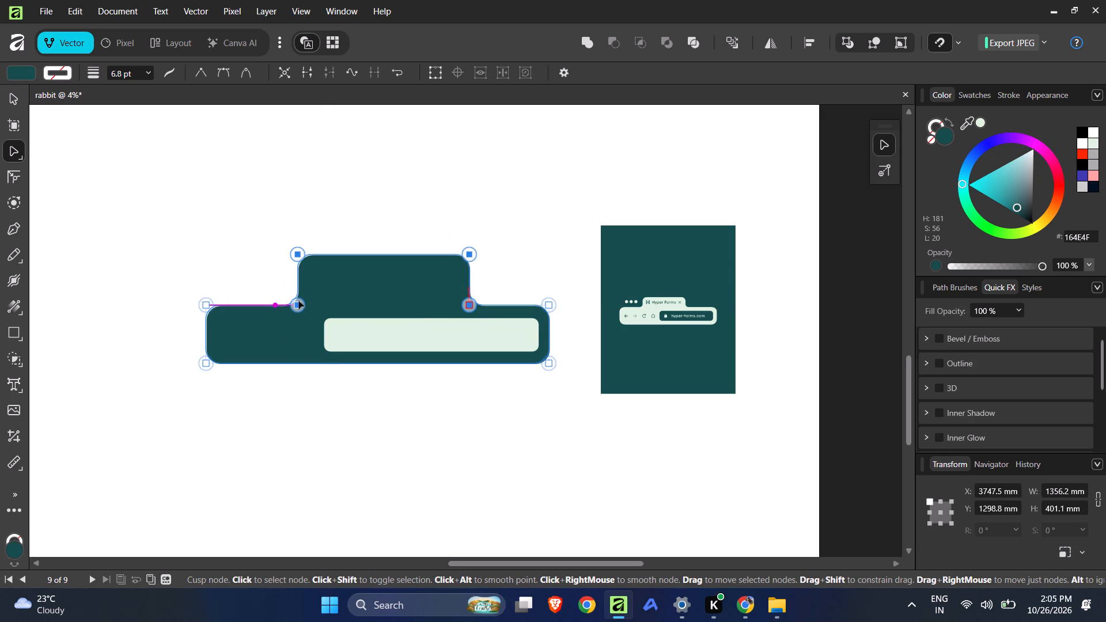
{"action": "left_click_drag", "start_coordinate": [299, 301], "coordinate": [300, 302]}
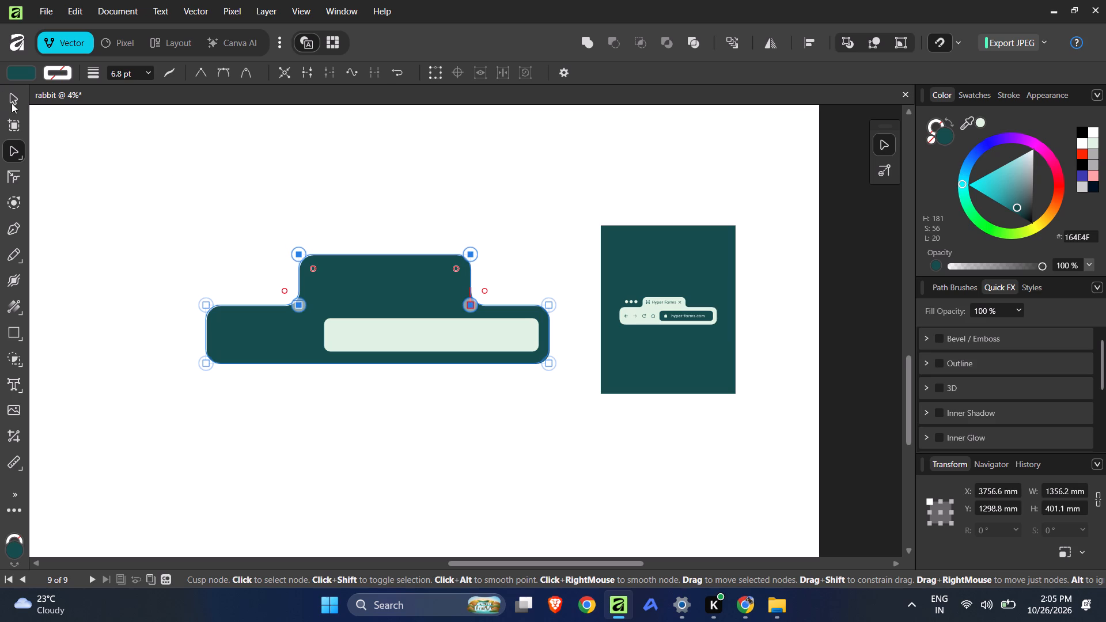
{"action": "left_click", "coordinate": [13, 103]}
{"action": "left_click", "coordinate": [235, 164]}
Lower the tab's top edge by moving its two upper nodes to about Y 1364 mm, and deselect them.
{"action": "scroll", "coordinate": [332, 189], "scroll_direction": "down", "scroll_amount": 3, "text": "ctrl"}
{"action": "scroll", "coordinate": [377, 238], "scroll_direction": "up", "scroll_amount": 4, "text": "ctrl"}
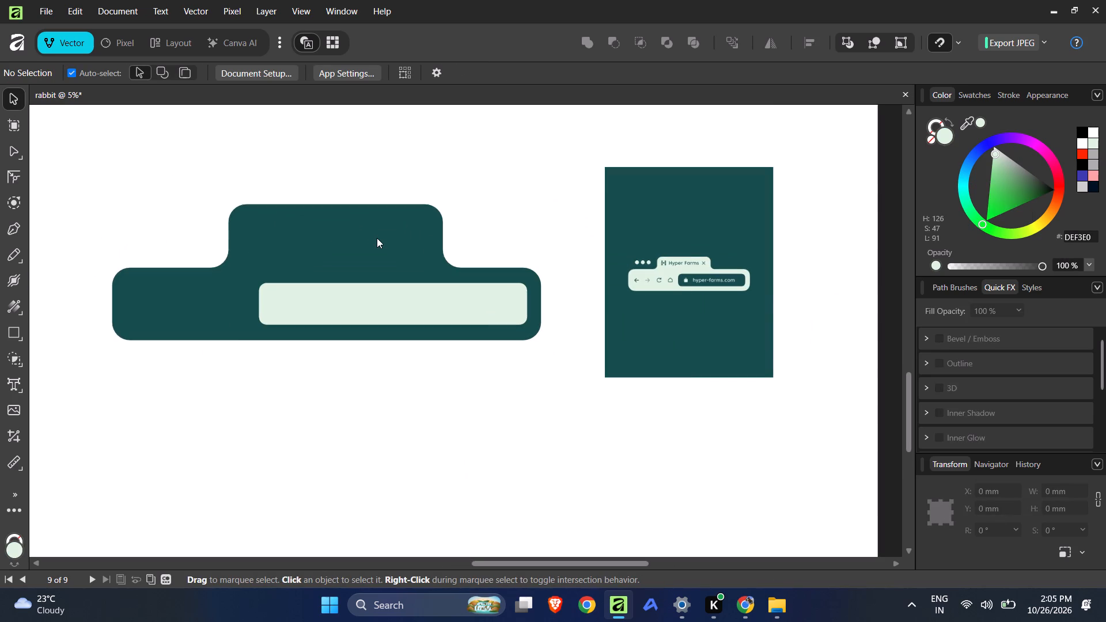
{"action": "left_click", "coordinate": [377, 238]}
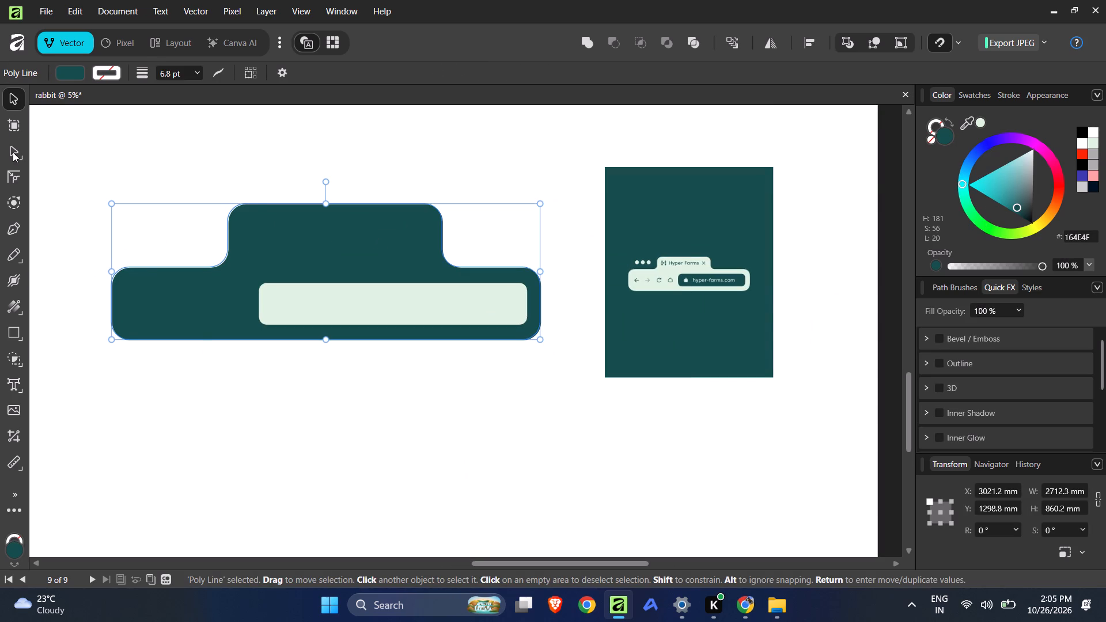
{"action": "left_click", "coordinate": [12, 151]}
{"action": "left_click_drag", "start_coordinate": [174, 172], "coordinate": [490, 214]}
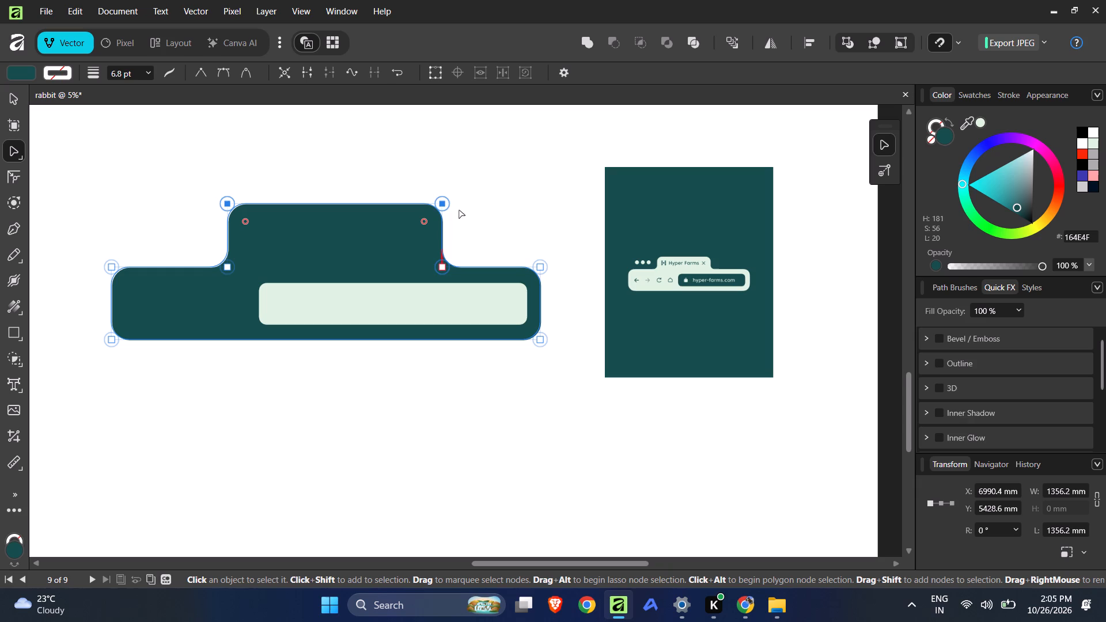
{"action": "left_click_drag", "start_coordinate": [441, 203], "coordinate": [441, 221]}
{"action": "left_click", "coordinate": [496, 203]}
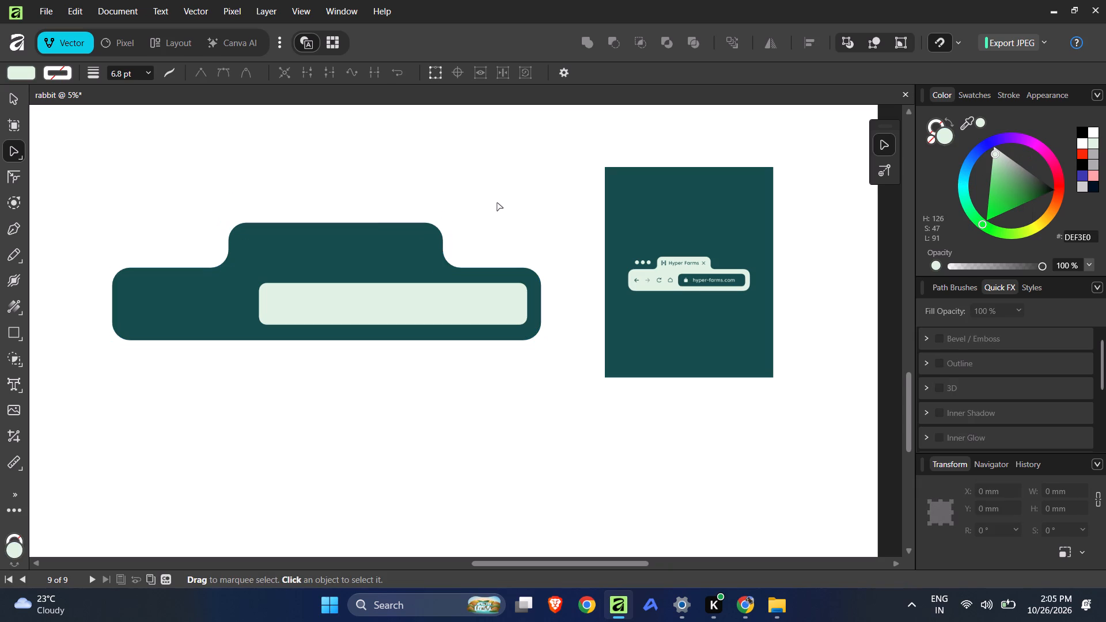
{"action": "key", "text": "ctrl+z"}
{"action": "left_click_drag", "start_coordinate": [499, 194], "coordinate": [183, 229]}
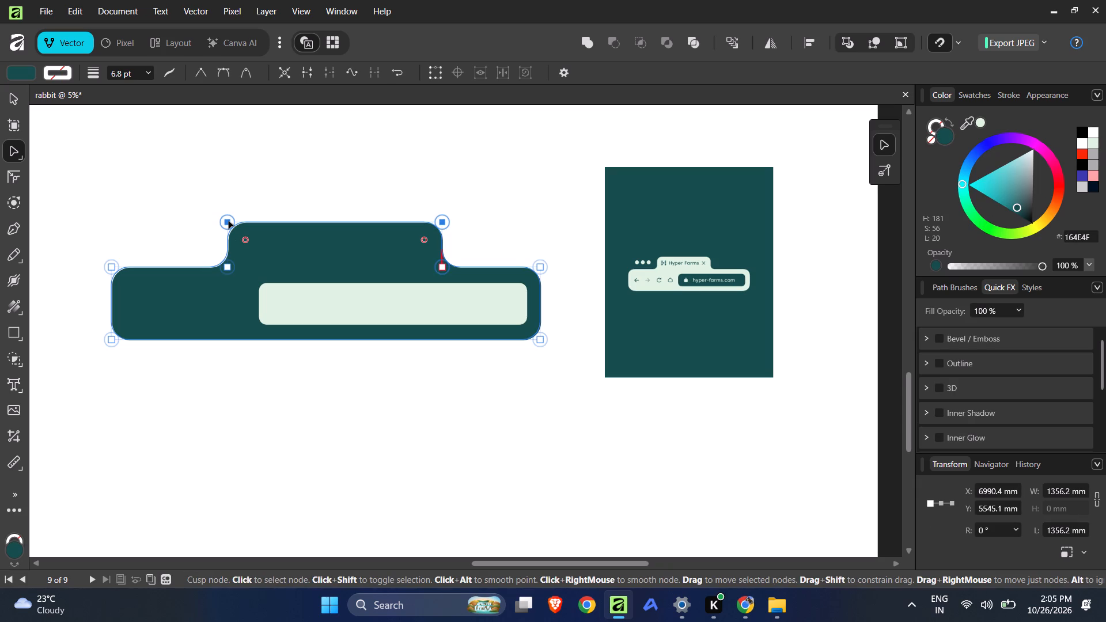
{"action": "left_click_drag", "start_coordinate": [229, 221], "coordinate": [228, 213]}
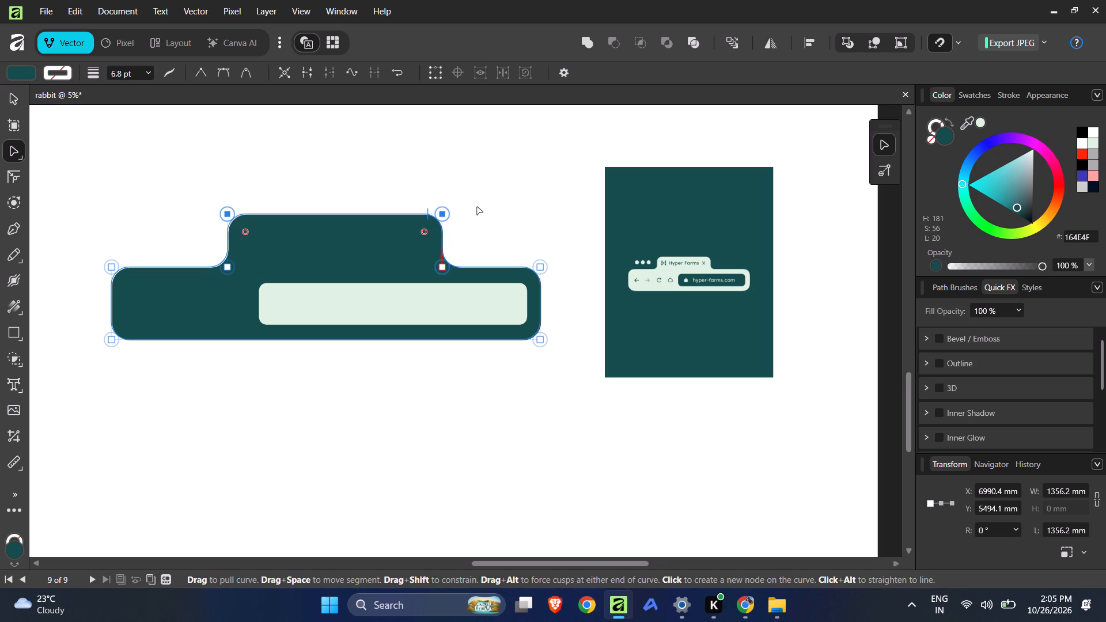
{"action": "left_click", "coordinate": [477, 207]}
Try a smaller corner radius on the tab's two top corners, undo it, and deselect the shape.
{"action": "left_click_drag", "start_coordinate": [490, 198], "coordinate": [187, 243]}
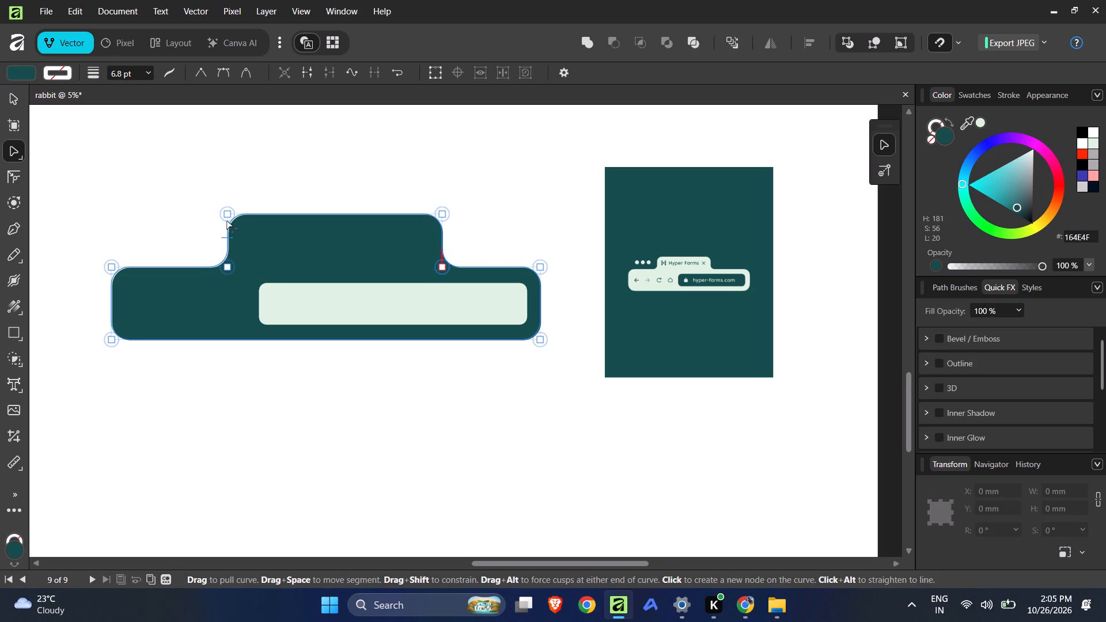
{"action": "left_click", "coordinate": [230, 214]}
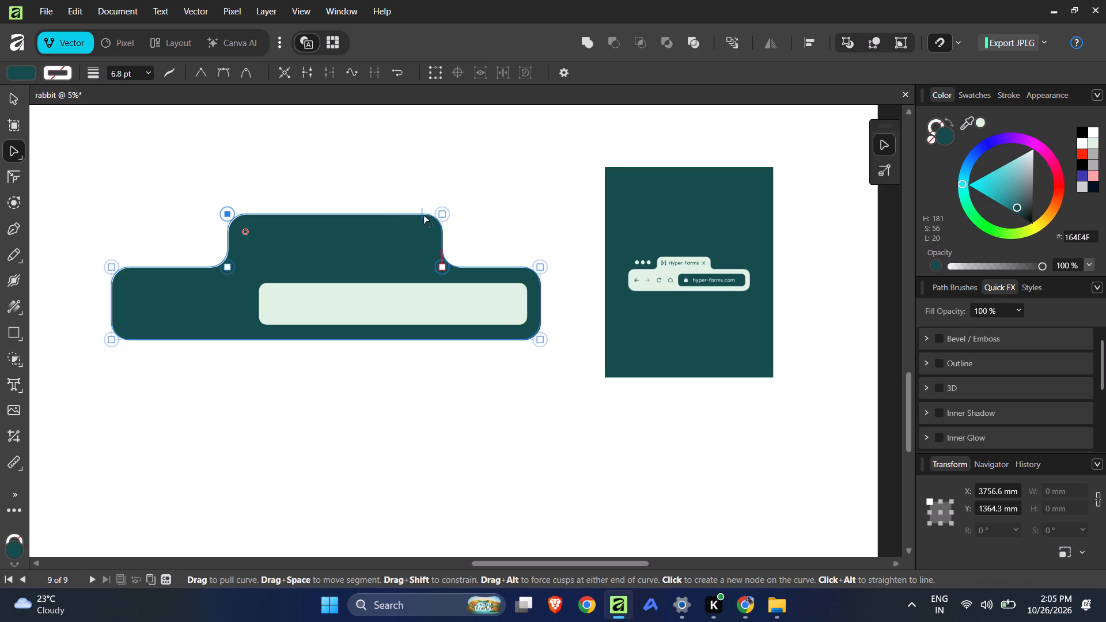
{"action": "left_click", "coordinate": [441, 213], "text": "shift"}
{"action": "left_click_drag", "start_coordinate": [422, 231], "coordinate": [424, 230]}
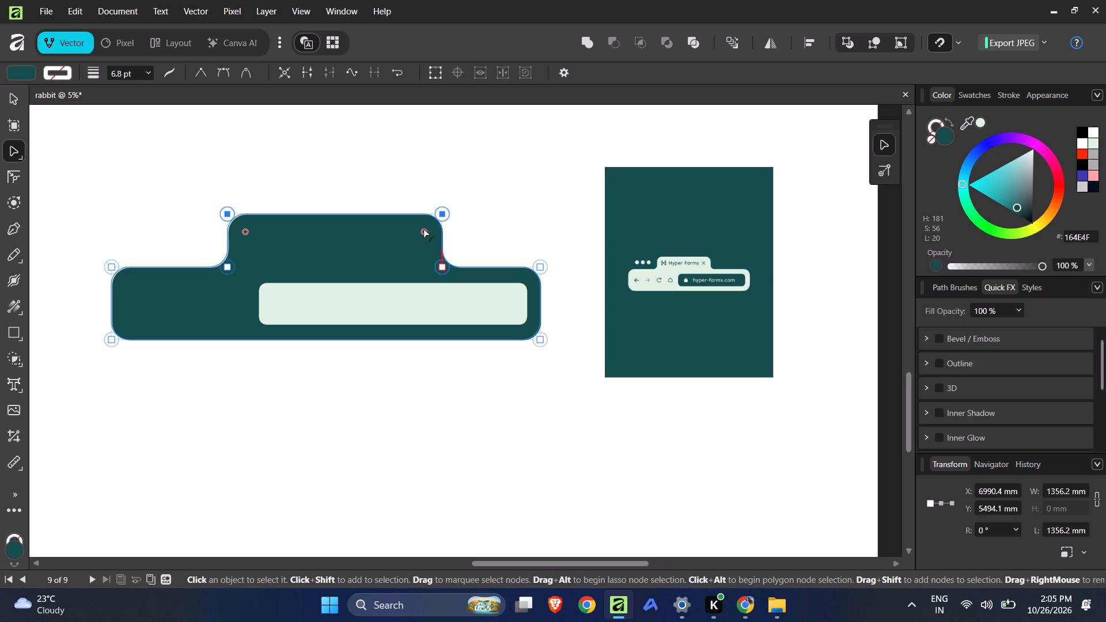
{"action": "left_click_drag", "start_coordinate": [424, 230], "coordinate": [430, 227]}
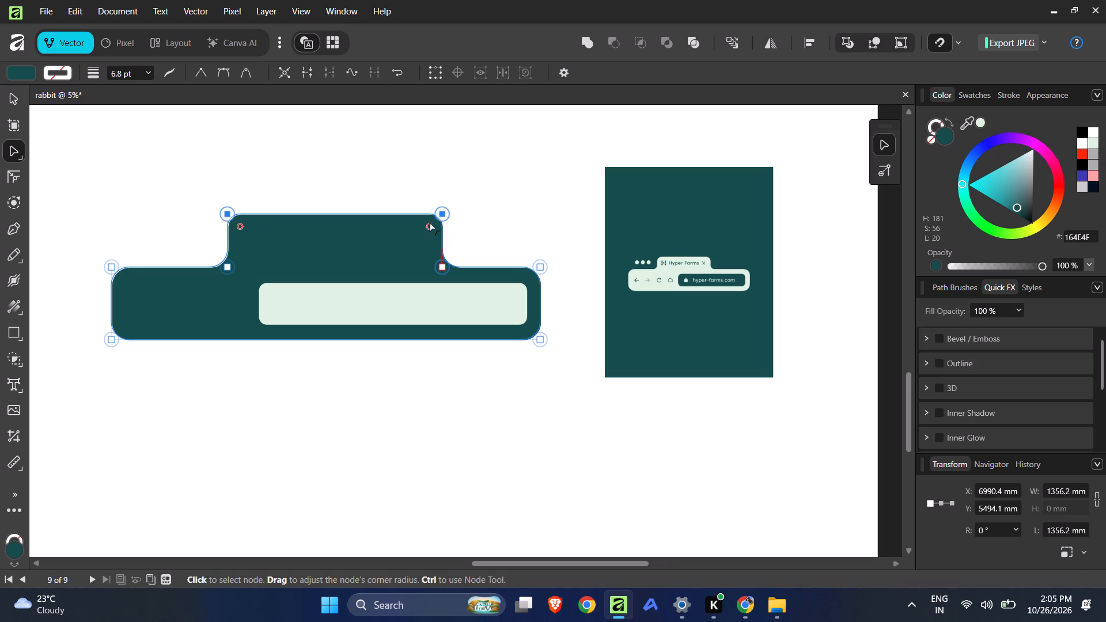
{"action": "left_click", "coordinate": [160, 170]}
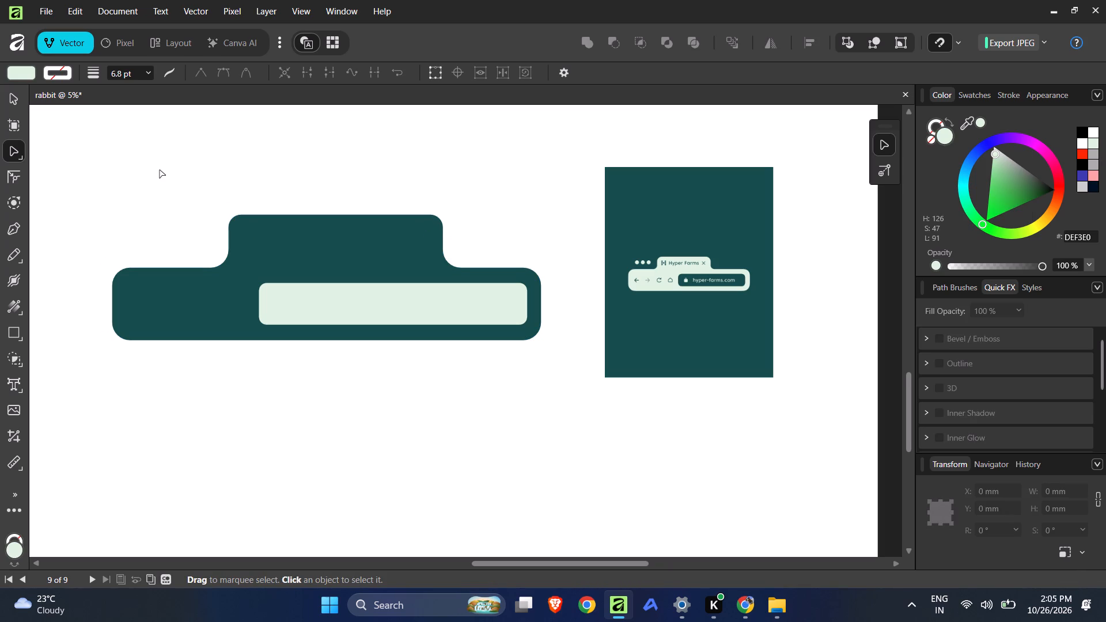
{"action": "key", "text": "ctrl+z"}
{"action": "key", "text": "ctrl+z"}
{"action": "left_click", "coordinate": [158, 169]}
Examine the browser shape's proportions against the Hyper Farms reference.
{"action": "scroll", "coordinate": [414, 245], "scroll_direction": "down", "scroll_amount": 1, "text": "ctrl"}
{"action": "scroll", "coordinate": [329, 301], "scroll_direction": "down", "scroll_amount": 1, "text": "ctrl"}
{"action": "scroll", "coordinate": [329, 301], "scroll_direction": "up", "scroll_amount": 1, "text": "ctrl"}
{"action": "scroll", "coordinate": [503, 301], "scroll_direction": "up", "scroll_amount": 3, "text": "ctrl"}
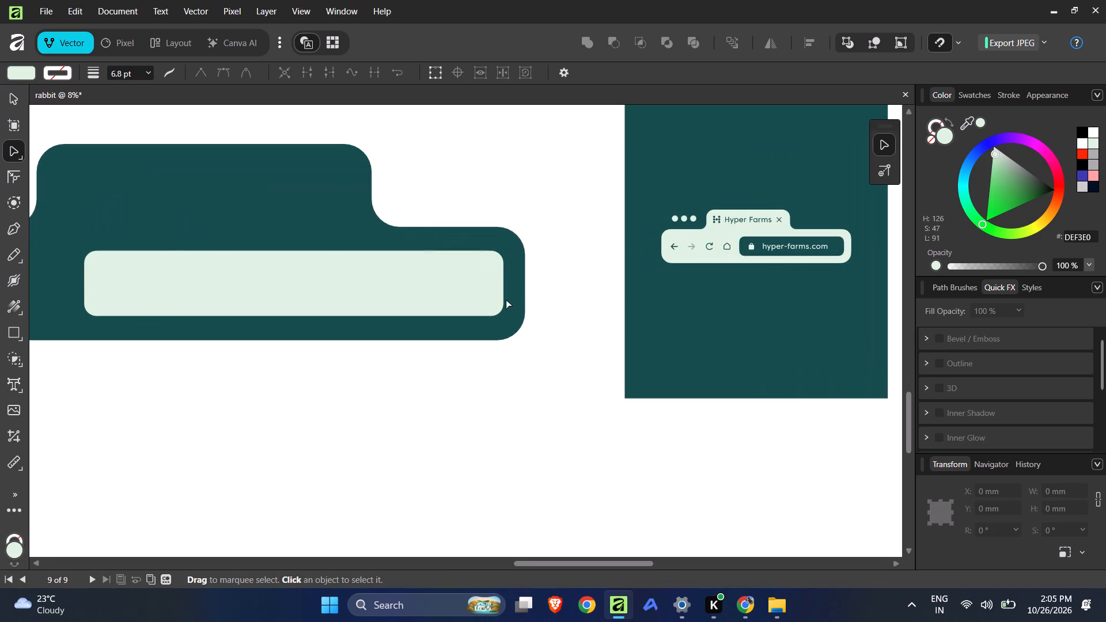
{"action": "scroll", "coordinate": [506, 301], "scroll_direction": "down", "scroll_amount": 1, "text": "ctrl"}
{"action": "scroll", "coordinate": [506, 301], "scroll_direction": "up", "scroll_amount": 2, "text": "ctrl"}
{"action": "scroll", "coordinate": [506, 301], "scroll_direction": "down", "scroll_amount": 6, "text": "ctrl"}
{"action": "scroll", "coordinate": [506, 301], "scroll_direction": "up", "scroll_amount": 1, "text": "ctrl"}
{"action": "scroll", "coordinate": [506, 301], "scroll_direction": "down", "scroll_amount": 1, "text": "ctrl"}
{"action": "scroll", "coordinate": [457, 290], "scroll_direction": "up", "scroll_amount": 2, "text": "ctrl"}
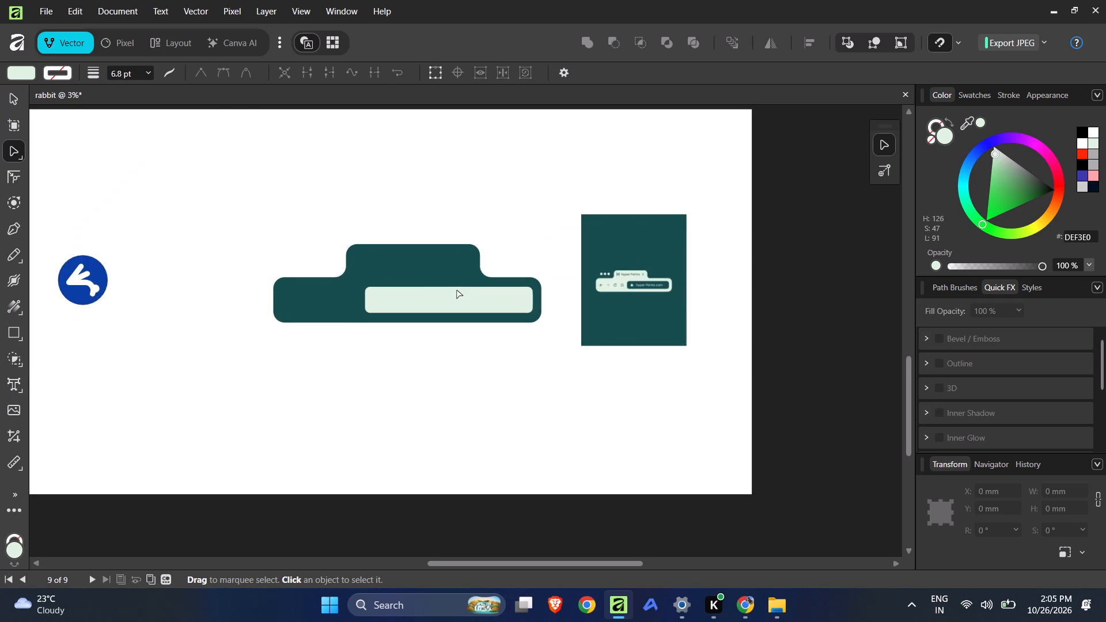
{"action": "scroll", "coordinate": [457, 290], "scroll_direction": "up", "scroll_amount": 5, "text": "ctrl"}
{"action": "scroll", "coordinate": [457, 290], "scroll_direction": "down", "scroll_amount": 2, "text": "ctrl"}
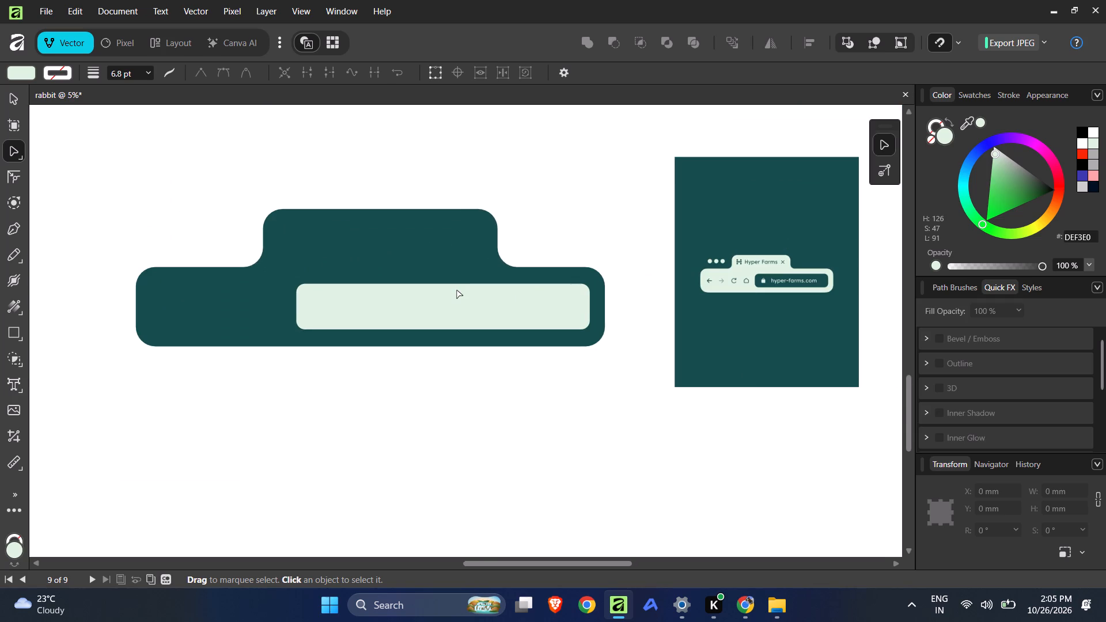
Move the blue rabbit logo closer to the browser shape, to about X 1602 mm, Y 1225 mm.
{"action": "scroll", "coordinate": [454, 290], "scroll_direction": "down", "scroll_amount": 3, "text": "ctrl"}
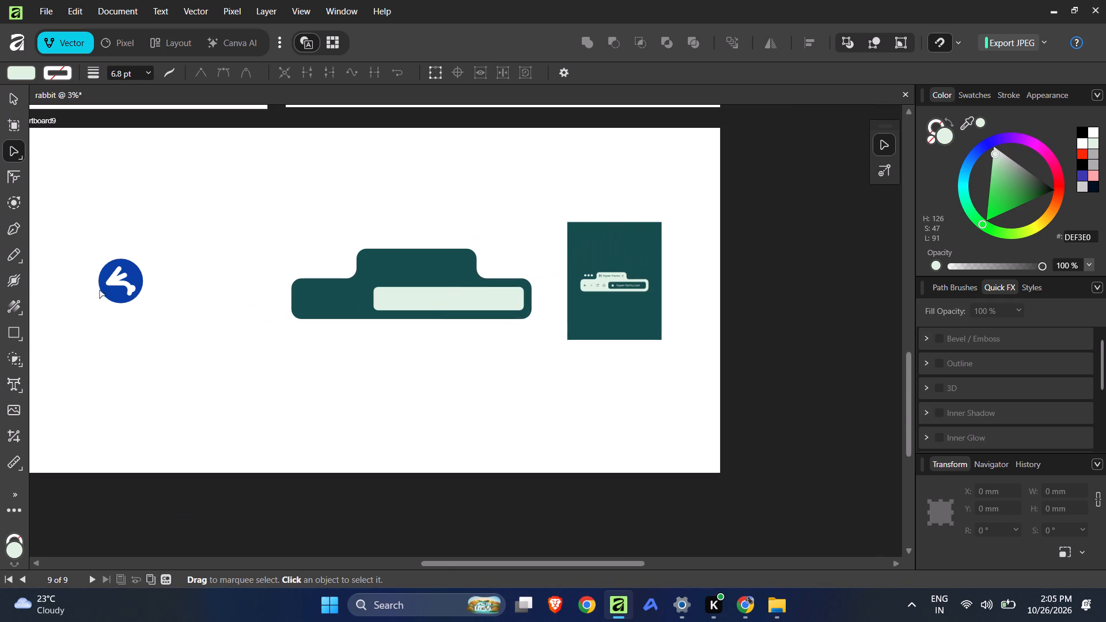
{"action": "scroll", "coordinate": [106, 289], "scroll_direction": "up", "scroll_amount": 3, "text": "ctrl"}
{"action": "left_click", "coordinate": [7, 91]}
{"action": "left_click", "coordinate": [266, 180]}
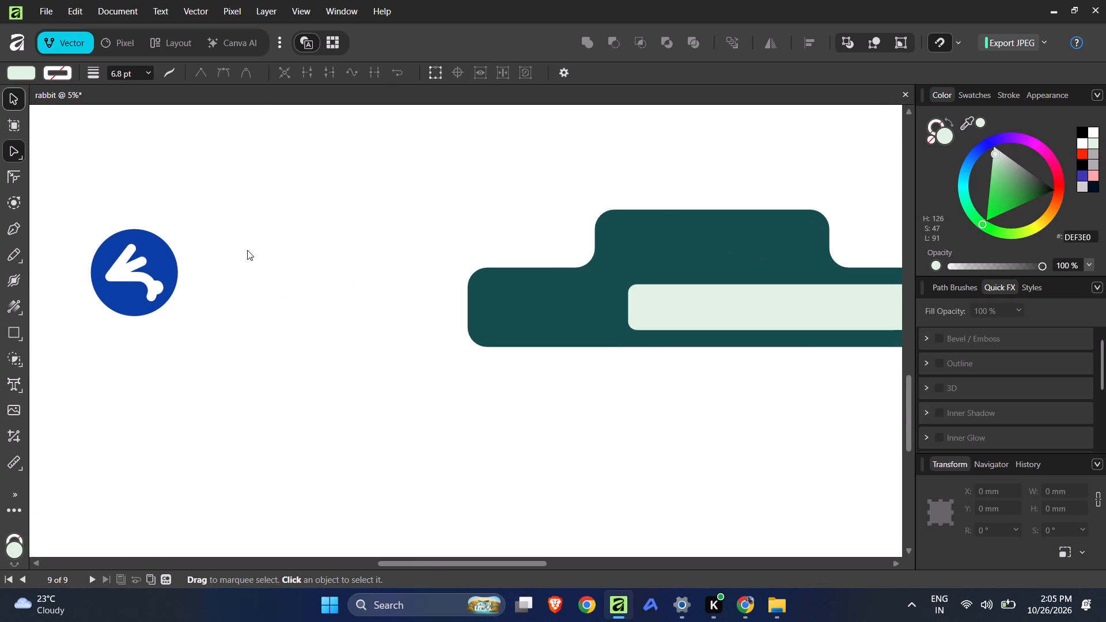
{"action": "left_click", "coordinate": [175, 257]}
{"action": "left_click_drag", "start_coordinate": [164, 262], "coordinate": [295, 219]}
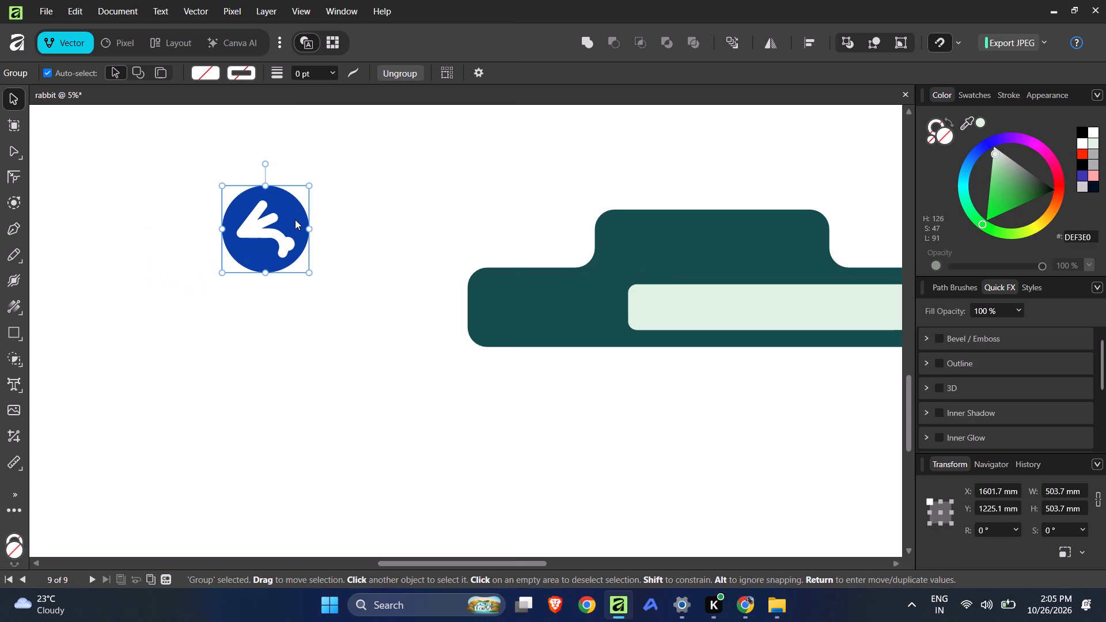
Ungroup all parts of the rabbit logo and move its blue circle off the white rabbit, to about X 2138 mm, Y 1063 mm.
{"action": "right_click", "coordinate": [295, 219]}
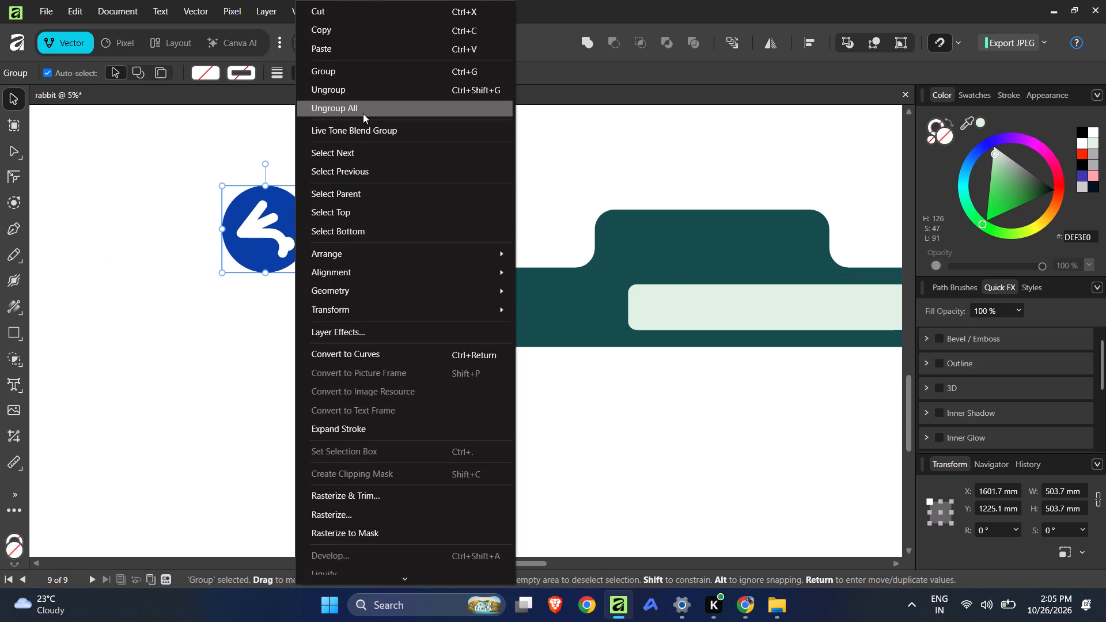
{"action": "left_click", "coordinate": [363, 113]}
{"action": "left_click", "coordinate": [385, 154]}
{"action": "left_click_drag", "start_coordinate": [298, 214], "coordinate": [391, 186]}
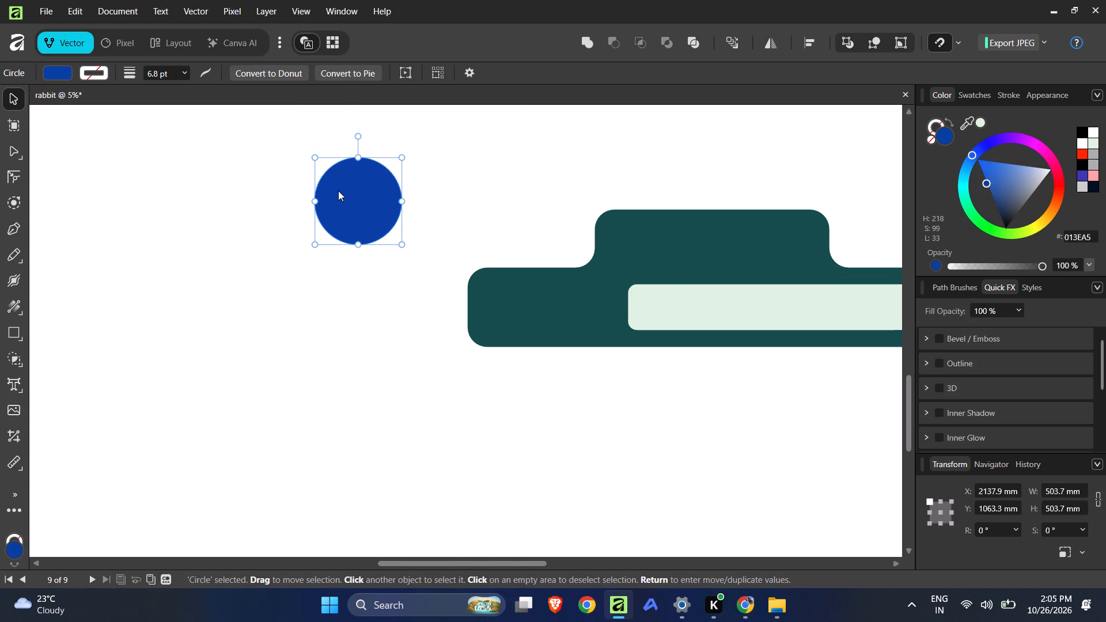
Fill the teal browser shape with the blue 013EA5 sampled from the logo's circle, and deselect it.
{"action": "left_click", "coordinate": [642, 242]}
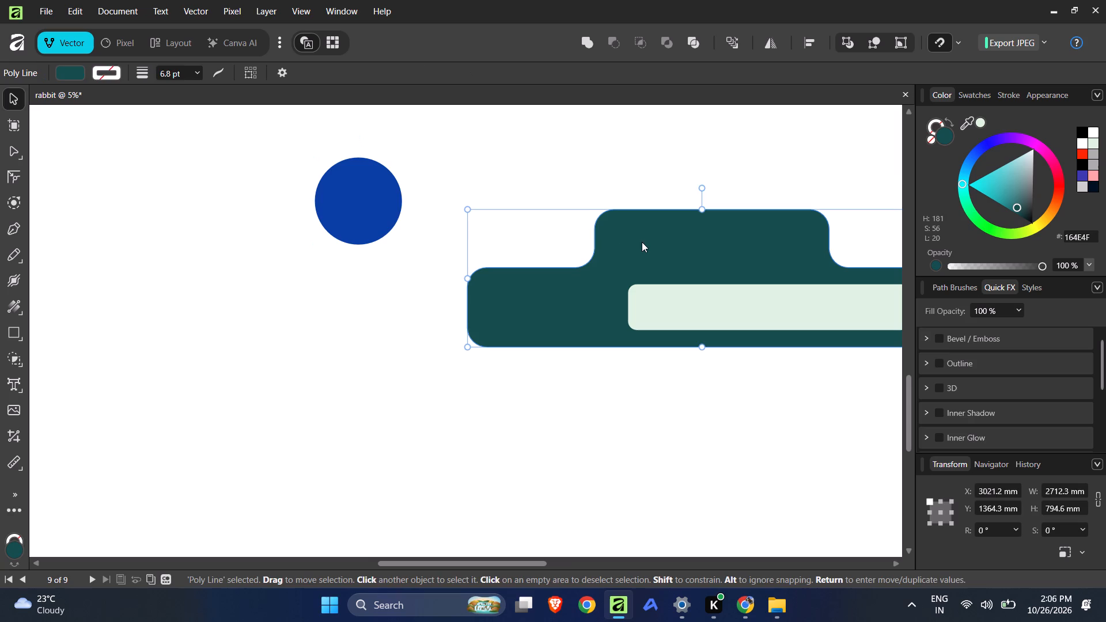
{"action": "key", "text": "i"}
{"action": "left_click", "coordinate": [358, 201]}
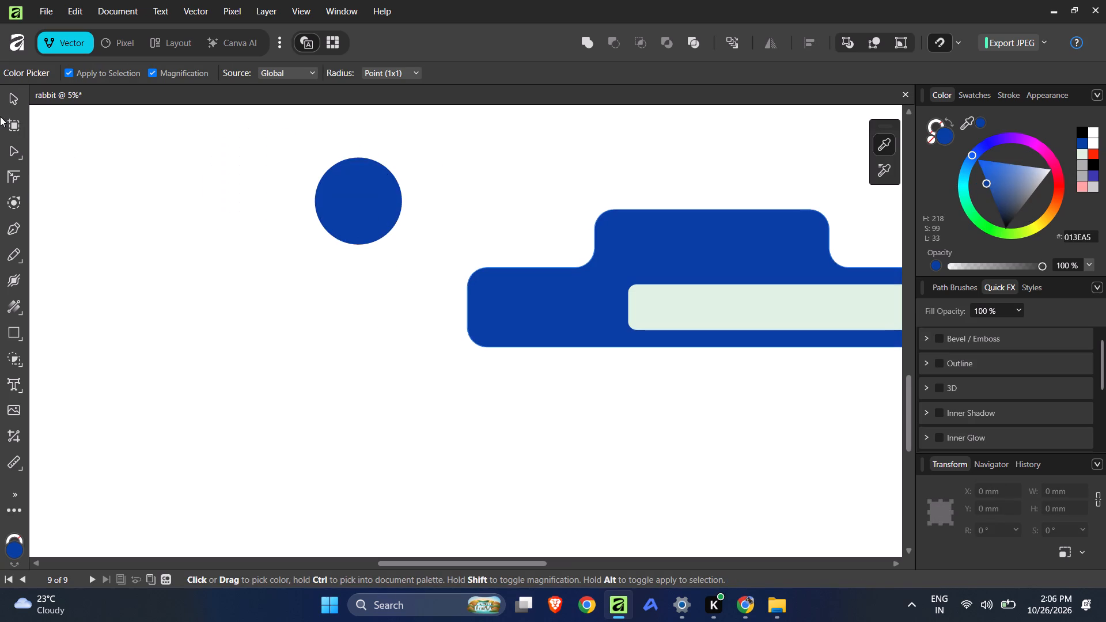
{"action": "left_click", "coordinate": [7, 96]}
{"action": "left_click", "coordinate": [474, 130]}
Fill the pale green address bar with white FFFFFF sampled from the artboard, and deselect it.
{"action": "left_click", "coordinate": [684, 314]}
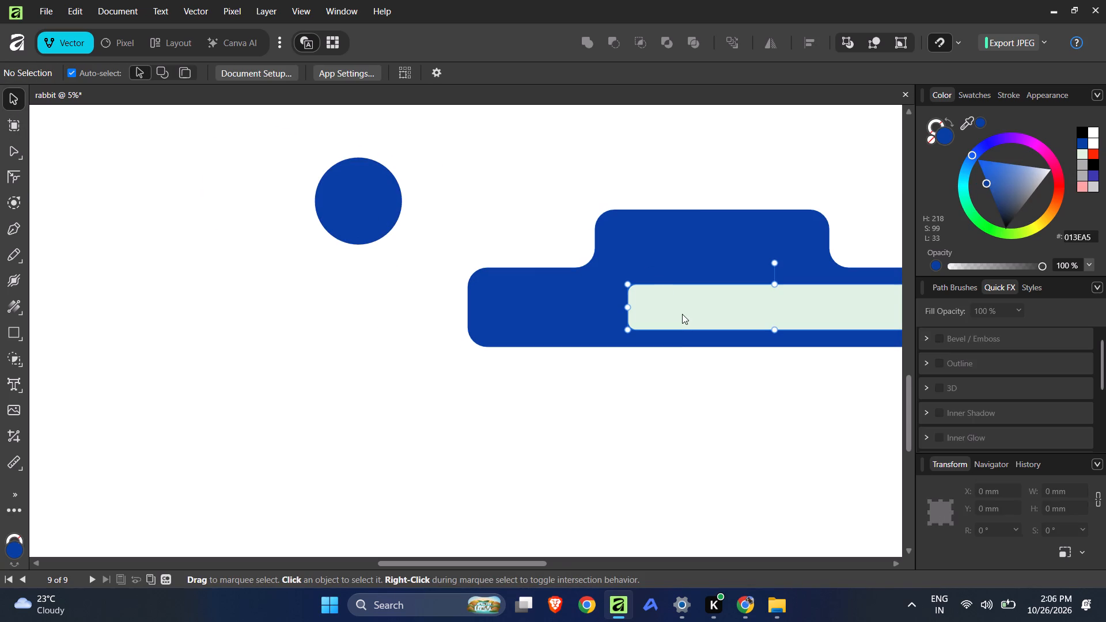
{"action": "key", "text": "i"}
{"action": "left_click", "coordinate": [411, 392]}
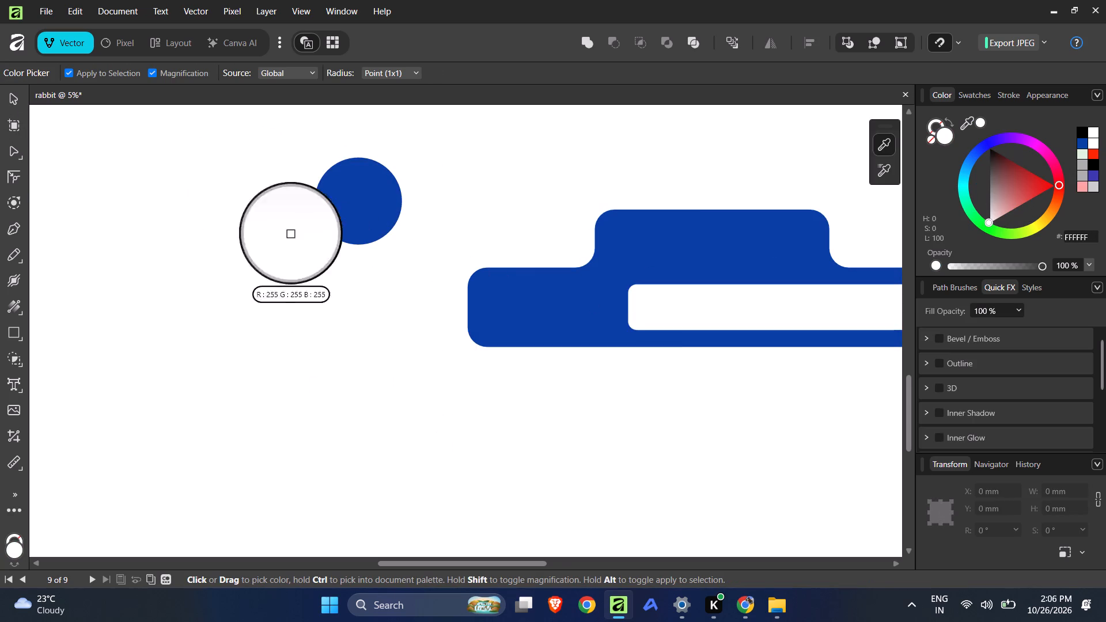
{"action": "left_click", "coordinate": [13, 92]}
{"action": "left_click", "coordinate": [168, 132]}
Delete the separate blue circle left over from the rabbit logo.
{"action": "left_click_drag", "start_coordinate": [65, 192], "coordinate": [298, 345]}
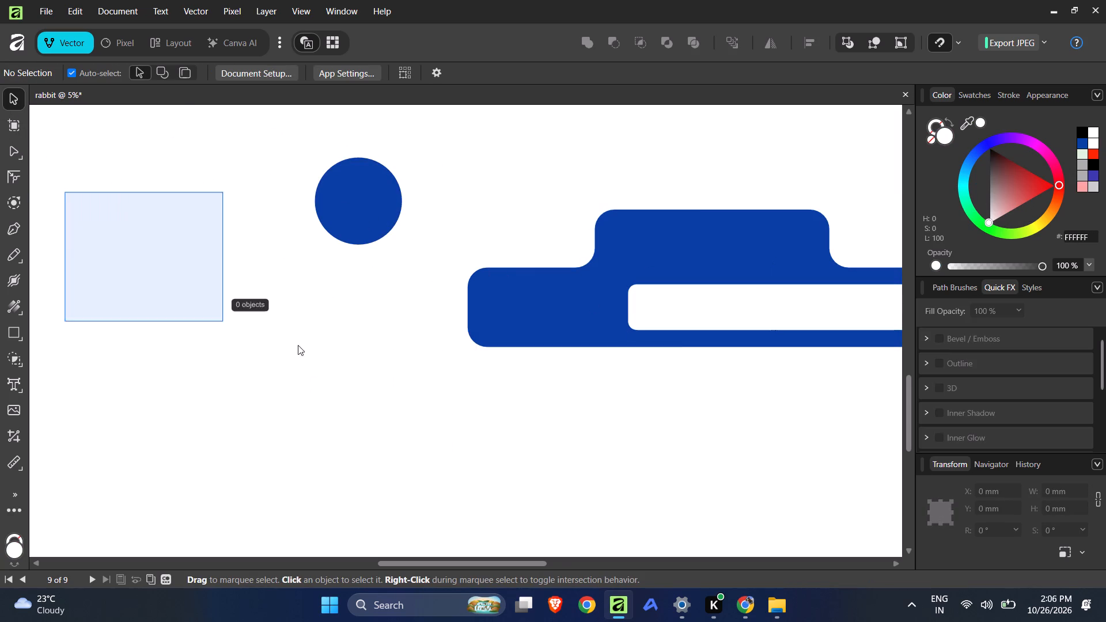
{"action": "left_click_drag", "start_coordinate": [298, 345], "coordinate": [315, 351]}
{"action": "left_click", "coordinate": [357, 341]}
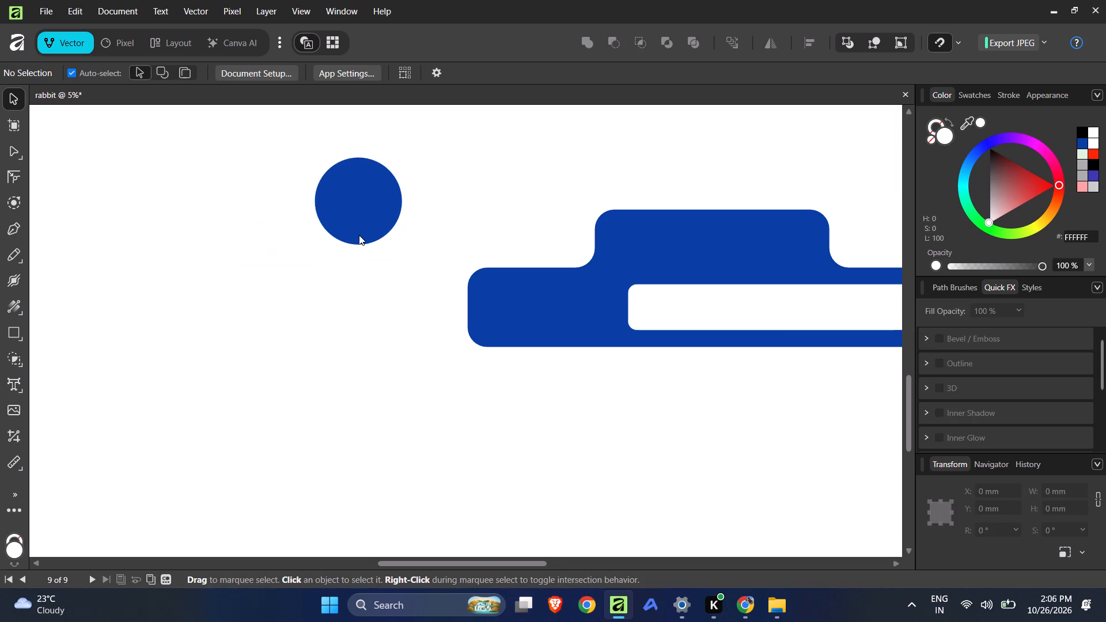
{"action": "left_click", "coordinate": [358, 231]}
{"action": "key", "text": "Delete"}
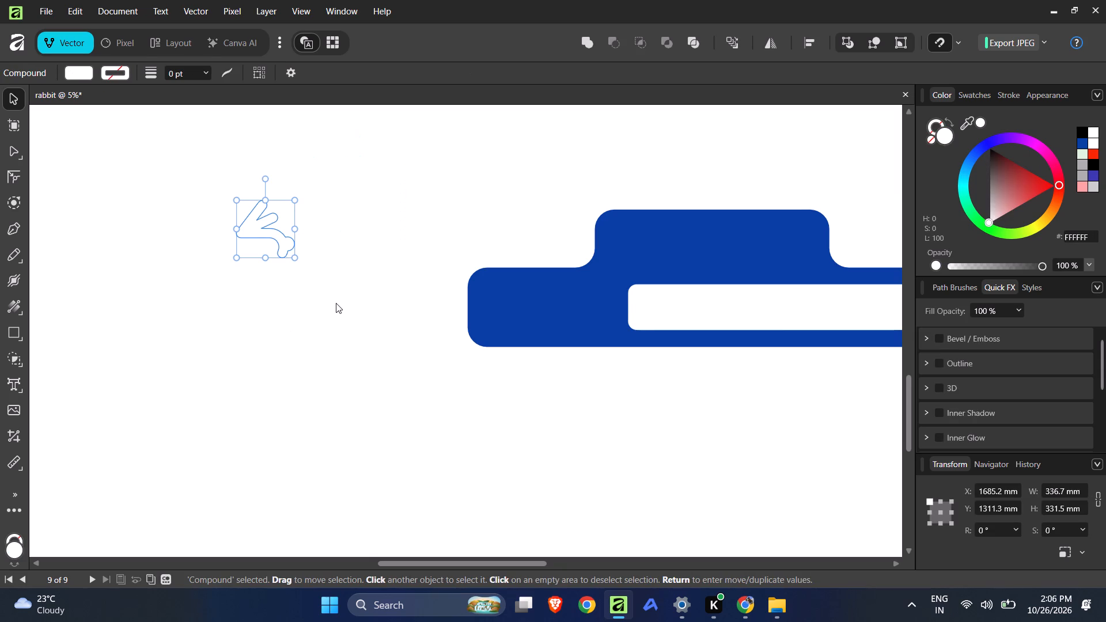
Group the white rabbit, move it onto the browser tab at about X 4041 mm, Y 1397 mm, and bring it to the front.
{"action": "key", "text": "ctrl+g"}
{"action": "left_click_drag", "start_coordinate": [267, 232], "coordinate": [669, 239]}
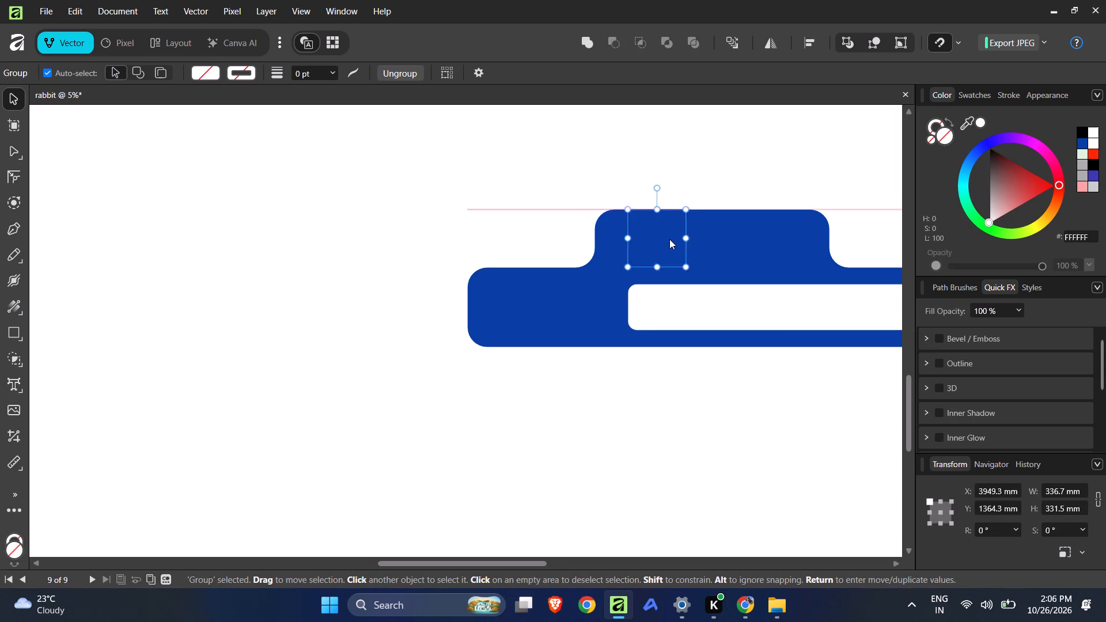
{"action": "left_click_drag", "start_coordinate": [669, 239], "coordinate": [672, 246]}
{"action": "key", "text": "ctrl+shift+bracketright"}
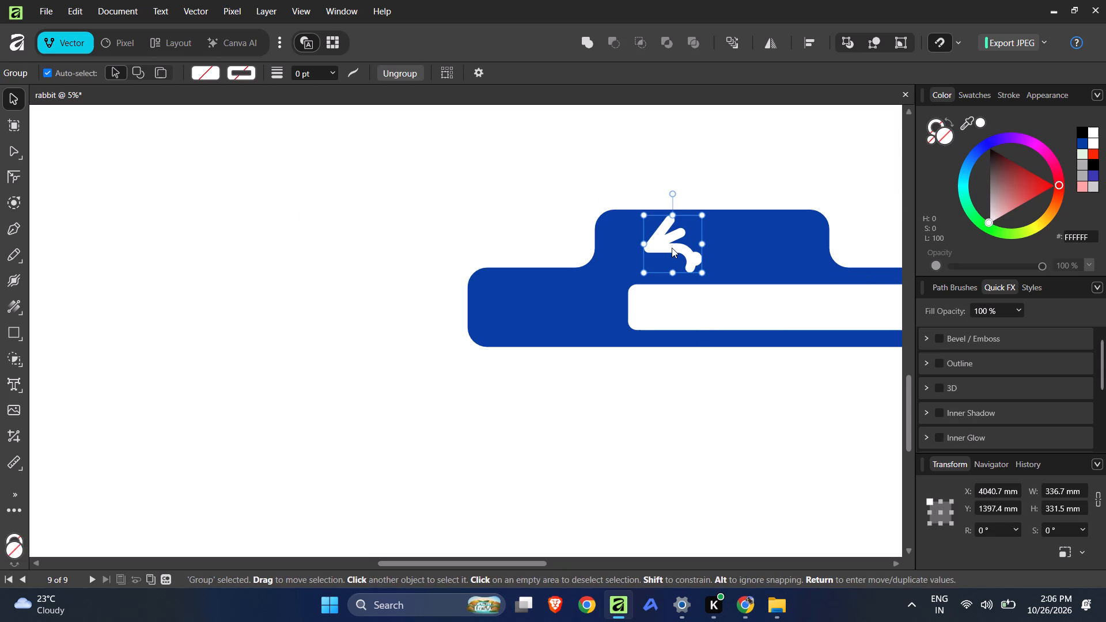
Shrink the white rabbit proportionally to about 113 mm wide, as a small tab icon.
{"action": "scroll", "coordinate": [666, 249], "scroll_direction": "down", "scroll_amount": 6, "text": "ctrl"}
{"action": "scroll", "coordinate": [842, 285], "scroll_direction": "up", "scroll_amount": 4, "text": "ctrl"}
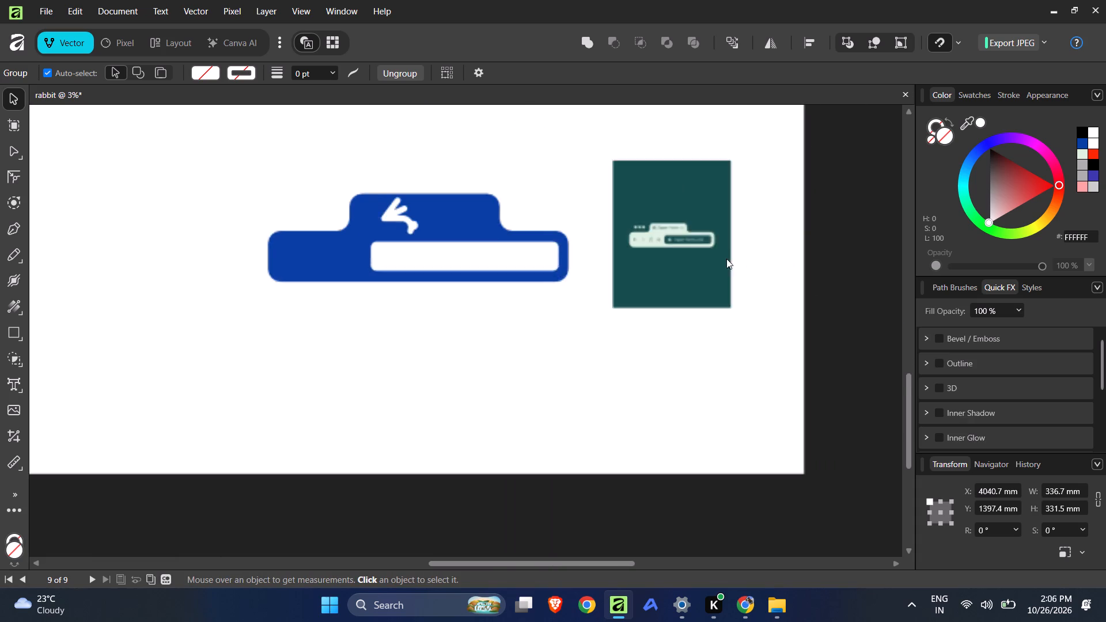
{"action": "scroll", "coordinate": [672, 241], "scroll_direction": "up", "scroll_amount": 2, "text": "ctrl"}
{"action": "scroll", "coordinate": [439, 145], "scroll_direction": "up", "scroll_amount": 3, "text": "ctrl"}
{"action": "scroll", "coordinate": [702, 183], "scroll_direction": "down", "scroll_amount": 3, "text": "ctrl"}
{"action": "scroll", "coordinate": [320, 203], "scroll_direction": "up", "scroll_amount": 3, "text": "ctrl"}
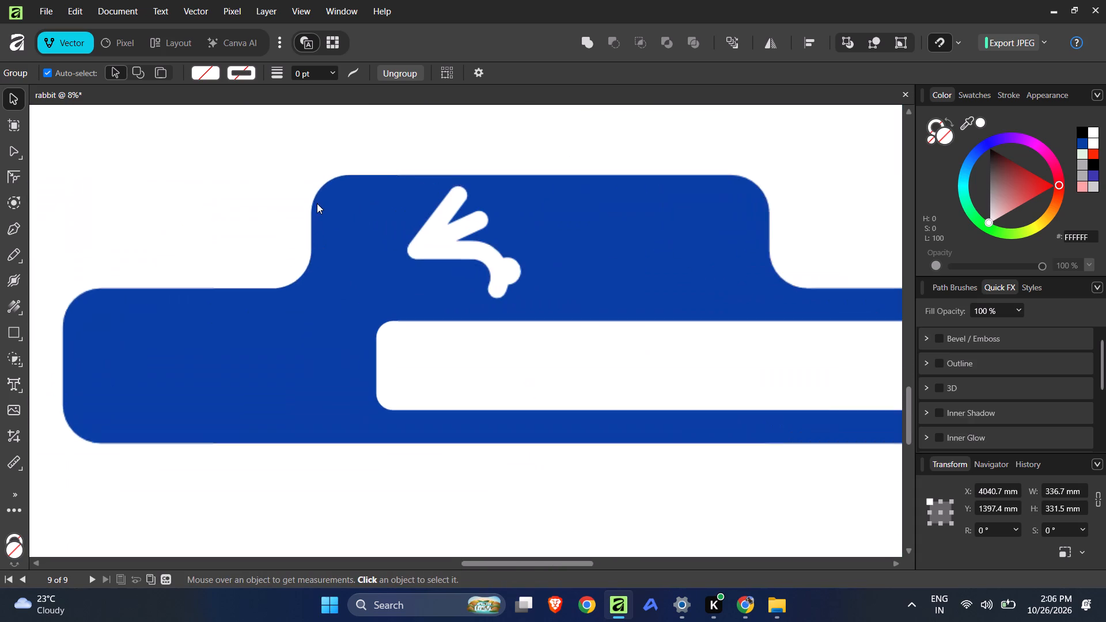
{"action": "left_click_drag", "start_coordinate": [524, 246], "coordinate": [489, 245]}
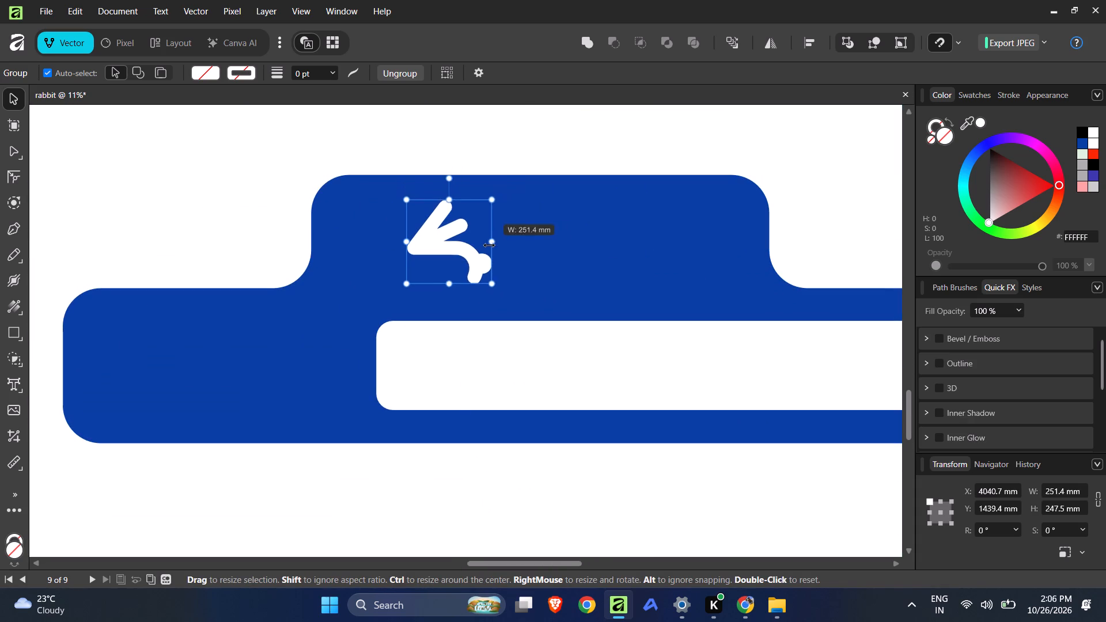
{"action": "left_click_drag", "start_coordinate": [489, 245], "coordinate": [448, 236]}
Place the rabbit icon near the tab's left end, about X 3836 mm, Y 1445 mm, and enlarge it to about 144 mm wide.
{"action": "scroll", "coordinate": [248, 235], "scroll_direction": "down", "scroll_amount": 1, "text": "ctrl"}
{"action": "scroll", "coordinate": [248, 234], "scroll_direction": "up", "scroll_amount": 1, "text": "ctrl"}
{"action": "scroll", "coordinate": [248, 234], "scroll_direction": "down", "scroll_amount": 4, "text": "ctrl"}
{"action": "scroll", "coordinate": [250, 234], "scroll_direction": "up", "scroll_amount": 1, "text": "ctrl"}
{"action": "scroll", "coordinate": [251, 234], "scroll_direction": "down", "scroll_amount": 1, "text": "ctrl"}
{"action": "scroll", "coordinate": [591, 244], "scroll_direction": "up", "scroll_amount": 2, "text": "ctrl"}
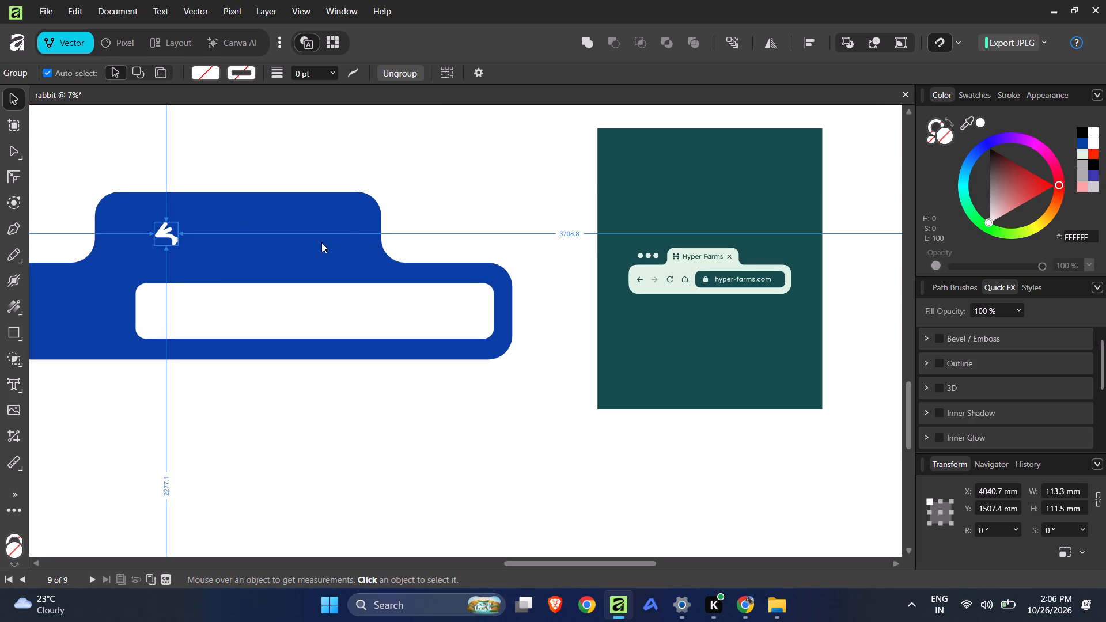
{"action": "left_click_drag", "start_coordinate": [161, 234], "coordinate": [126, 226]}
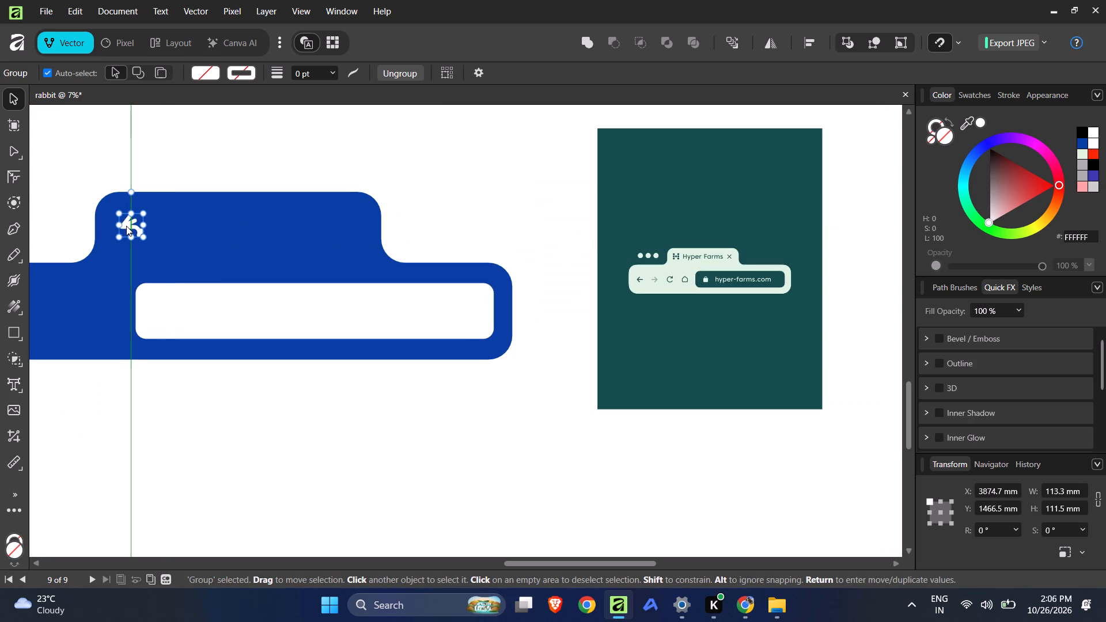
{"action": "left_click_drag", "start_coordinate": [126, 226], "coordinate": [119, 222]}
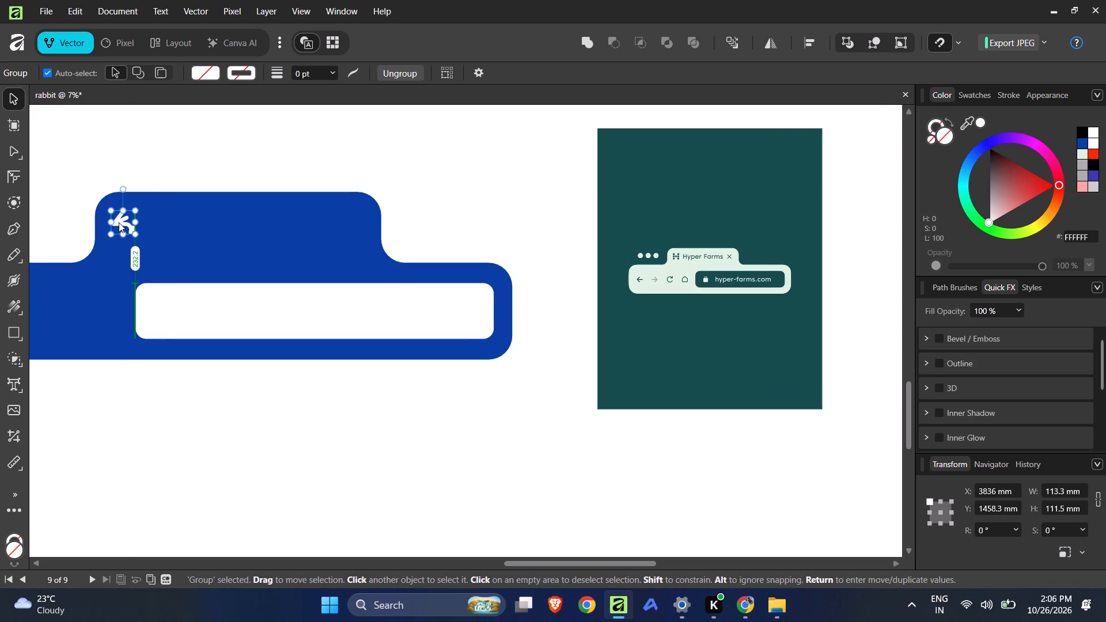
{"action": "left_click_drag", "start_coordinate": [119, 222], "coordinate": [119, 221]}
{"action": "left_click", "coordinate": [137, 231]}
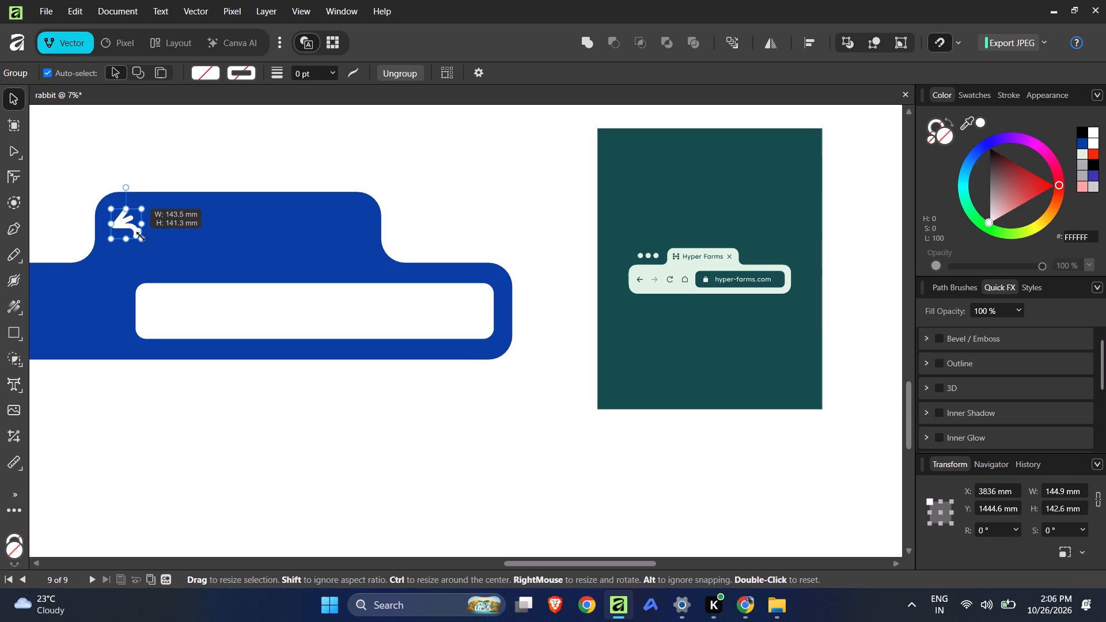
{"action": "left_click", "coordinate": [176, 161]}
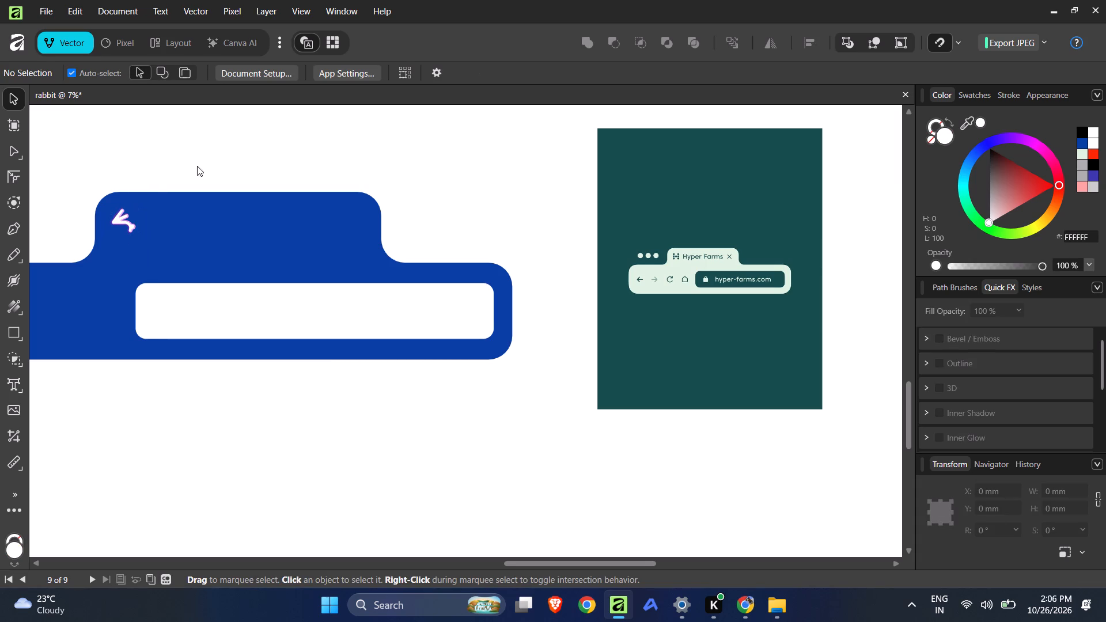
Add the art text "Rabbit brower" on the empty artboard area below the browser shape.
{"action": "scroll", "coordinate": [478, 247], "scroll_direction": "down", "scroll_amount": 2, "text": "ctrl"}
{"action": "scroll", "coordinate": [397, 202], "scroll_direction": "up", "scroll_amount": 1, "text": "ctrl"}
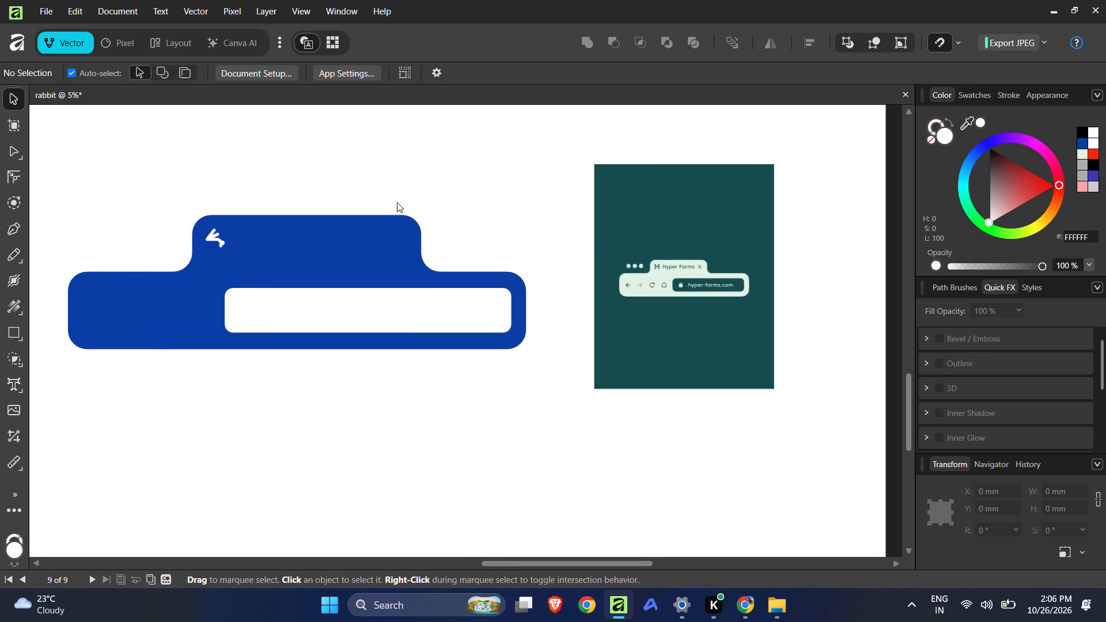
{"action": "scroll", "coordinate": [393, 202], "scroll_direction": "up", "scroll_amount": 1, "text": "ctrl"}
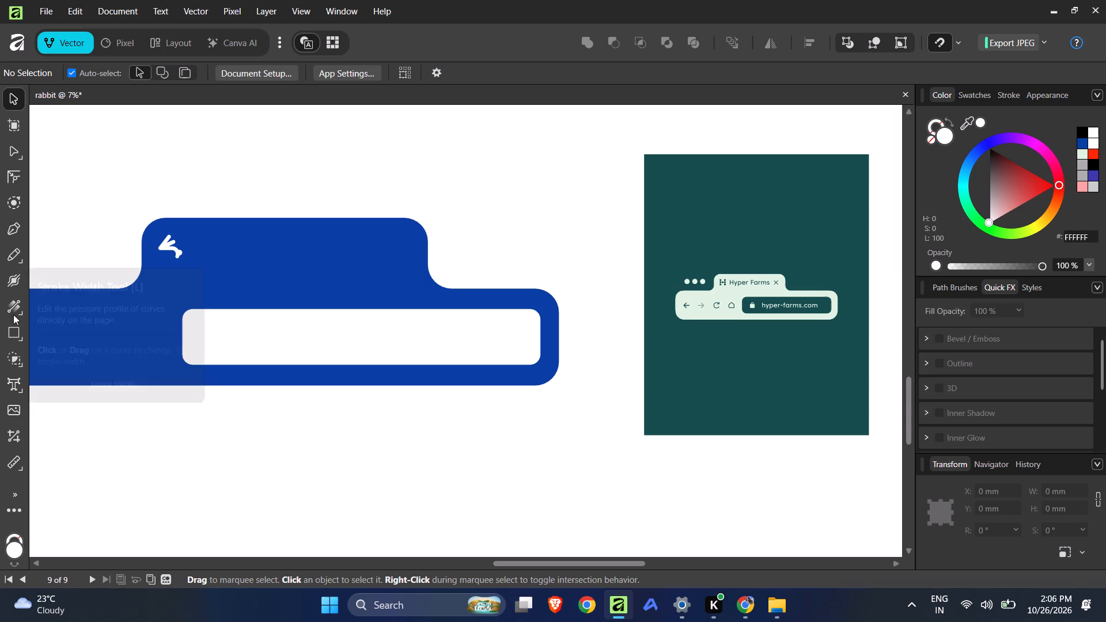
{"action": "left_click", "coordinate": [14, 385]}
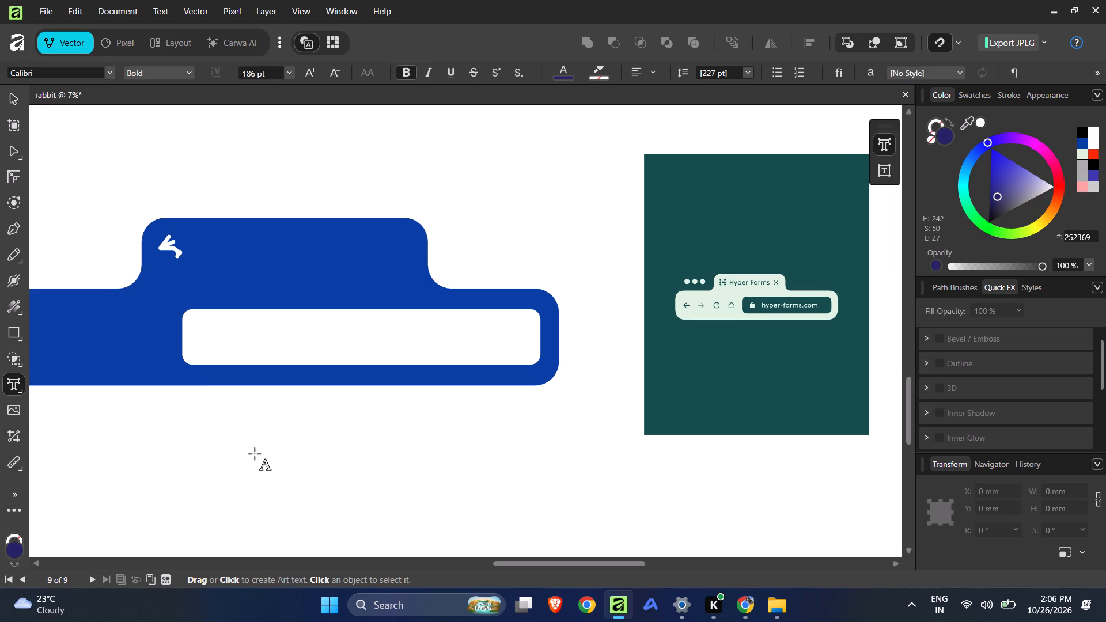
{"action": "left_click", "coordinate": [255, 454]}
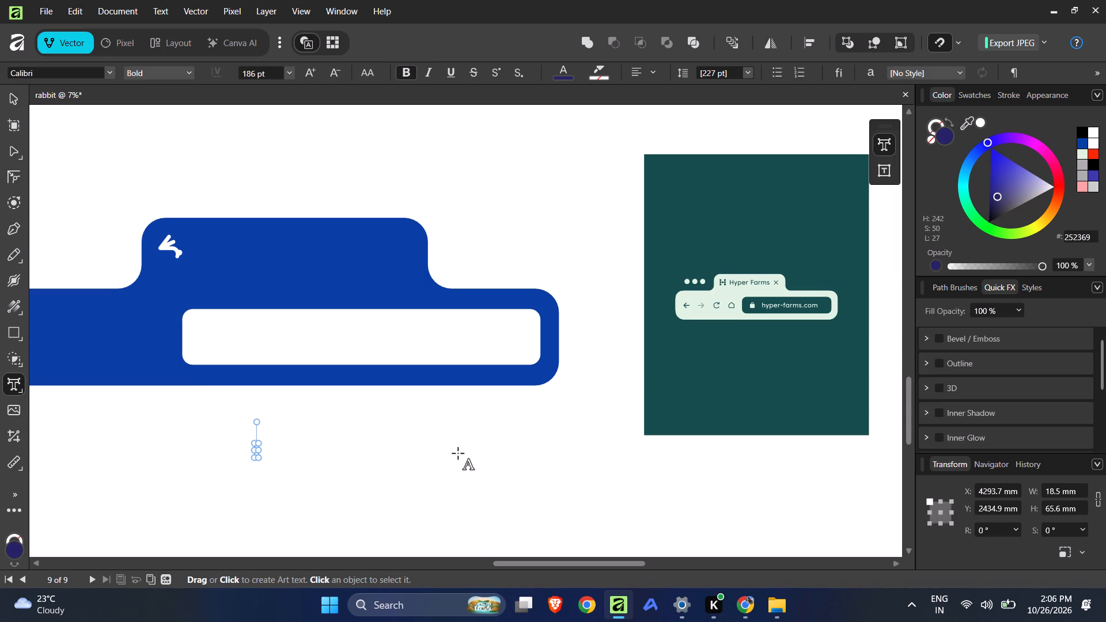
{"action": "type", "text": "Rabbit brower"}
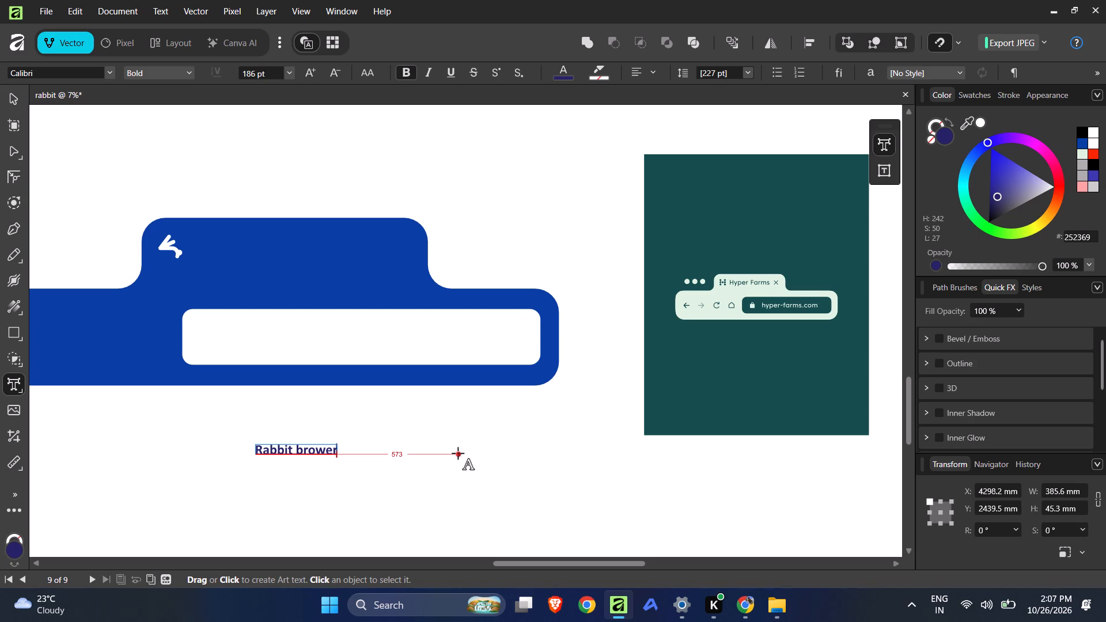
Set the whole "Rabbit brower" text to the Calibri Light weight and deselect it.
{"action": "key", "text": "ctrl+a"}
{"action": "left_click", "coordinate": [184, 71]}
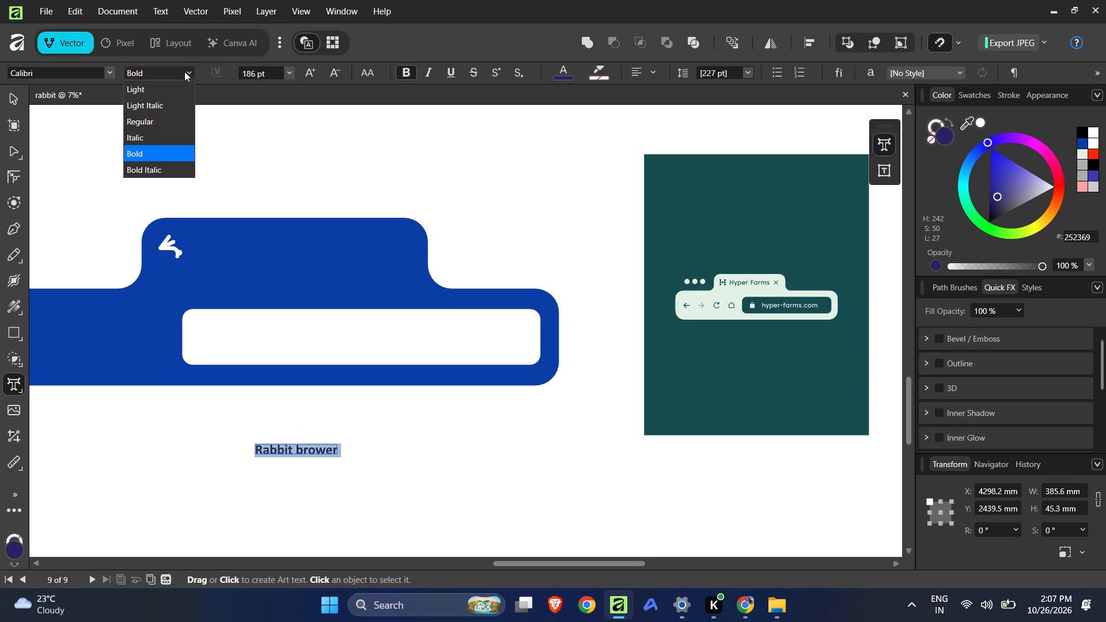
{"action": "left_click", "coordinate": [168, 85]}
{"action": "left_click", "coordinate": [14, 97]}
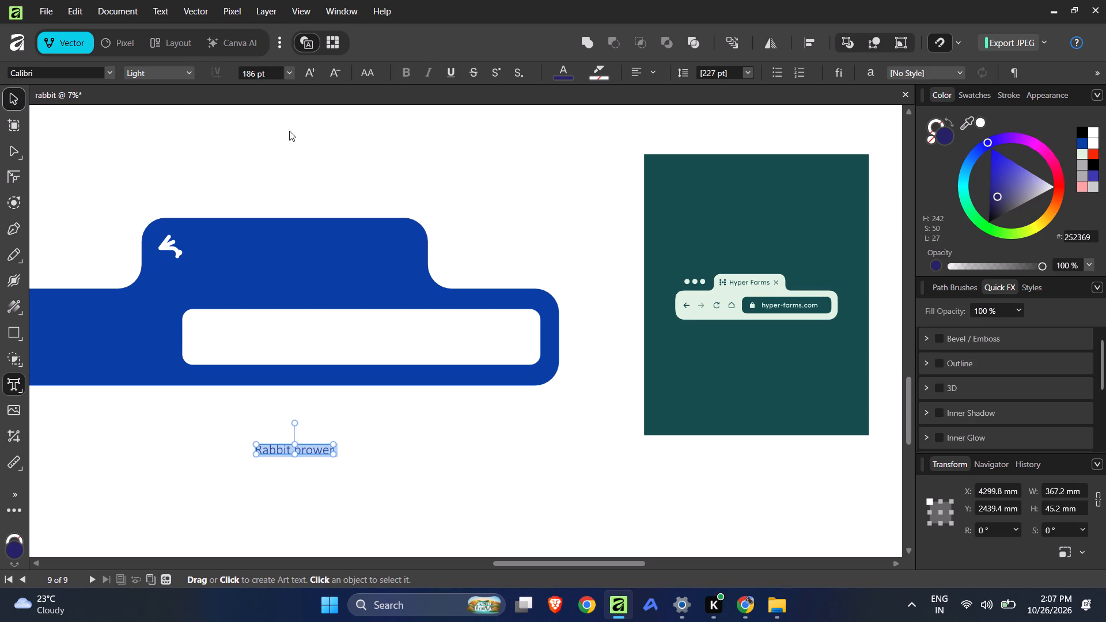
{"action": "left_click", "coordinate": [321, 145]}
Recolour the "Rabbit brower" text white FFFFFF, sampled from the address bar.
{"action": "left_click", "coordinate": [309, 449]}
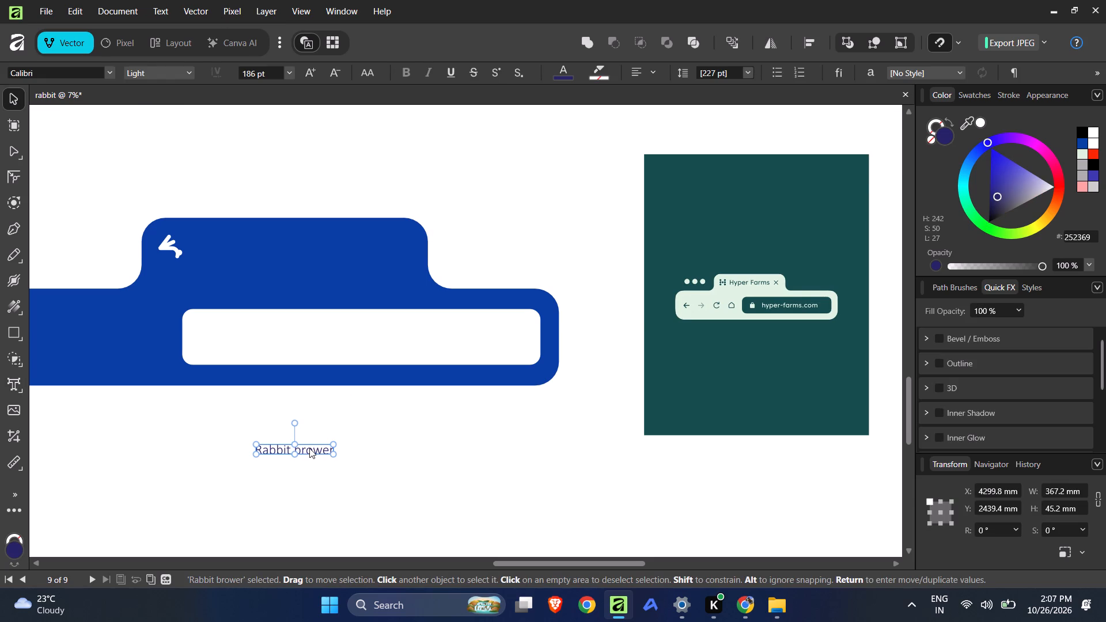
{"action": "key", "text": "i"}
{"action": "left_click", "coordinate": [300, 330]}
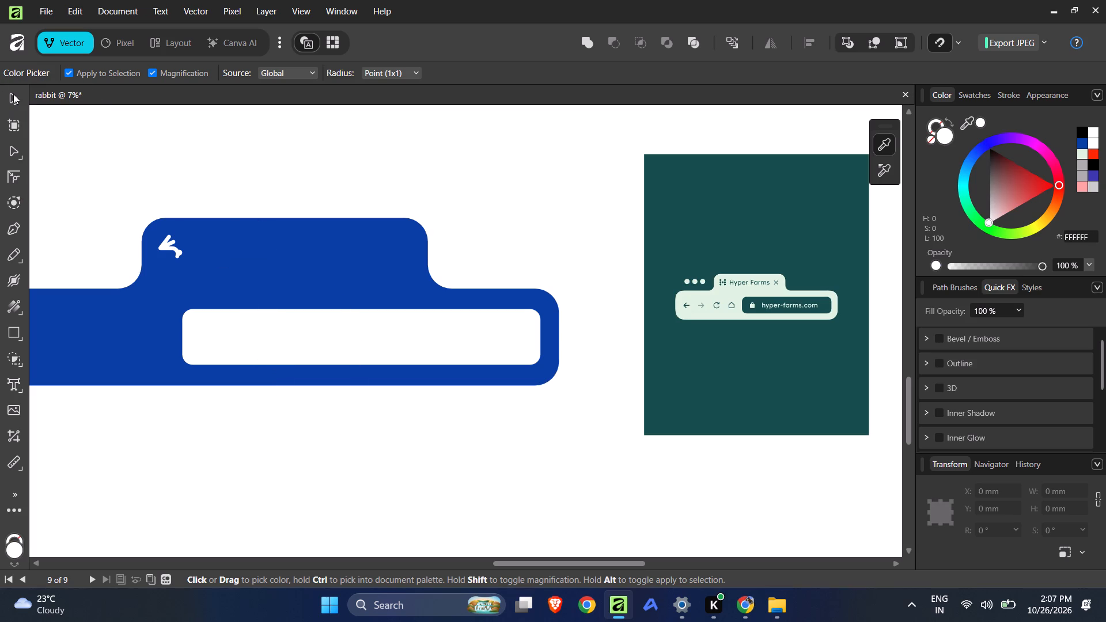
{"action": "left_click", "coordinate": [12, 96]}
Move the white text onto the tab beside the rabbit icon, at about X 4010 mm, Y 1478 mm.
{"action": "left_click_drag", "start_coordinate": [313, 451], "coordinate": [271, 286]}
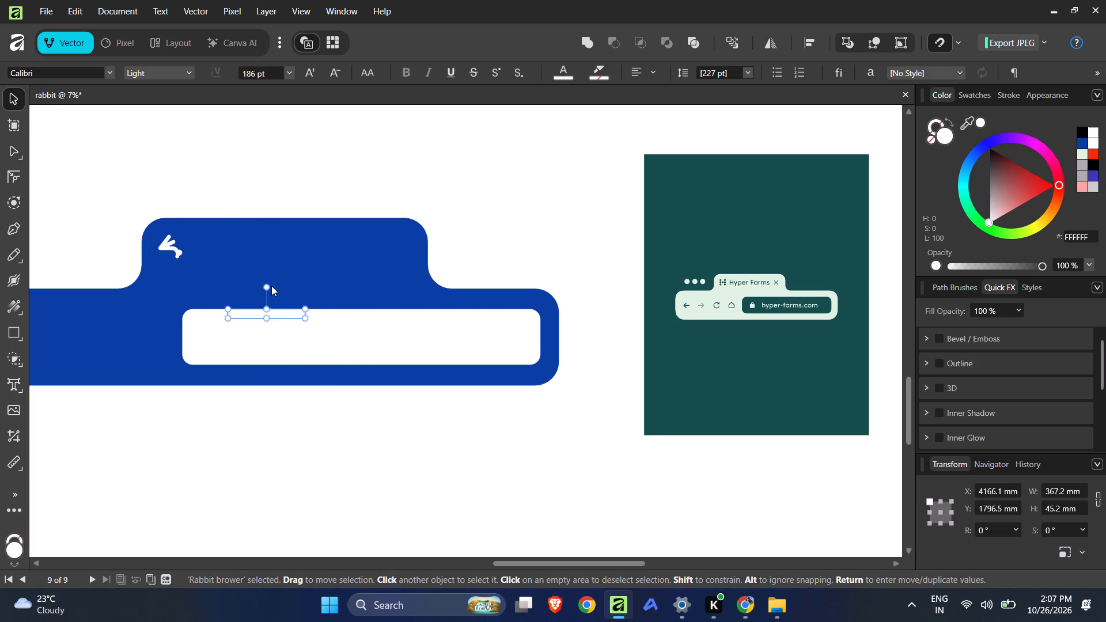
{"action": "left_click_drag", "start_coordinate": [271, 286], "coordinate": [253, 246]}
Enlarge the tab text to about 678 mm wide and nudge it closer to the rabbit, to about X 3992 mm, Y 1459 mm.
{"action": "scroll", "coordinate": [252, 246], "scroll_direction": "up", "scroll_amount": 1, "text": "ctrl"}
{"action": "scroll", "coordinate": [252, 246], "scroll_direction": "down", "scroll_amount": 1, "text": "ctrl"}
{"action": "scroll", "coordinate": [252, 246], "scroll_direction": "up", "scroll_amount": 1, "text": "ctrl"}
{"action": "scroll", "coordinate": [252, 246], "scroll_direction": "down", "scroll_amount": 2, "text": "ctrl"}
{"action": "scroll", "coordinate": [195, 241], "scroll_direction": "up", "scroll_amount": 4, "text": "ctrl"}
{"action": "scroll", "coordinate": [195, 241], "scroll_direction": "down", "scroll_amount": 1, "text": "ctrl"}
{"action": "scroll", "coordinate": [195, 241], "scroll_direction": "up", "scroll_amount": 2, "text": "ctrl"}
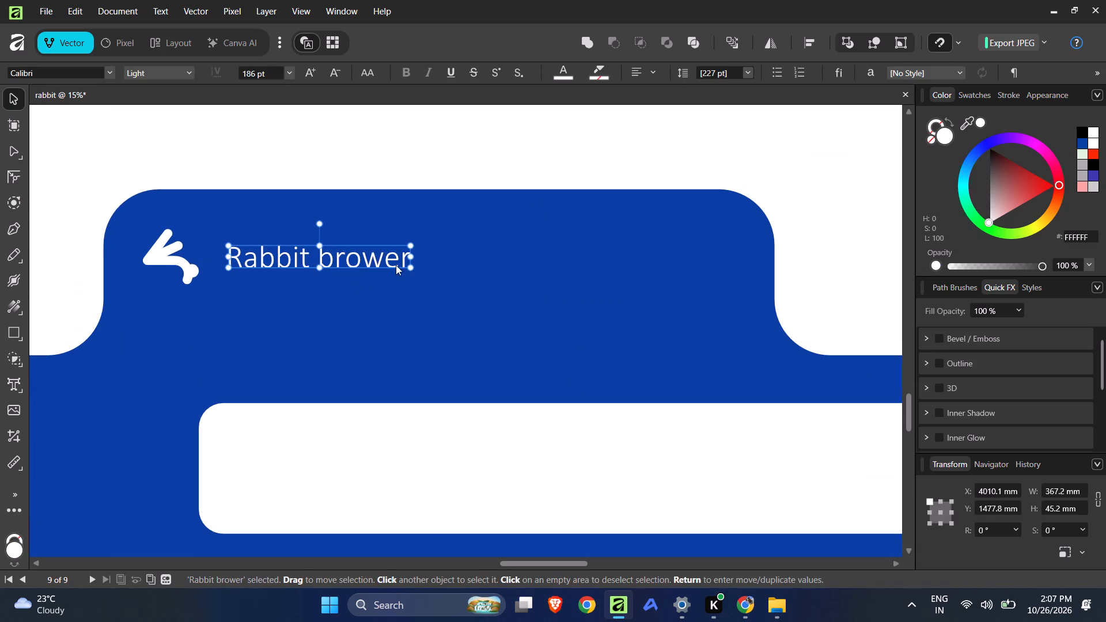
{"action": "left_click_drag", "start_coordinate": [412, 260], "coordinate": [566, 272]}
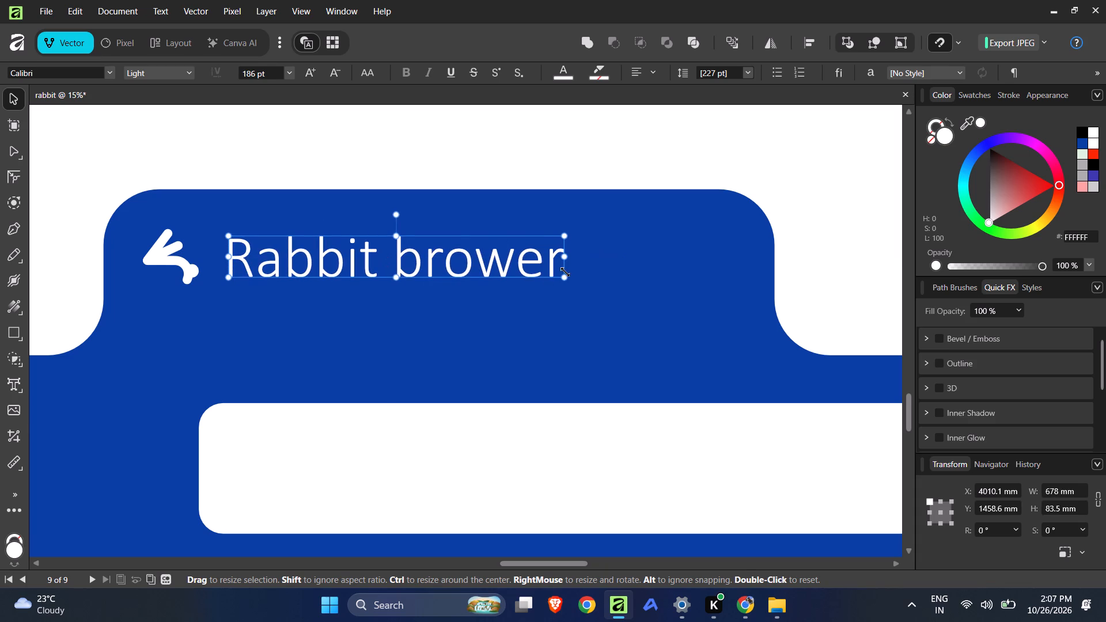
{"action": "left_click_drag", "start_coordinate": [507, 270], "coordinate": [500, 269]}
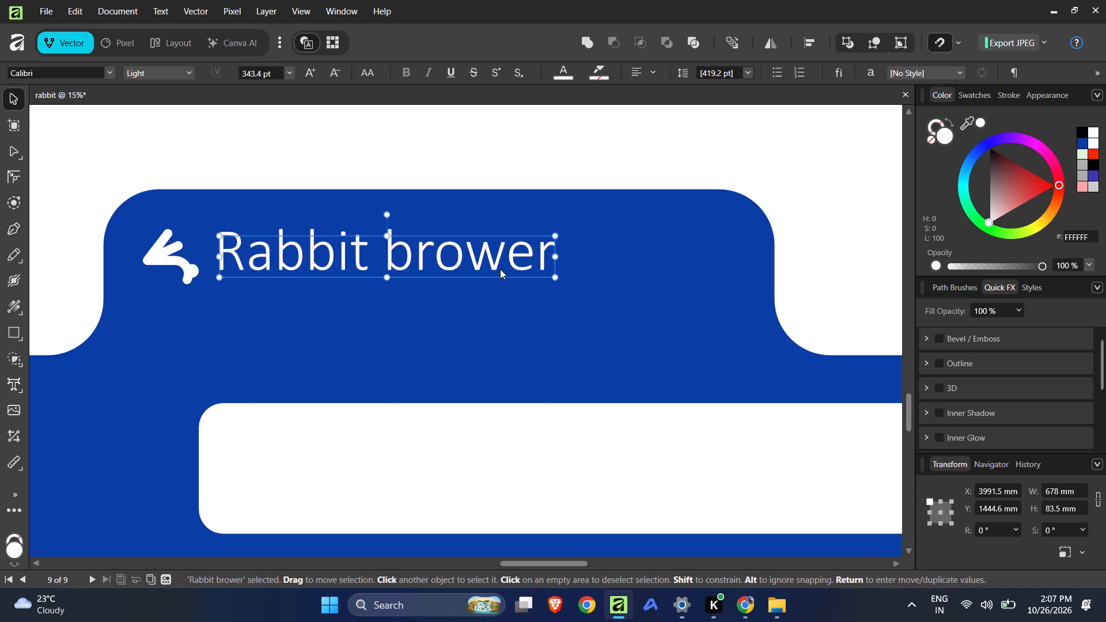
{"action": "left_click_drag", "start_coordinate": [500, 269], "coordinate": [498, 270]}
Narrow the browser tab by moving the two nodes of its right side inward by about 227 mm.
{"action": "scroll", "coordinate": [438, 252], "scroll_direction": "down", "scroll_amount": 5, "text": "ctrl"}
{"action": "scroll", "coordinate": [606, 258], "scroll_direction": "up", "scroll_amount": 3, "text": "ctrl"}
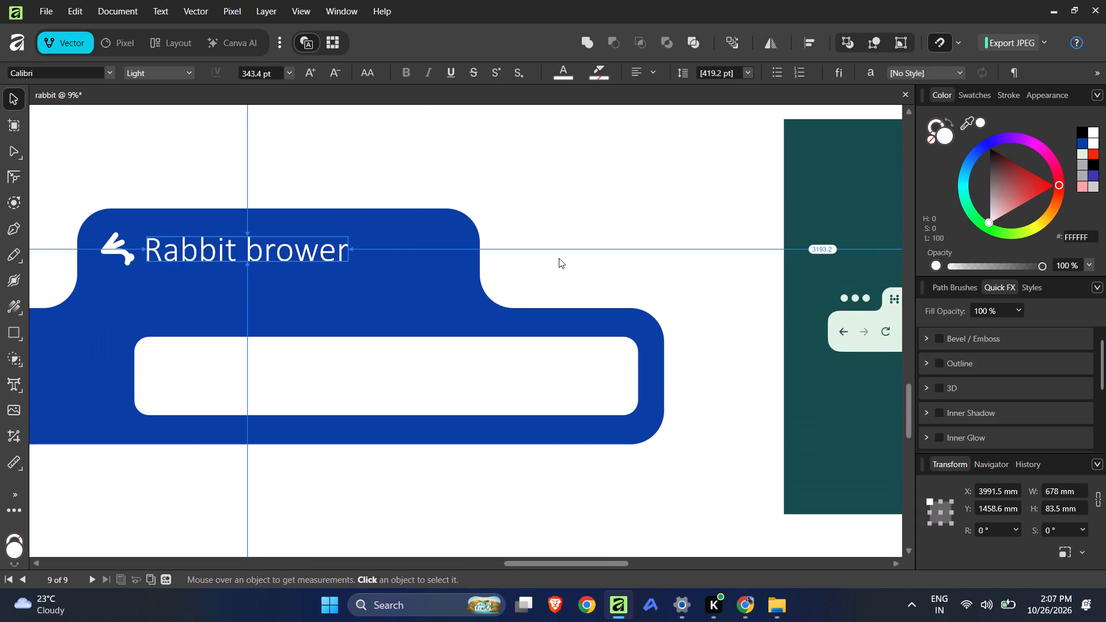
{"action": "left_click", "coordinate": [456, 267]}
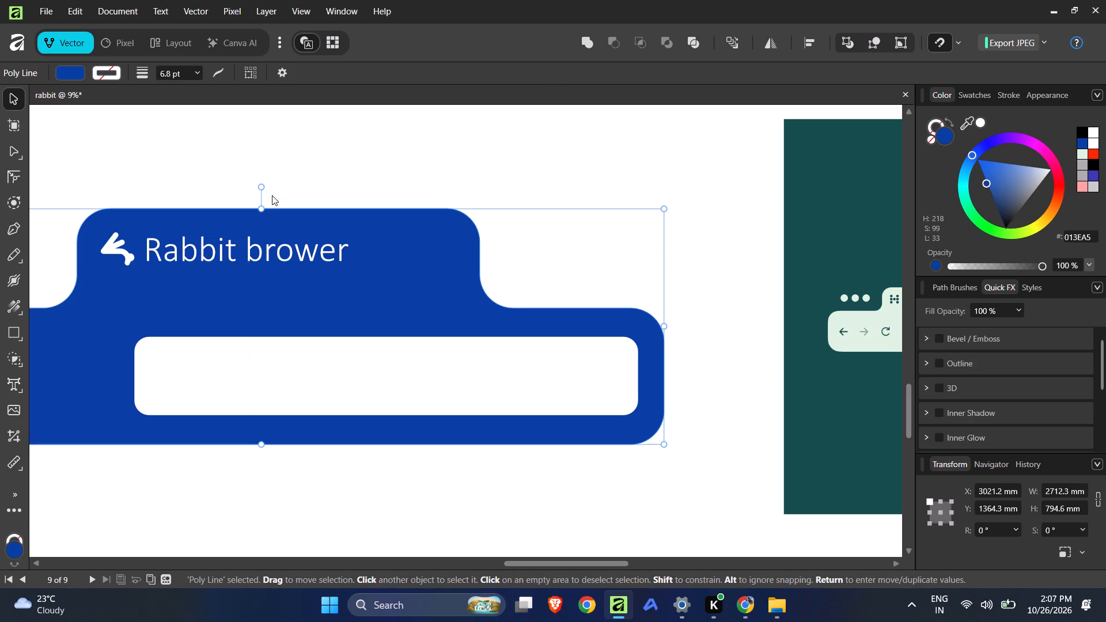
{"action": "left_click", "coordinate": [9, 152]}
{"action": "left_click_drag", "start_coordinate": [611, 164], "coordinate": [580, 192]}
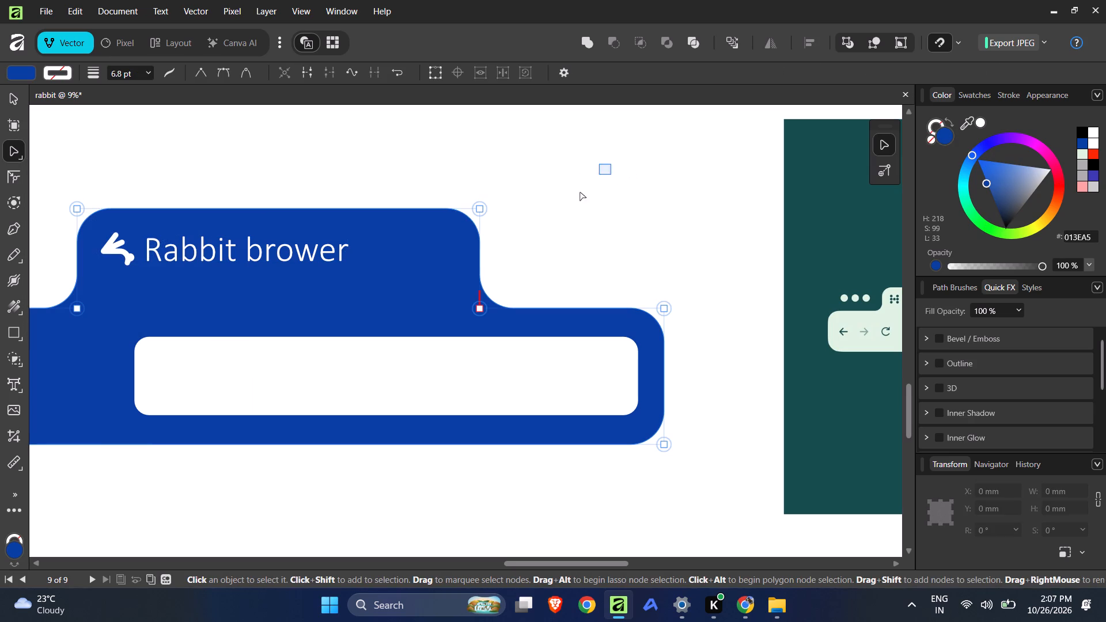
{"action": "left_click_drag", "start_coordinate": [580, 192], "coordinate": [452, 316]}
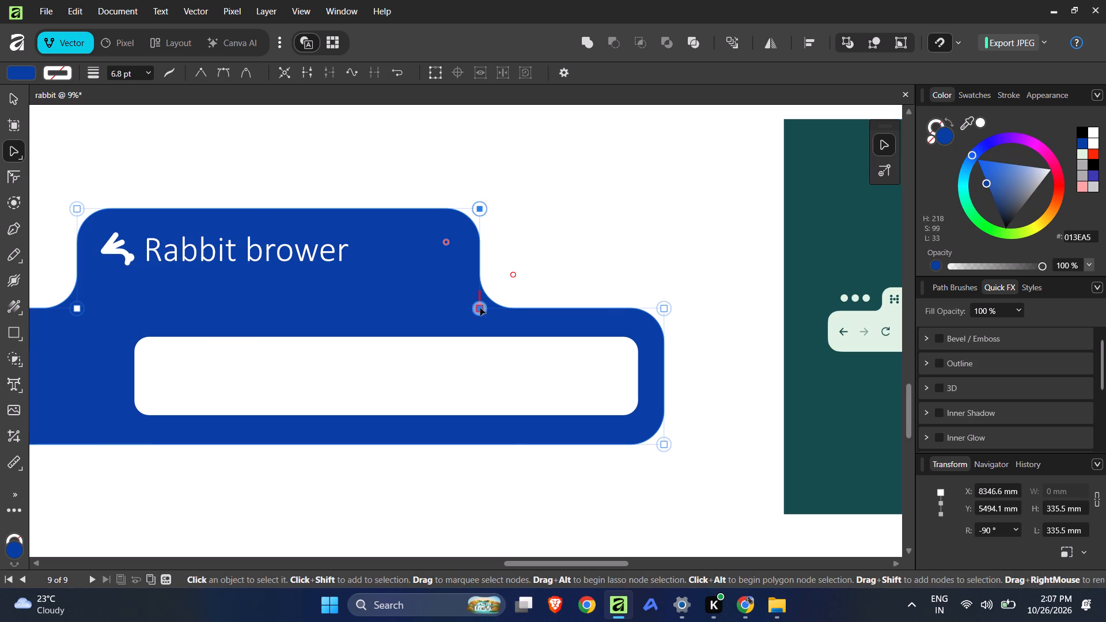
{"action": "left_click_drag", "start_coordinate": [480, 308], "coordinate": [417, 307]}
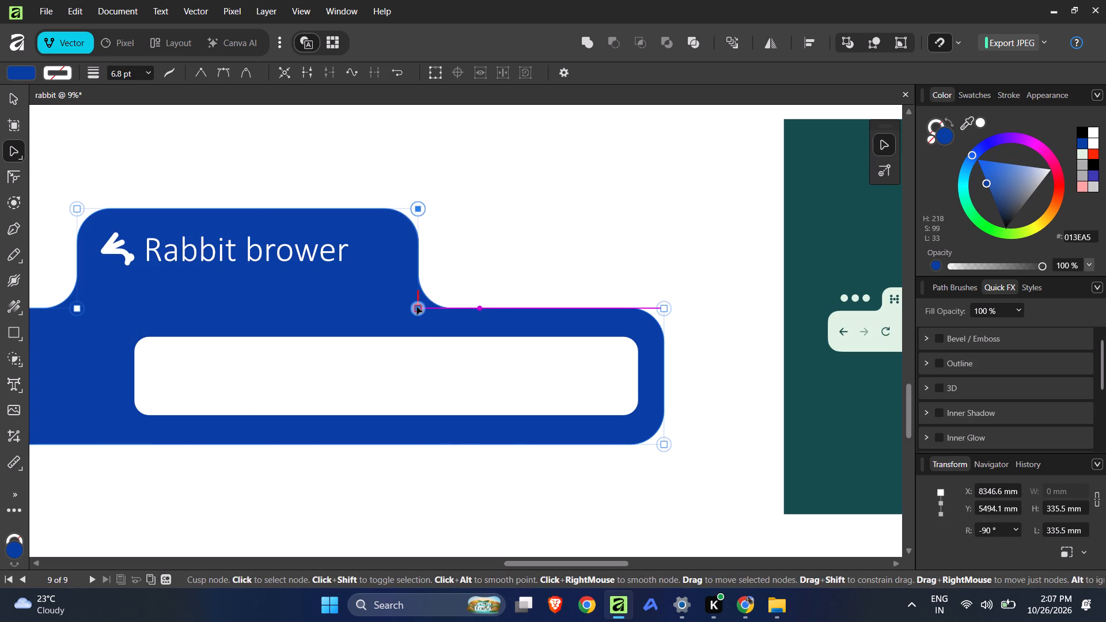
{"action": "left_click_drag", "start_coordinate": [417, 307], "coordinate": [412, 307]}
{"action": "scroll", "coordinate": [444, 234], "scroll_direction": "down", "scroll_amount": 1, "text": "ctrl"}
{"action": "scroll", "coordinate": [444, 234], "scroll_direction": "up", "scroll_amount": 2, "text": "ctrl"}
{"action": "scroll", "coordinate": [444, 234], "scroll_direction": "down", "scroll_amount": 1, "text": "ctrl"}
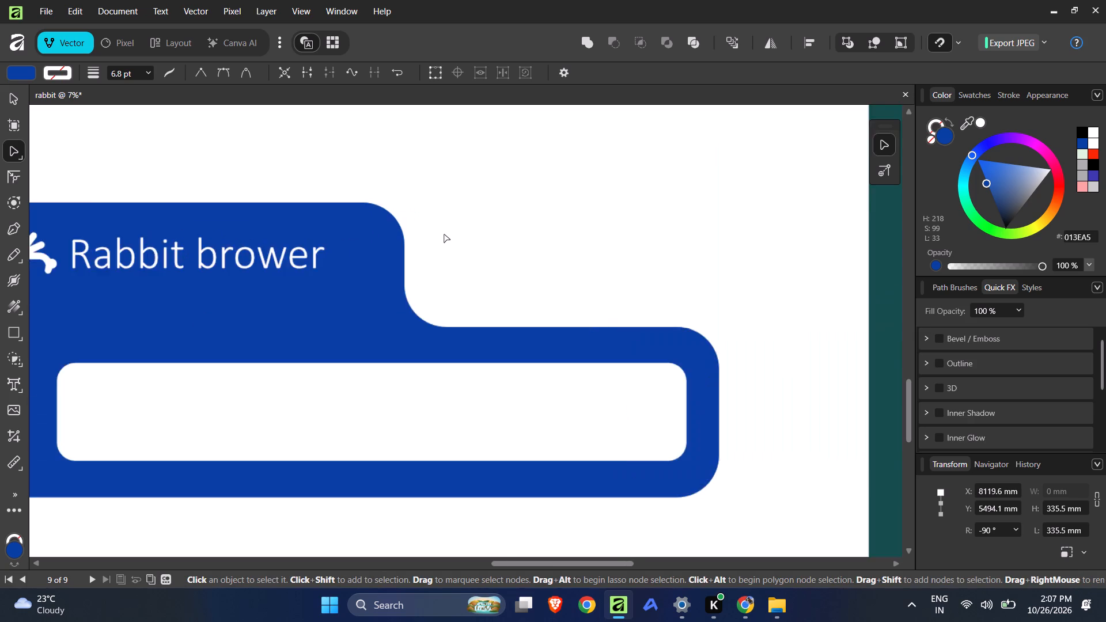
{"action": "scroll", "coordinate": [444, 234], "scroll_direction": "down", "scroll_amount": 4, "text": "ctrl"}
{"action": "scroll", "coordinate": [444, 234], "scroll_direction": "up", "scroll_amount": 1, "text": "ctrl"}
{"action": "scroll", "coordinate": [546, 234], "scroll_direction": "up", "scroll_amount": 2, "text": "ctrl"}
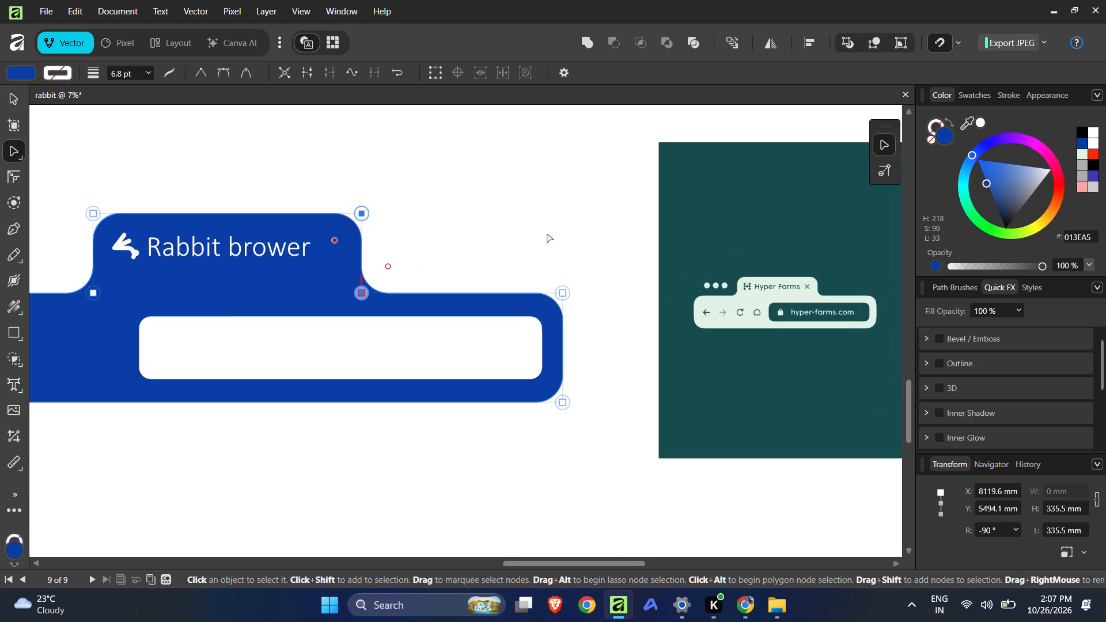
Draw a vertical straight line about 142 mm long with the Pen tool in the empty area beside the browser tab.
{"action": "left_click", "coordinate": [8, 97]}
{"action": "left_click", "coordinate": [105, 147]}
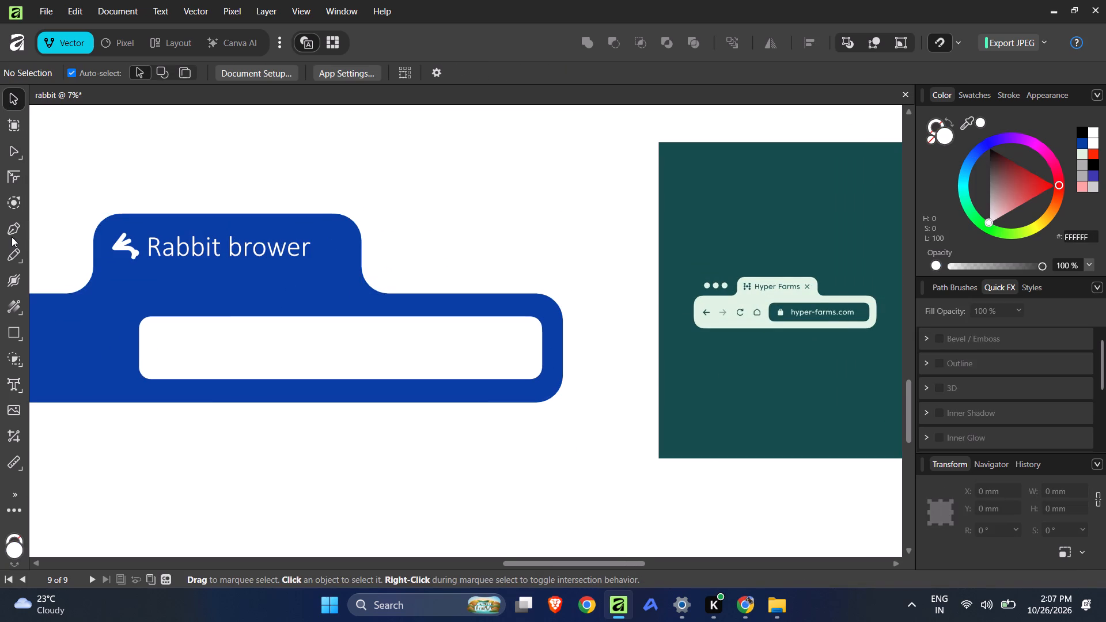
{"action": "left_click", "coordinate": [10, 229]}
{"action": "left_click", "coordinate": [479, 202]}
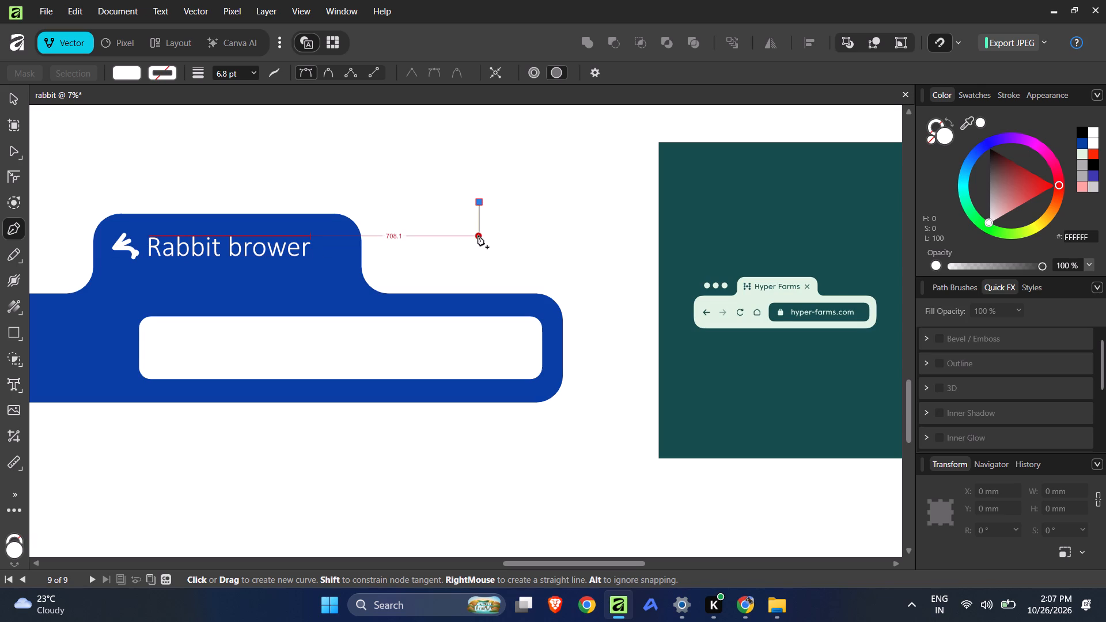
{"action": "left_click", "coordinate": [478, 234], "text": "shift"}
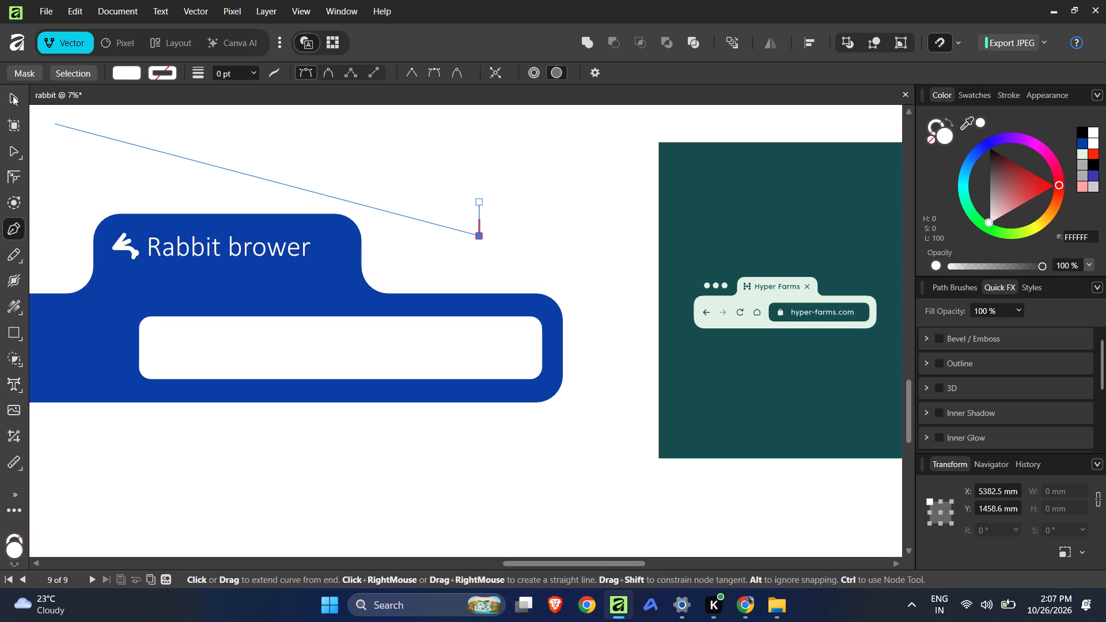
Give the new vertical line a solid stroke about 28.9 pt wide.
{"action": "left_click", "coordinate": [13, 96]}
{"action": "left_click", "coordinate": [542, 182]}
{"action": "left_click_drag", "start_coordinate": [510, 183], "coordinate": [443, 251]}
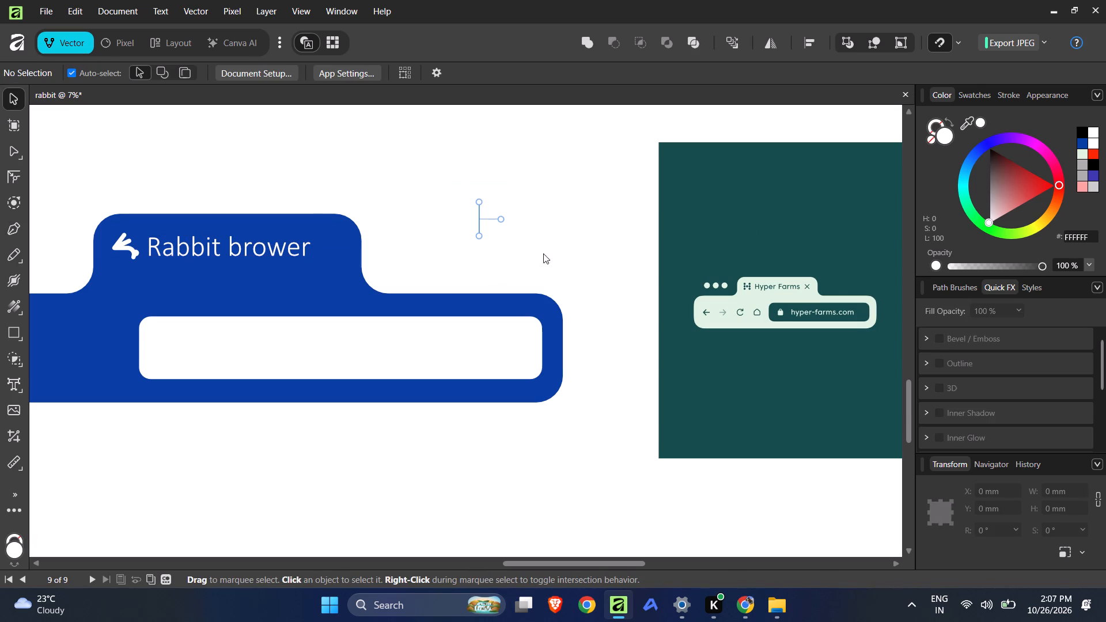
{"action": "left_click", "coordinate": [1010, 94]}
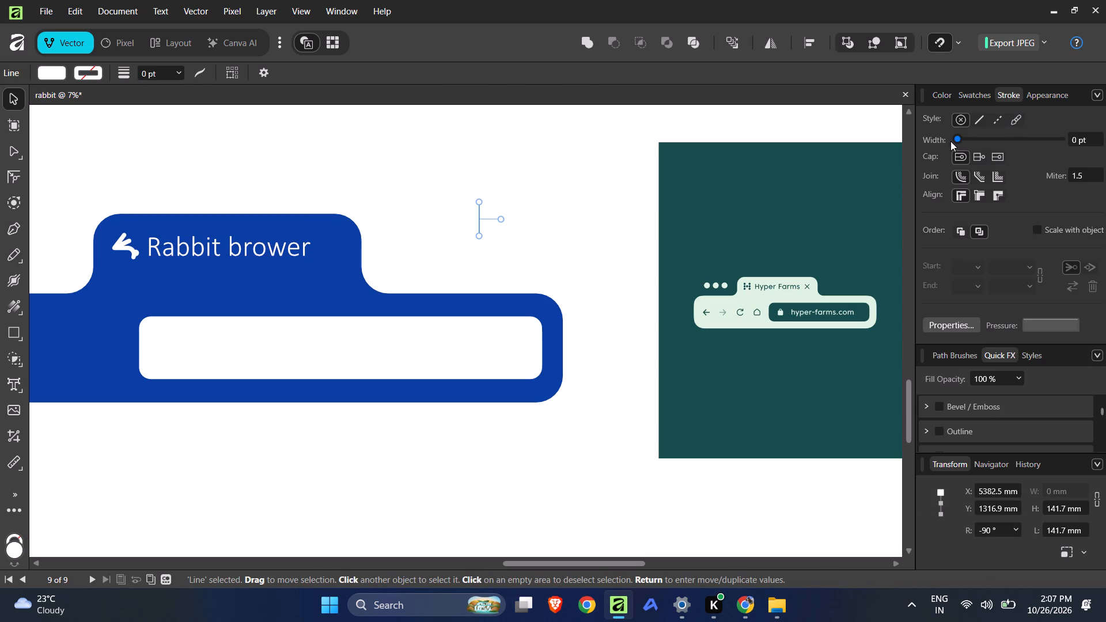
{"action": "left_click_drag", "start_coordinate": [957, 140], "coordinate": [1011, 141]}
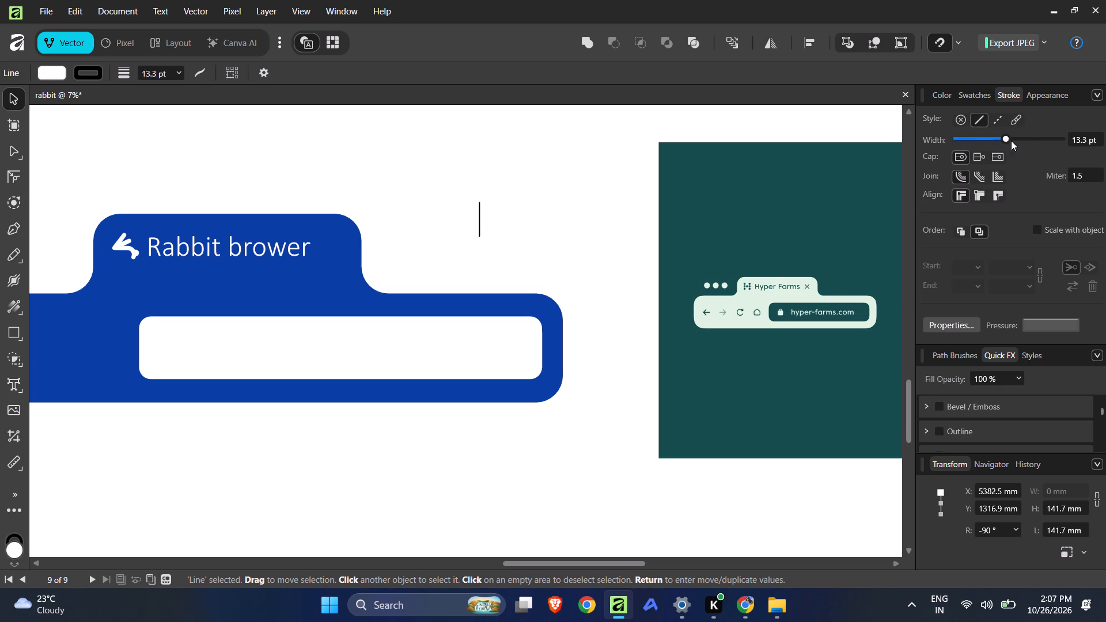
{"action": "left_click_drag", "start_coordinate": [1011, 141], "coordinate": [1025, 141]}
{"action": "left_click_drag", "start_coordinate": [1025, 141], "coordinate": [1021, 141]}
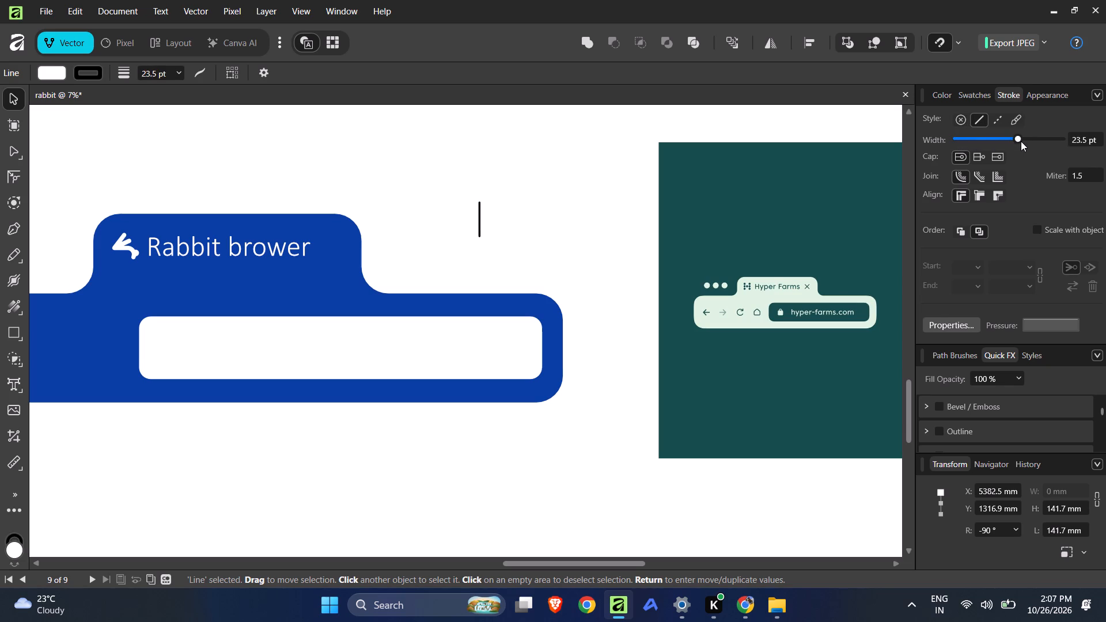
{"action": "left_click_drag", "start_coordinate": [1021, 141], "coordinate": [1024, 142]}
Shorten the vertical line to about 60 mm from its upper end.
{"action": "scroll", "coordinate": [507, 224], "scroll_direction": "down", "scroll_amount": 5, "text": "ctrl"}
{"action": "scroll", "coordinate": [499, 217], "scroll_direction": "up", "scroll_amount": 3, "text": "ctrl"}
{"action": "scroll", "coordinate": [499, 217], "scroll_direction": "down", "scroll_amount": 4, "text": "ctrl"}
{"action": "scroll", "coordinate": [499, 217], "scroll_direction": "up", "scroll_amount": 1, "text": "ctrl"}
{"action": "scroll", "coordinate": [499, 217], "scroll_direction": "down", "scroll_amount": 2, "text": "ctrl"}
{"action": "scroll", "coordinate": [498, 217], "scroll_direction": "up", "scroll_amount": 6, "text": "ctrl"}
{"action": "scroll", "coordinate": [491, 228], "scroll_direction": "down", "scroll_amount": 3, "text": "ctrl"}
{"action": "scroll", "coordinate": [491, 228], "scroll_direction": "up", "scroll_amount": 10, "text": "ctrl"}
{"action": "scroll", "coordinate": [471, 231], "scroll_direction": "down", "scroll_amount": 1, "text": "ctrl"}
{"action": "scroll", "coordinate": [471, 235], "scroll_direction": "up", "scroll_amount": 5, "text": "ctrl"}
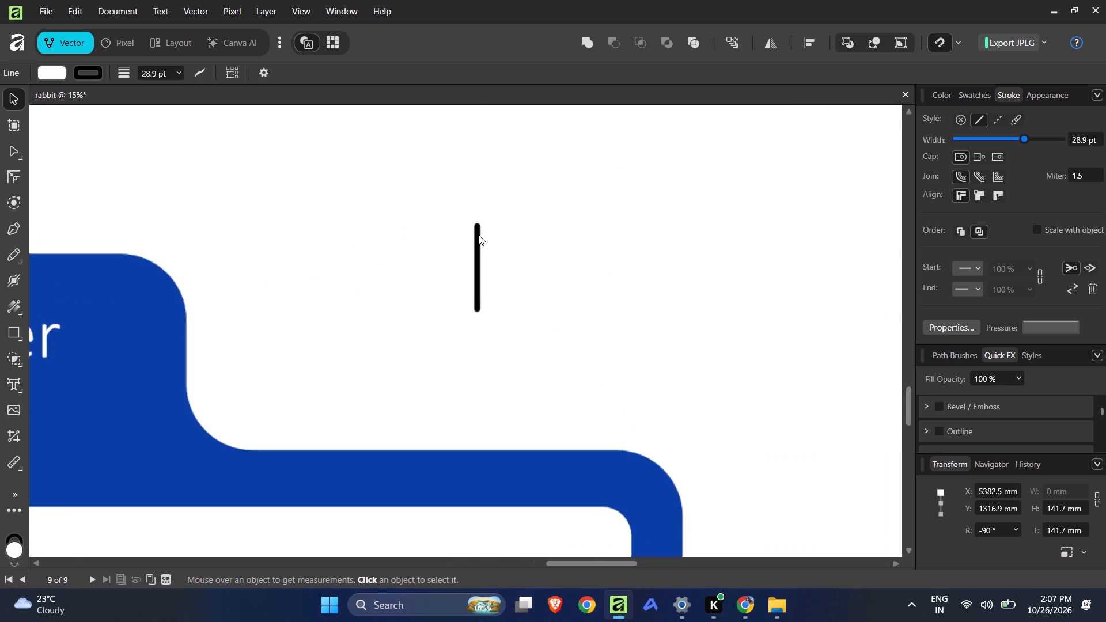
{"action": "scroll", "coordinate": [479, 235], "scroll_direction": "up", "scroll_amount": 1, "text": "ctrl"}
{"action": "left_click_drag", "start_coordinate": [478, 219], "coordinate": [478, 257], "text": "ctrl"}
Duplicate the line, rotate the copy to horizontal so the two form a plus, and group them.
{"action": "key", "text": "ctrl+c"}
{"action": "key", "text": "ctrl+v"}
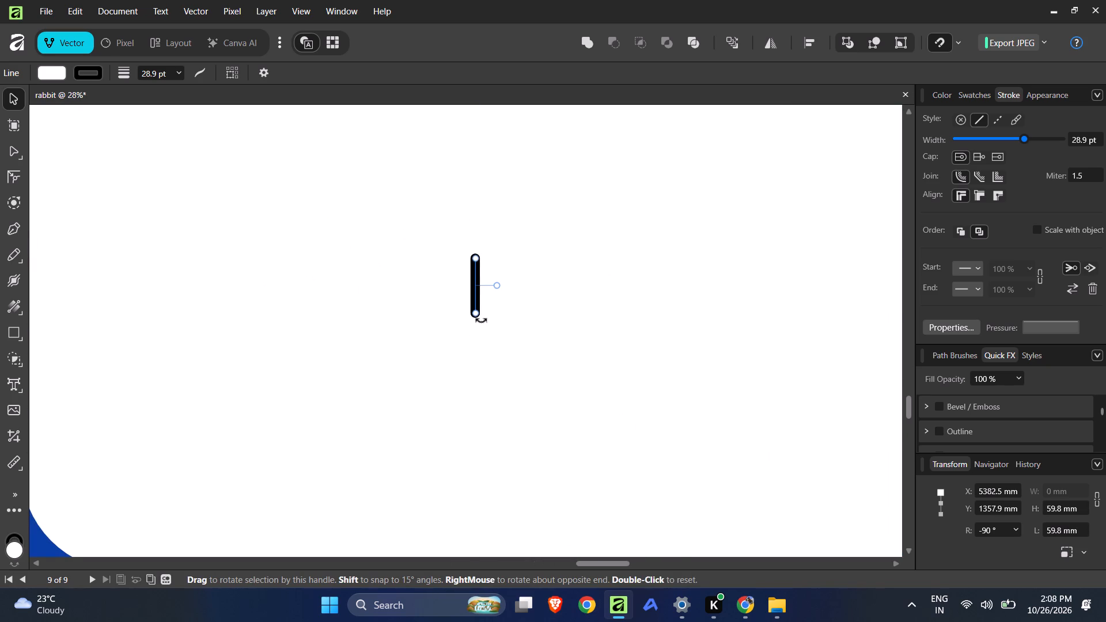
{"action": "left_click_drag", "start_coordinate": [480, 321], "coordinate": [571, 264]}
{"action": "left_click", "coordinate": [586, 274]}
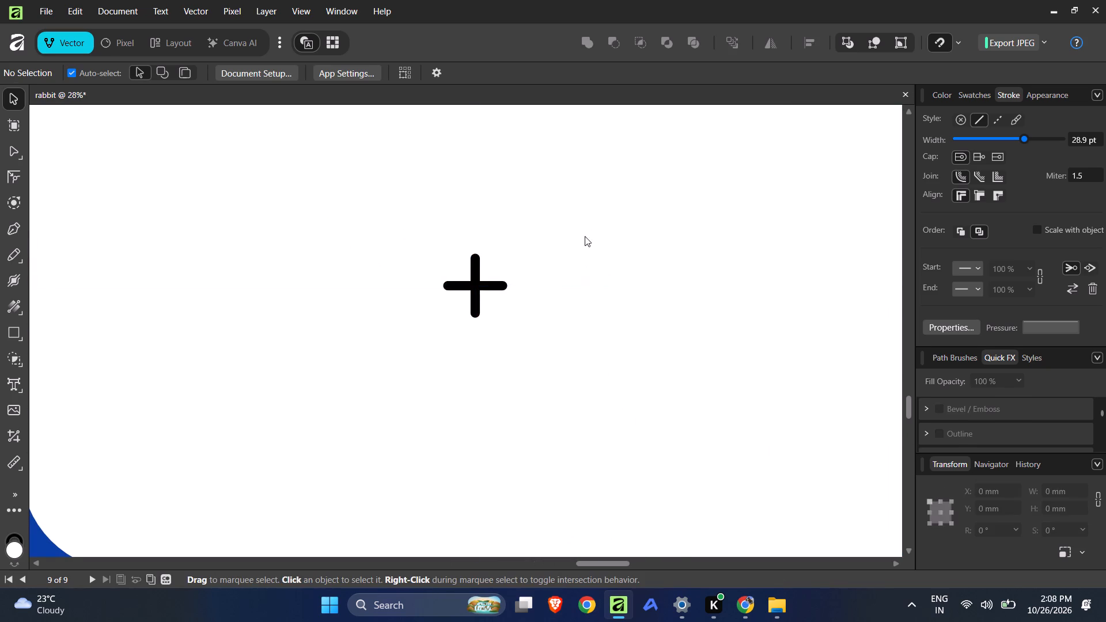
{"action": "left_click_drag", "start_coordinate": [575, 227], "coordinate": [367, 340]}
{"action": "key", "text": "ctrl+g"}
{"action": "left_click", "coordinate": [562, 334]}
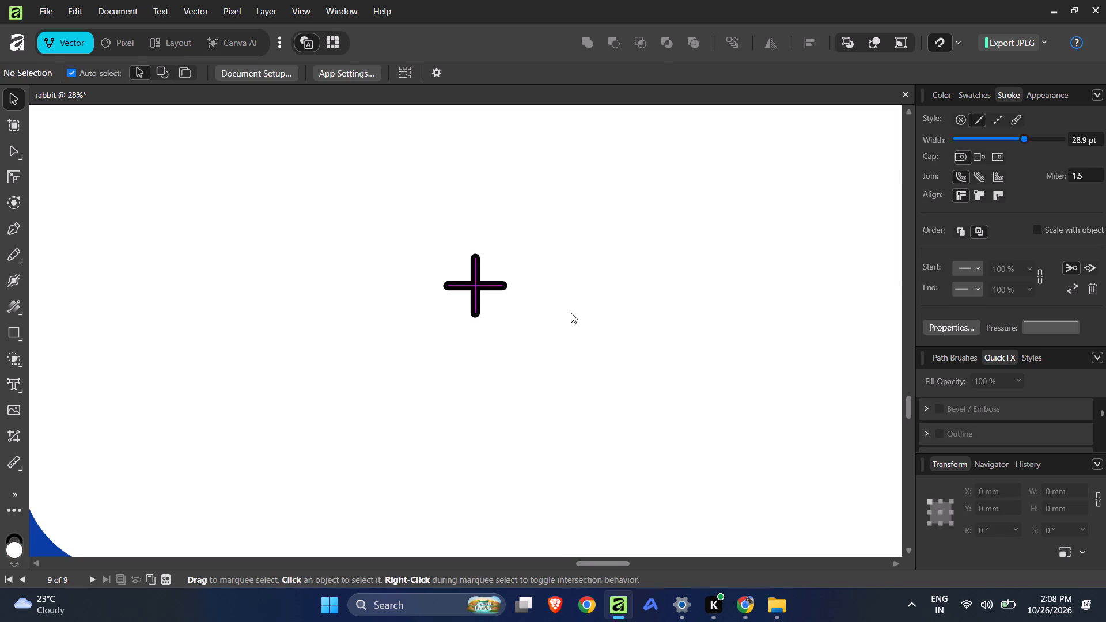
Move the plus group onto the tab after the "Rabbit brower" text, at about X 4746 mm, Y 1482 mm.
{"action": "scroll", "coordinate": [586, 259], "scroll_direction": "down", "scroll_amount": 5, "text": "ctrl"}
{"action": "scroll", "coordinate": [590, 256], "scroll_direction": "up", "scroll_amount": 1, "text": "ctrl"}
{"action": "scroll", "coordinate": [592, 255], "scroll_direction": "down", "scroll_amount": 3, "text": "ctrl"}
{"action": "scroll", "coordinate": [562, 260], "scroll_direction": "up", "scroll_amount": 4, "text": "ctrl"}
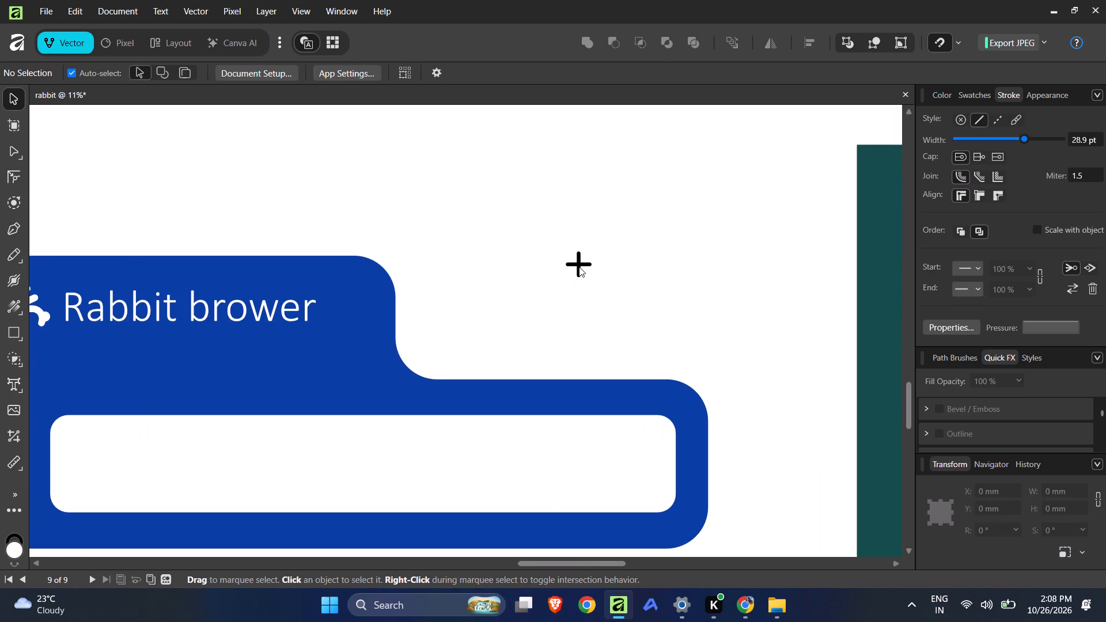
{"action": "left_click", "coordinate": [582, 266]}
{"action": "left_click_drag", "start_coordinate": [582, 262], "coordinate": [359, 310]}
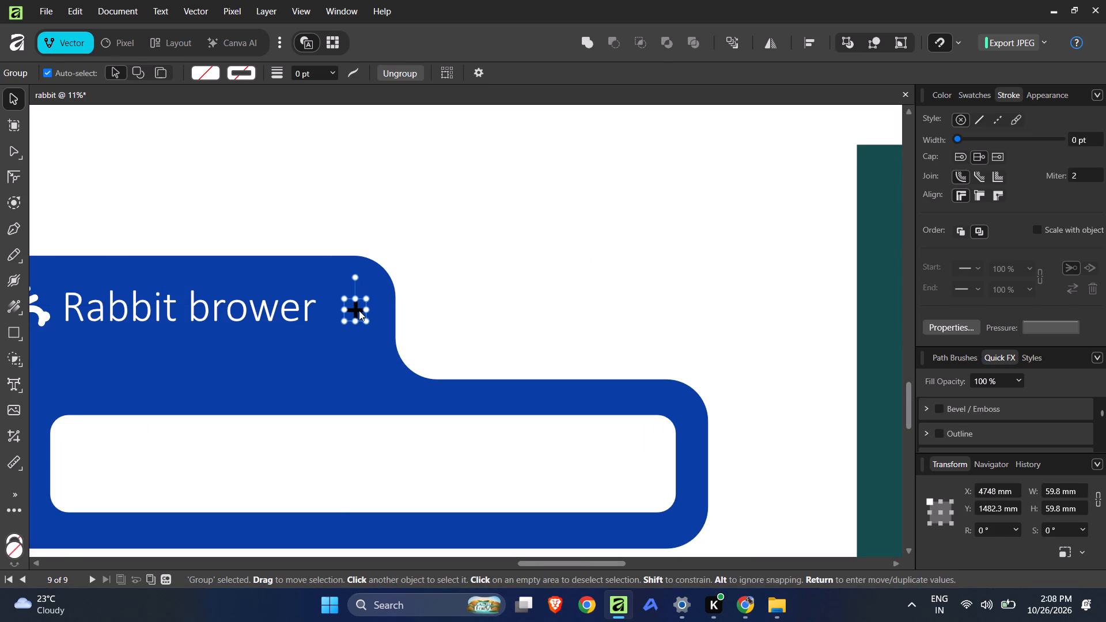
{"action": "left_click_drag", "start_coordinate": [359, 310], "coordinate": [358, 309]}
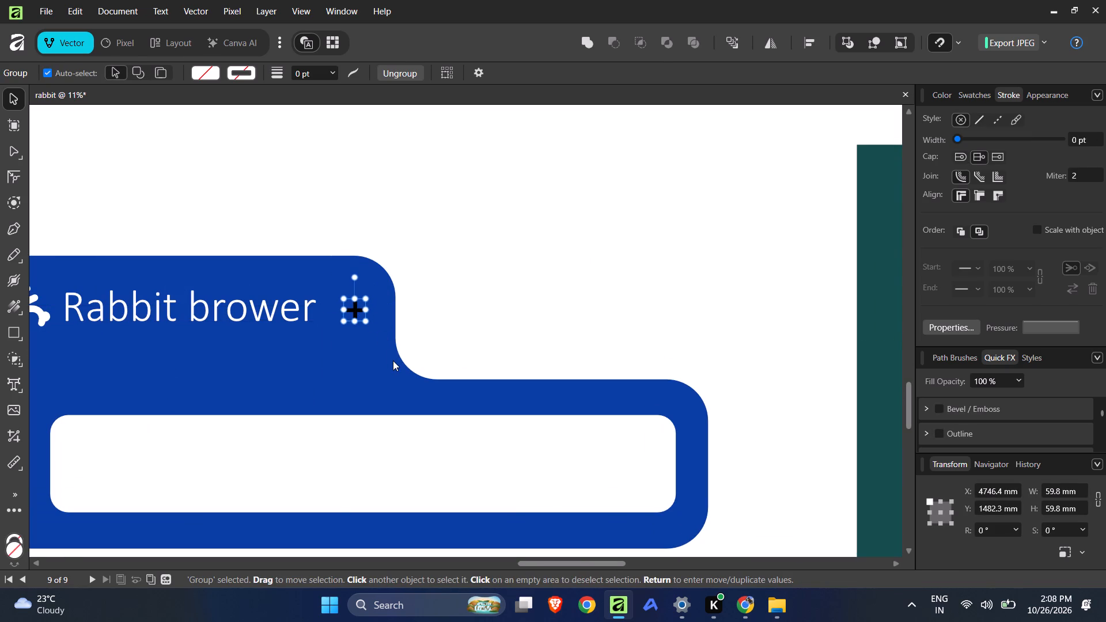
Recolour the plus group's stroke white, sampled from the address bar.
{"action": "key", "text": "x"}
{"action": "key", "text": "i"}
{"action": "left_click", "coordinate": [411, 477], "text": "shift"}
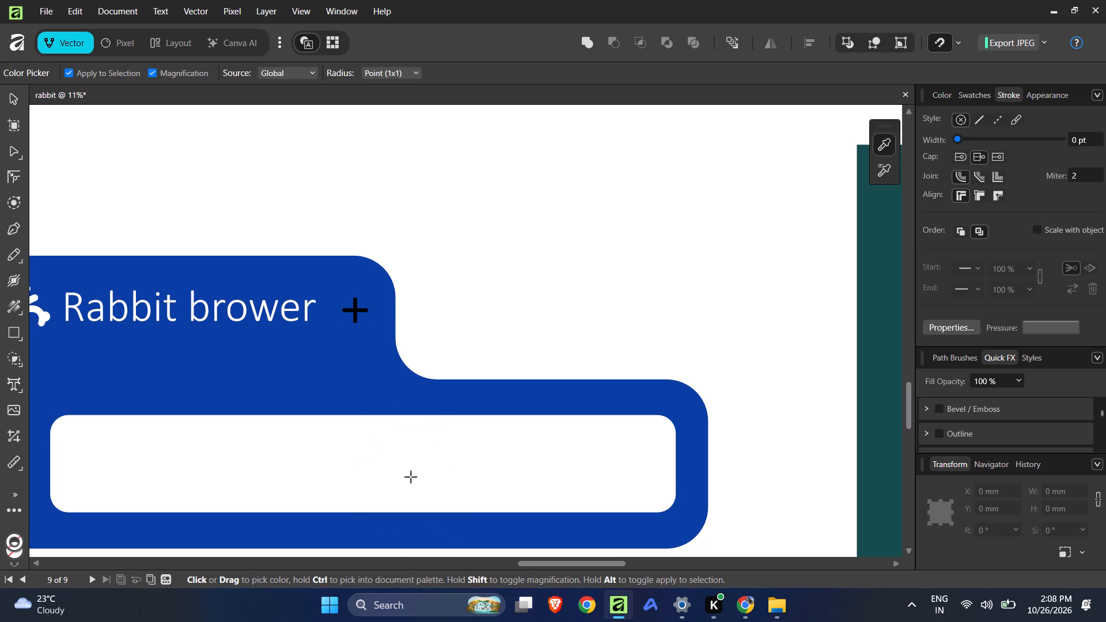
{"action": "left_click", "coordinate": [16, 102]}
{"action": "left_click", "coordinate": [510, 147]}
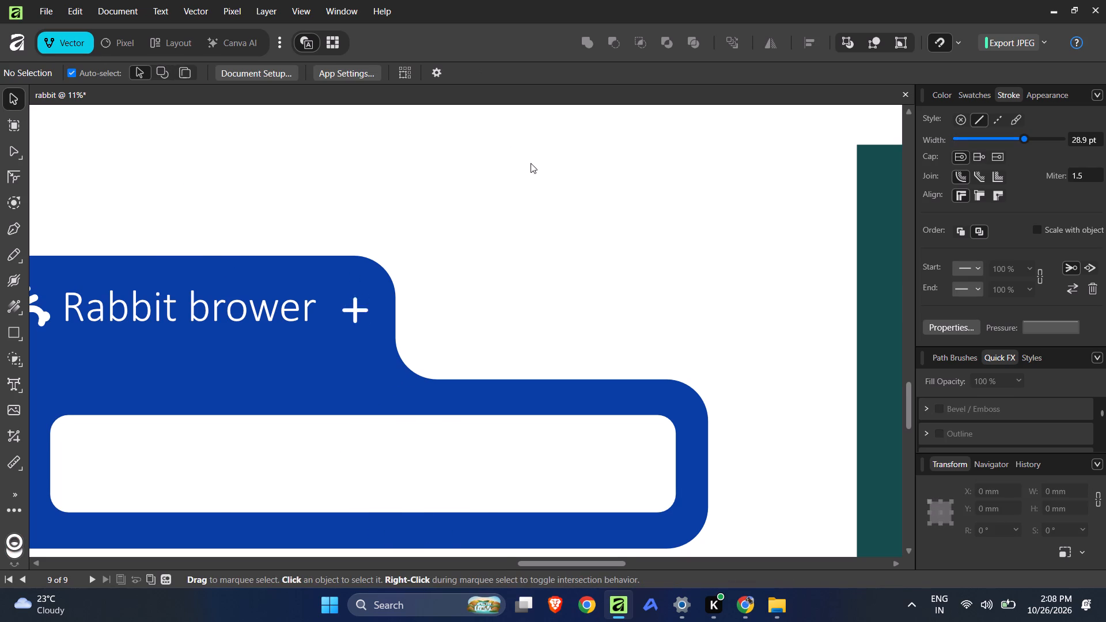
Rotate the white plus to about -44° so it forms the tab's close cross.
{"action": "scroll", "coordinate": [539, 182], "scroll_direction": "down", "scroll_amount": 4, "text": "ctrl"}
{"action": "scroll", "coordinate": [482, 221], "scroll_direction": "up", "scroll_amount": 4, "text": "ctrl"}
{"action": "scroll", "coordinate": [439, 225], "scroll_direction": "down", "scroll_amount": 1, "text": "ctrl"}
{"action": "scroll", "coordinate": [435, 237], "scroll_direction": "up", "scroll_amount": 4, "text": "ctrl"}
{"action": "scroll", "coordinate": [445, 280], "scroll_direction": "down", "scroll_amount": 1, "text": "ctrl"}
{"action": "scroll", "coordinate": [445, 280], "scroll_direction": "up", "scroll_amount": 1, "text": "ctrl"}
{"action": "left_click", "coordinate": [500, 249]}
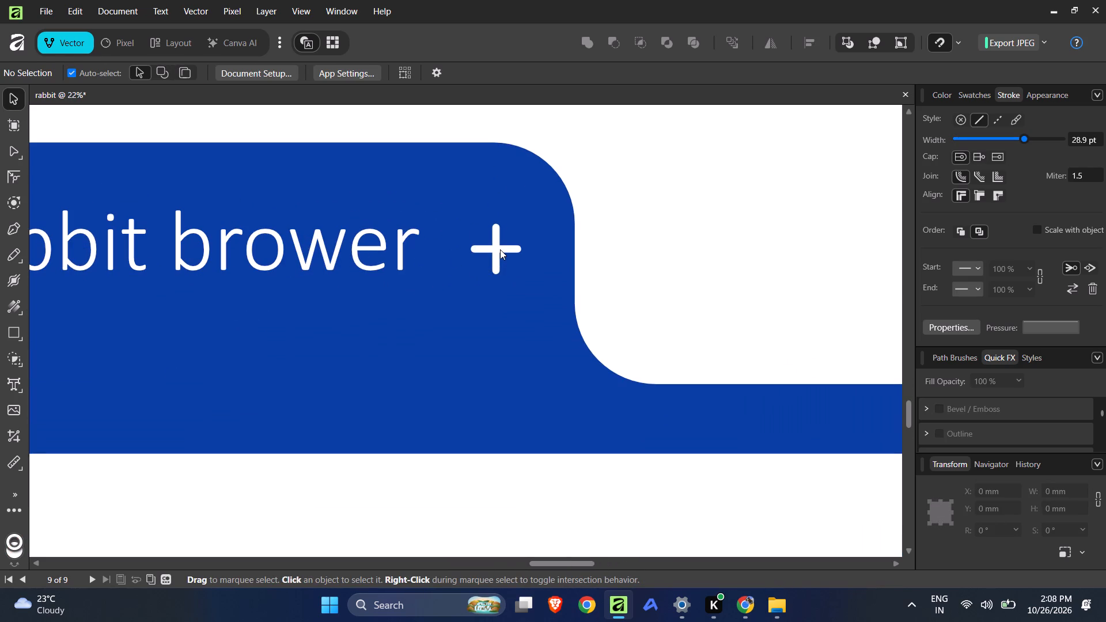
{"action": "left_click_drag", "start_coordinate": [522, 275], "coordinate": [479, 291]}
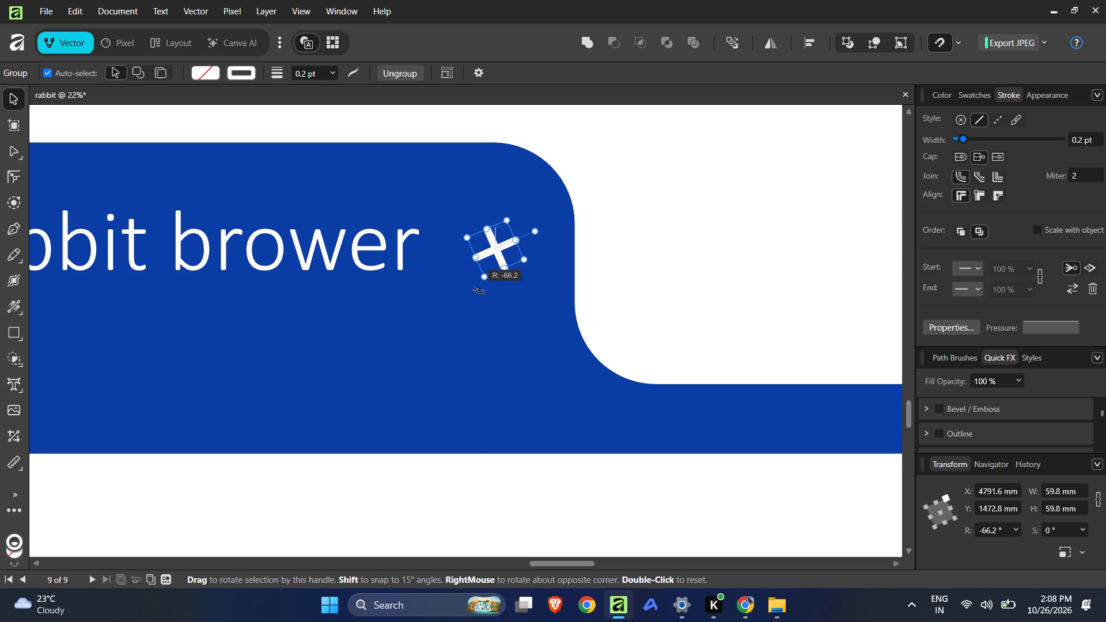
{"action": "left_click_drag", "start_coordinate": [479, 291], "coordinate": [494, 297]}
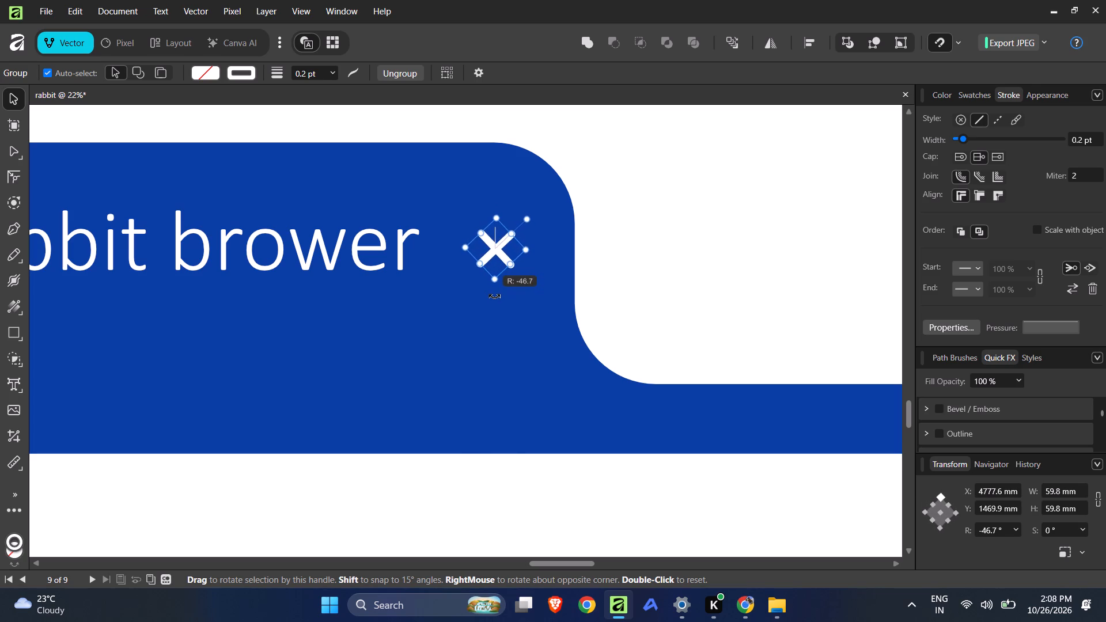
{"action": "left_click_drag", "start_coordinate": [494, 297], "coordinate": [497, 297]}
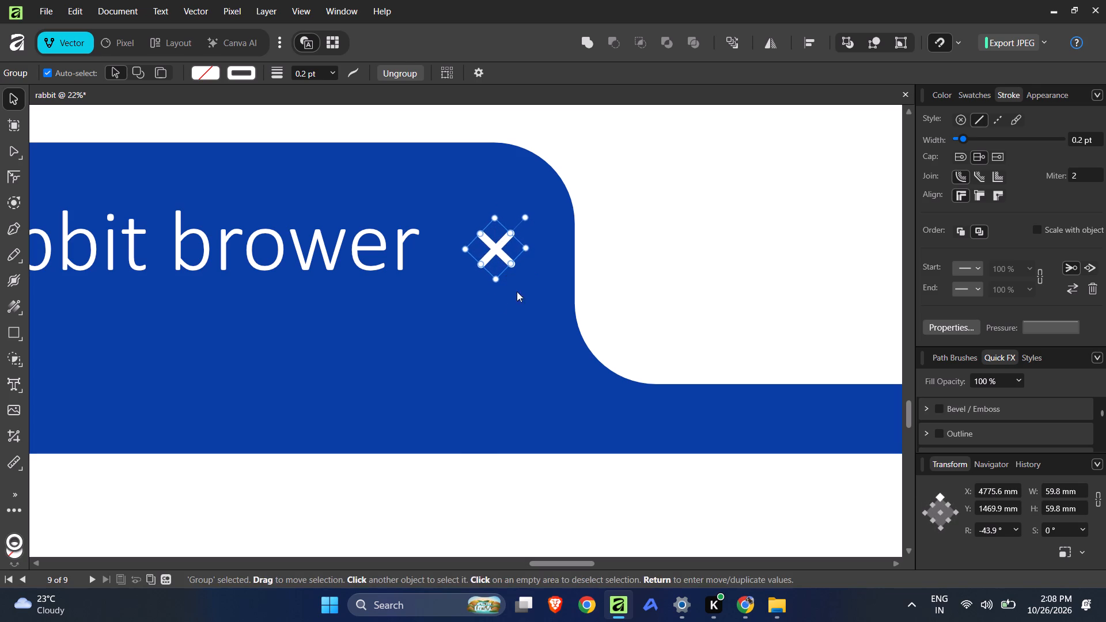
{"action": "left_click", "coordinate": [636, 275]}
Shrink the "Rabbit brower" tab text proportionally to about 71 mm tall, keeping its start beside the rabbit icon.
{"action": "scroll", "coordinate": [666, 221], "scroll_direction": "up", "scroll_amount": 1, "text": "ctrl"}
{"action": "scroll", "coordinate": [668, 219], "scroll_direction": "down", "scroll_amount": 4, "text": "ctrl"}
{"action": "scroll", "coordinate": [687, 205], "scroll_direction": "up", "scroll_amount": 1, "text": "ctrl"}
{"action": "scroll", "coordinate": [687, 205], "scroll_direction": "down", "scroll_amount": 4, "text": "ctrl"}
{"action": "scroll", "coordinate": [687, 205], "scroll_direction": "up", "scroll_amount": 3, "text": "ctrl"}
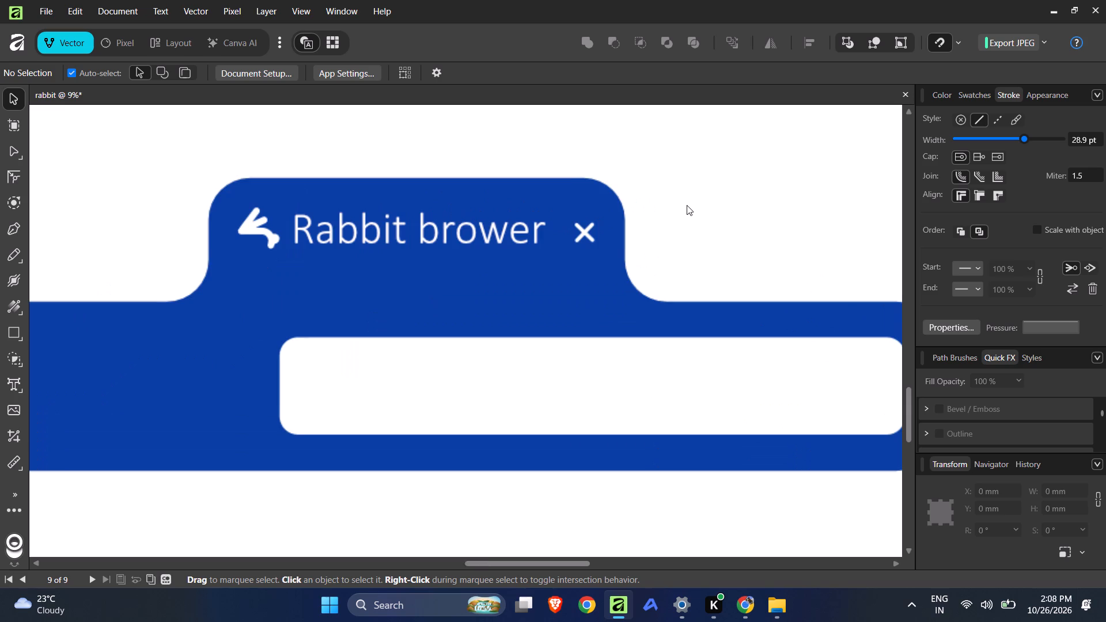
{"action": "scroll", "coordinate": [352, 219], "scroll_direction": "down", "scroll_amount": 4, "text": "ctrl"}
{"action": "scroll", "coordinate": [350, 222], "scroll_direction": "up", "scroll_amount": 1, "text": "ctrl"}
{"action": "scroll", "coordinate": [350, 222], "scroll_direction": "down", "scroll_amount": 5, "text": "ctrl"}
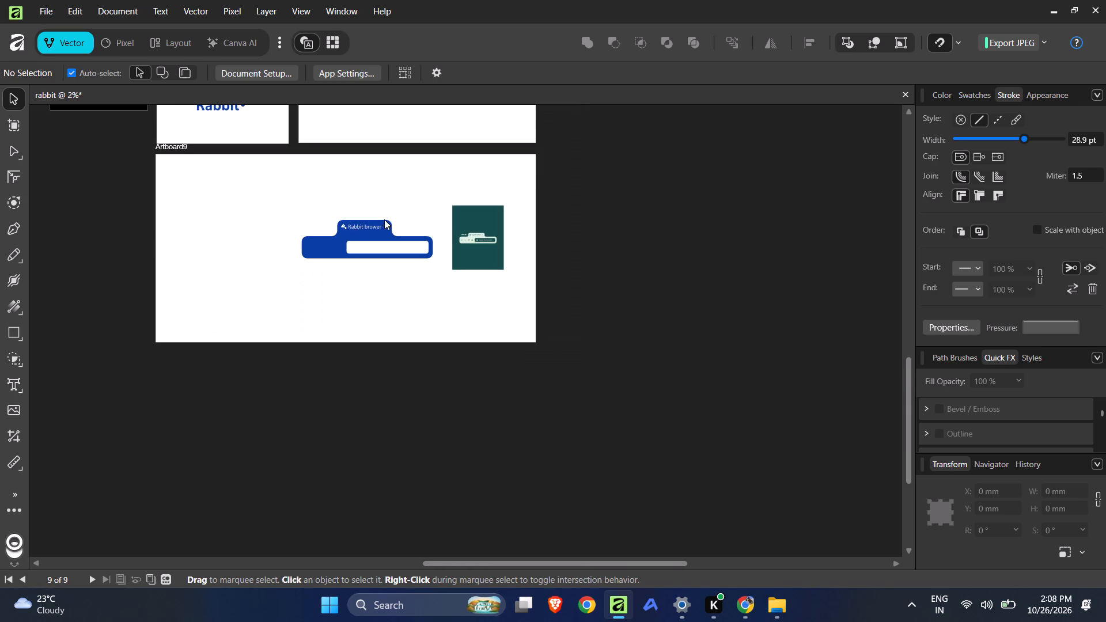
{"action": "scroll", "coordinate": [347, 219], "scroll_direction": "up", "scroll_amount": 5, "text": "ctrl"}
{"action": "scroll", "coordinate": [789, 253], "scroll_direction": "up", "scroll_amount": 2, "text": "ctrl"}
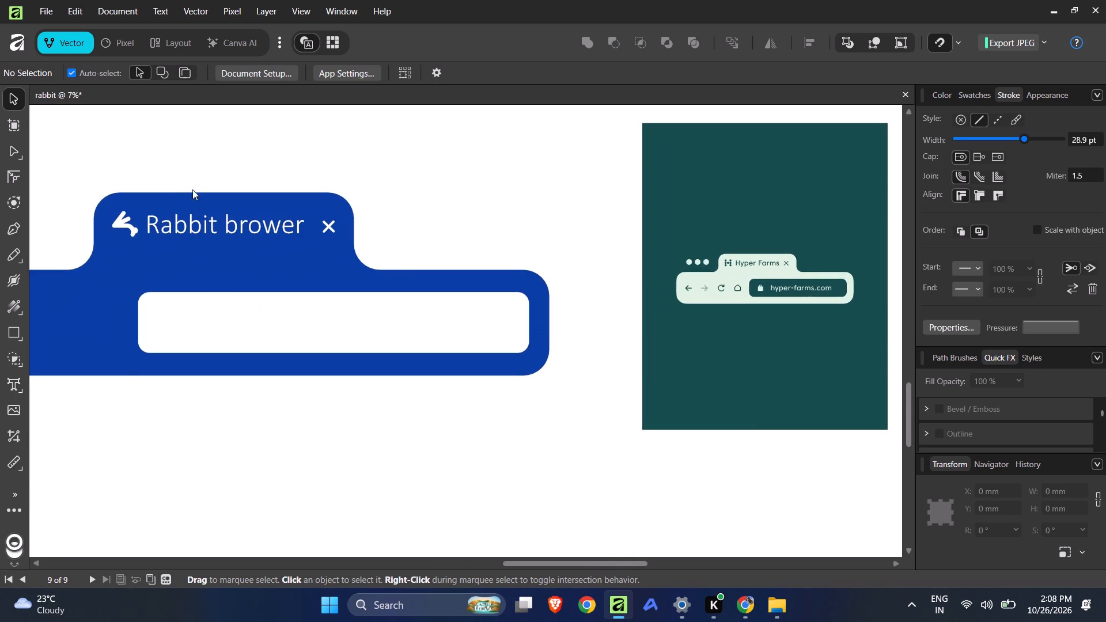
{"action": "scroll", "coordinate": [181, 189], "scroll_direction": "up", "scroll_amount": 4, "text": "ctrl"}
{"action": "scroll", "coordinate": [474, 266], "scroll_direction": "up", "scroll_amount": 1, "text": "ctrl"}
{"action": "scroll", "coordinate": [479, 264], "scroll_direction": "down", "scroll_amount": 2, "text": "ctrl"}
{"action": "scroll", "coordinate": [128, 276], "scroll_direction": "up", "scroll_amount": 3, "text": "ctrl"}
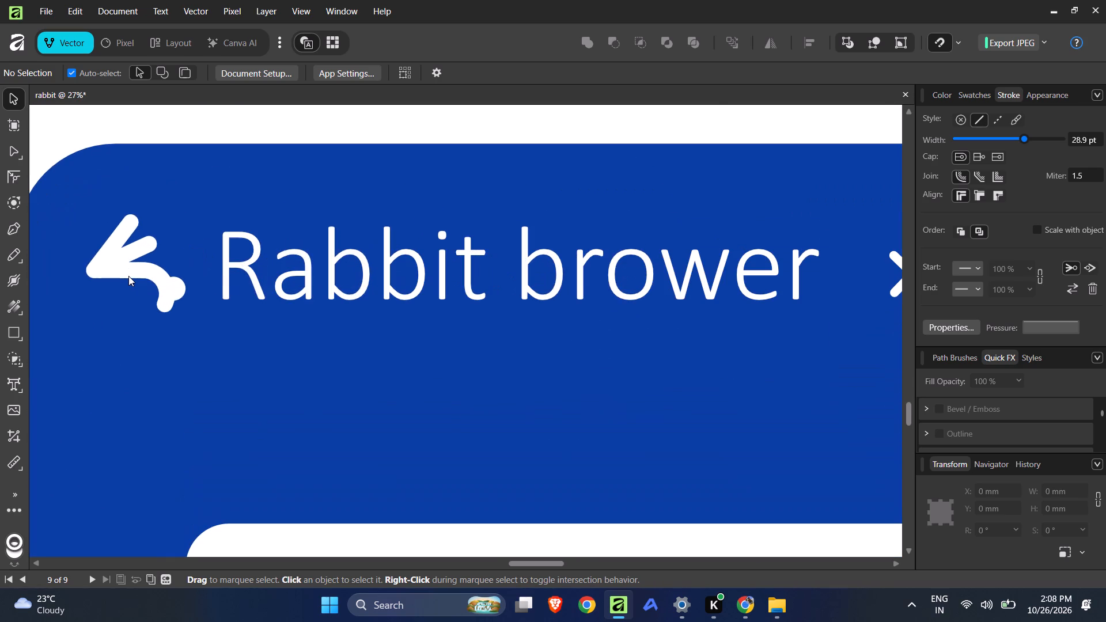
{"action": "left_click", "coordinate": [344, 272]}
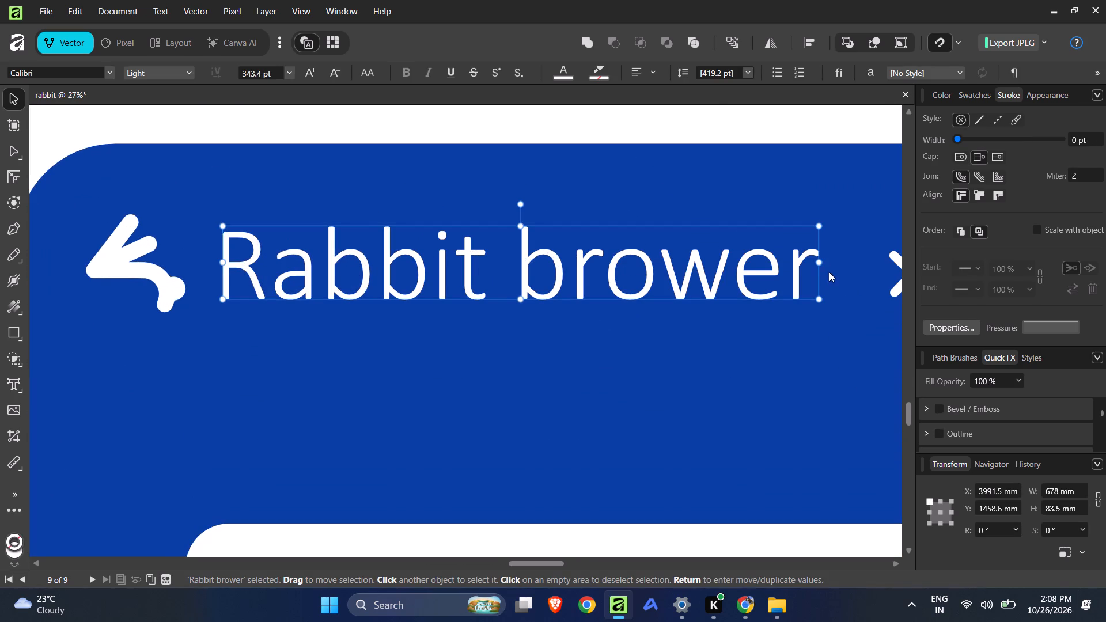
{"action": "left_click_drag", "start_coordinate": [815, 263], "coordinate": [727, 272]}
Shrink the rabbit icon to about 66 mm wide and set it beside the tab text, at about X 3896 mm, Y 1471 mm.
{"action": "left_click", "coordinate": [161, 280]}
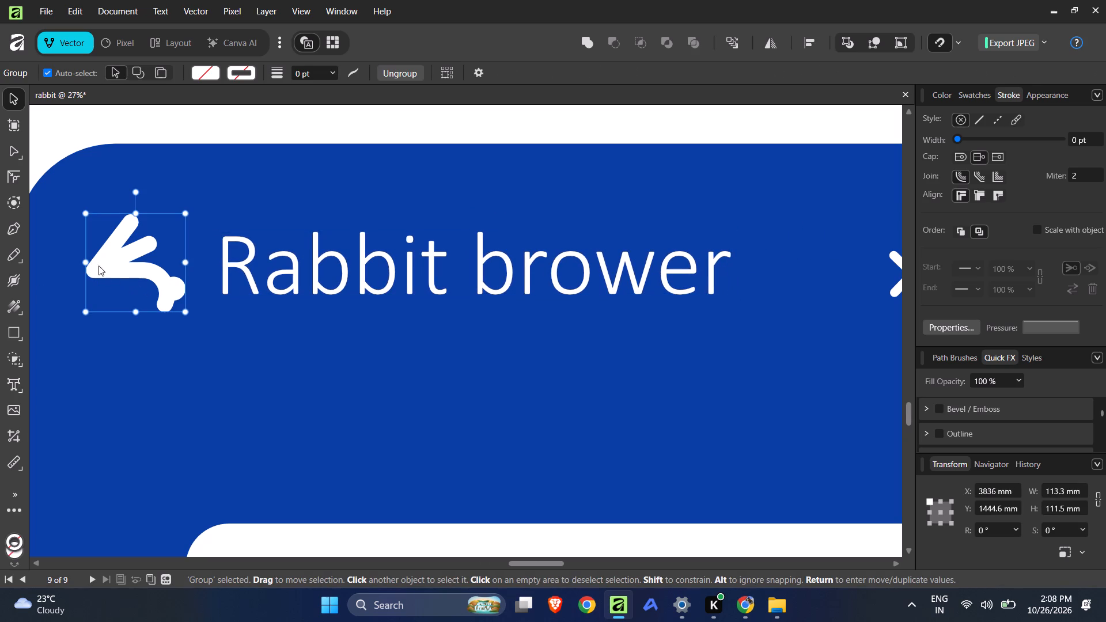
{"action": "left_click_drag", "start_coordinate": [86, 261], "coordinate": [124, 267]}
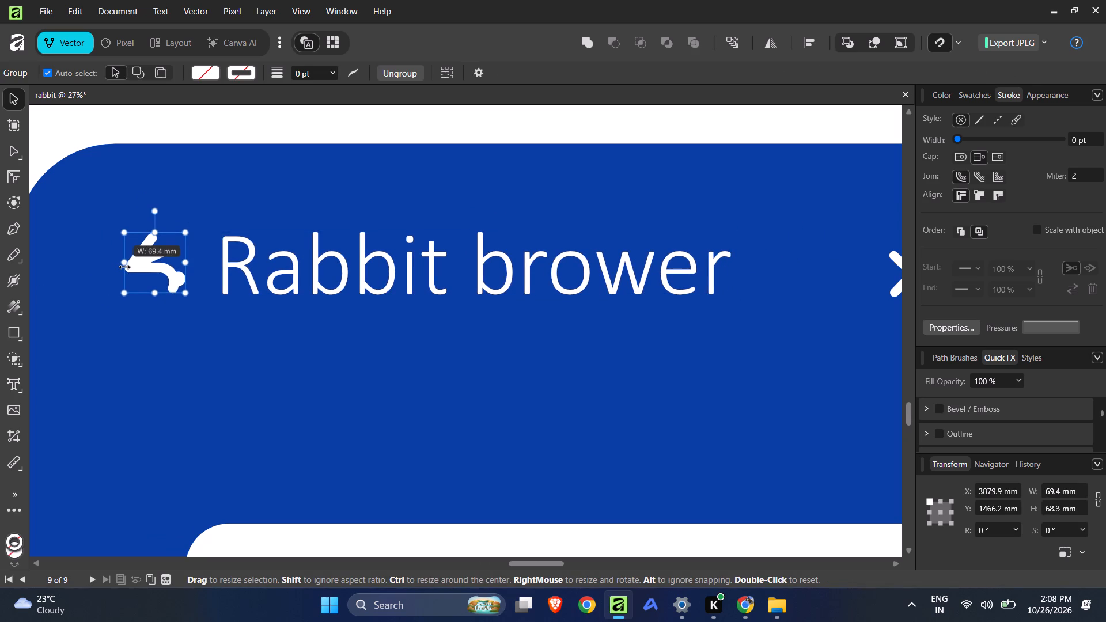
{"action": "left_click_drag", "start_coordinate": [124, 267], "coordinate": [131, 266]}
{"action": "left_click_drag", "start_coordinate": [180, 273], "coordinate": [186, 279]}
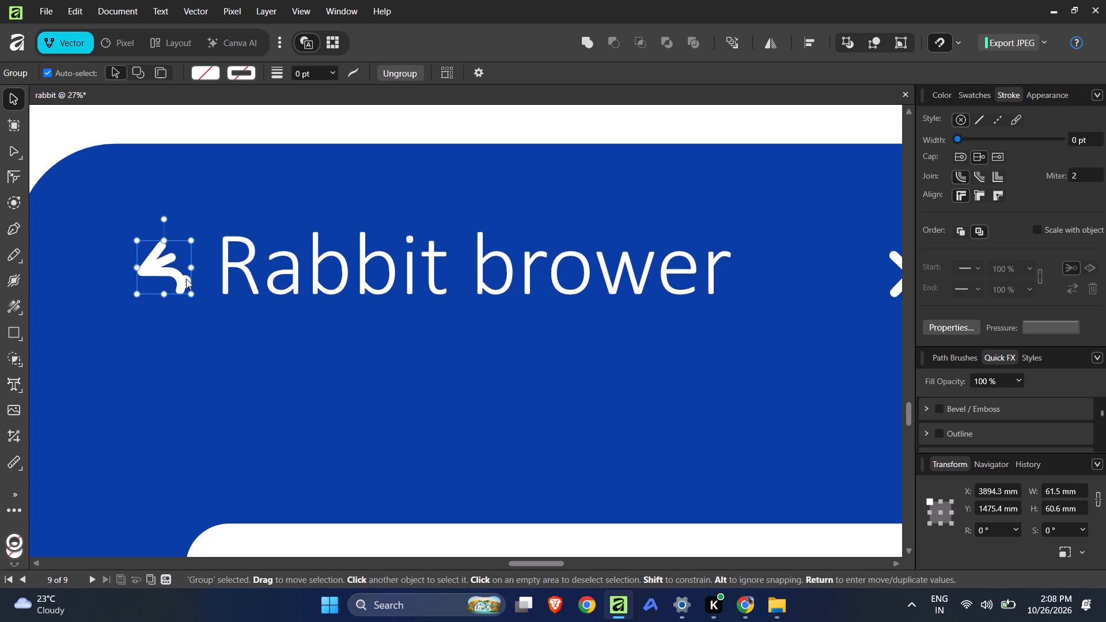
{"action": "left_click_drag", "start_coordinate": [186, 279], "coordinate": [187, 278]}
{"action": "left_click_drag", "start_coordinate": [145, 241], "coordinate": [143, 241]}
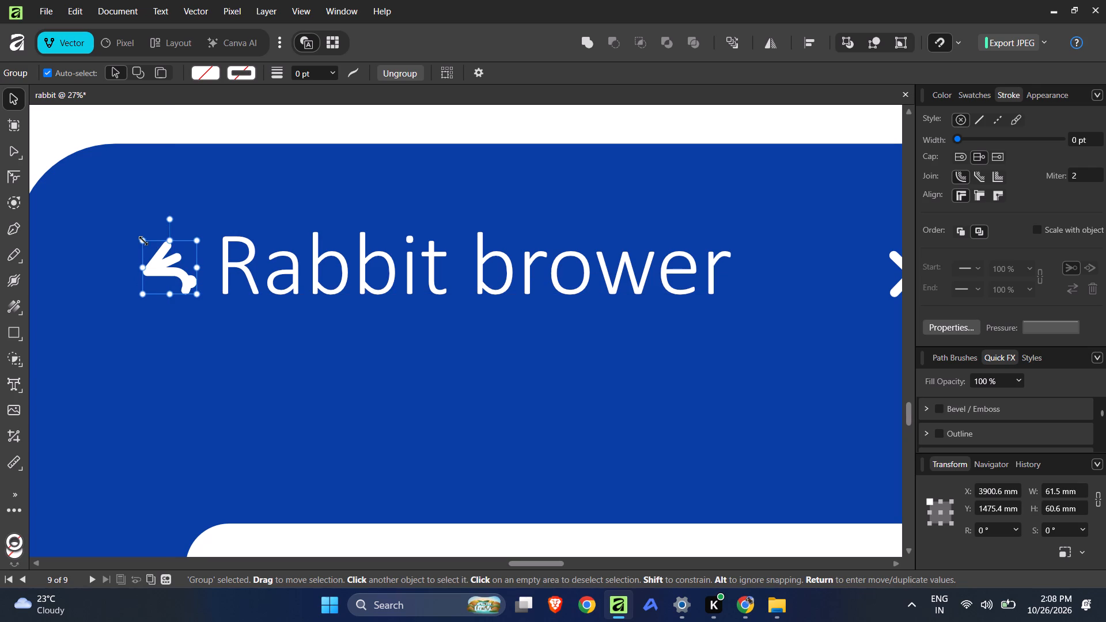
{"action": "left_click_drag", "start_coordinate": [143, 241], "coordinate": [138, 239]}
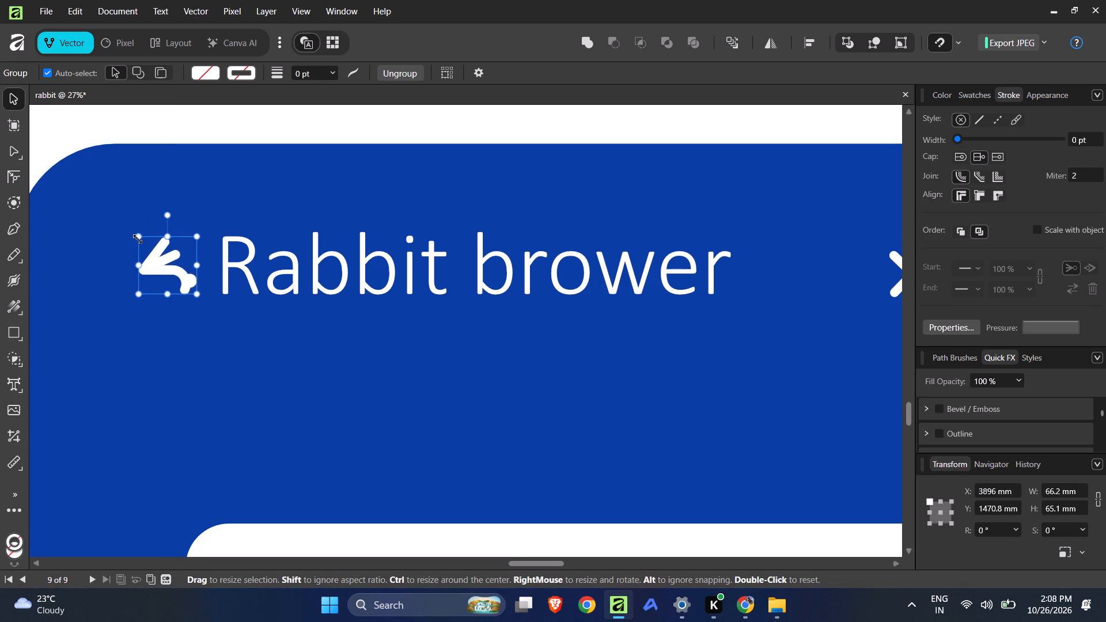
Shift the rabbit icon away from the tab text to about X 3880 mm.
{"action": "scroll", "coordinate": [340, 234], "scroll_direction": "up", "scroll_amount": 1, "text": "ctrl"}
{"action": "scroll", "coordinate": [344, 233], "scroll_direction": "down", "scroll_amount": 4, "text": "ctrl"}
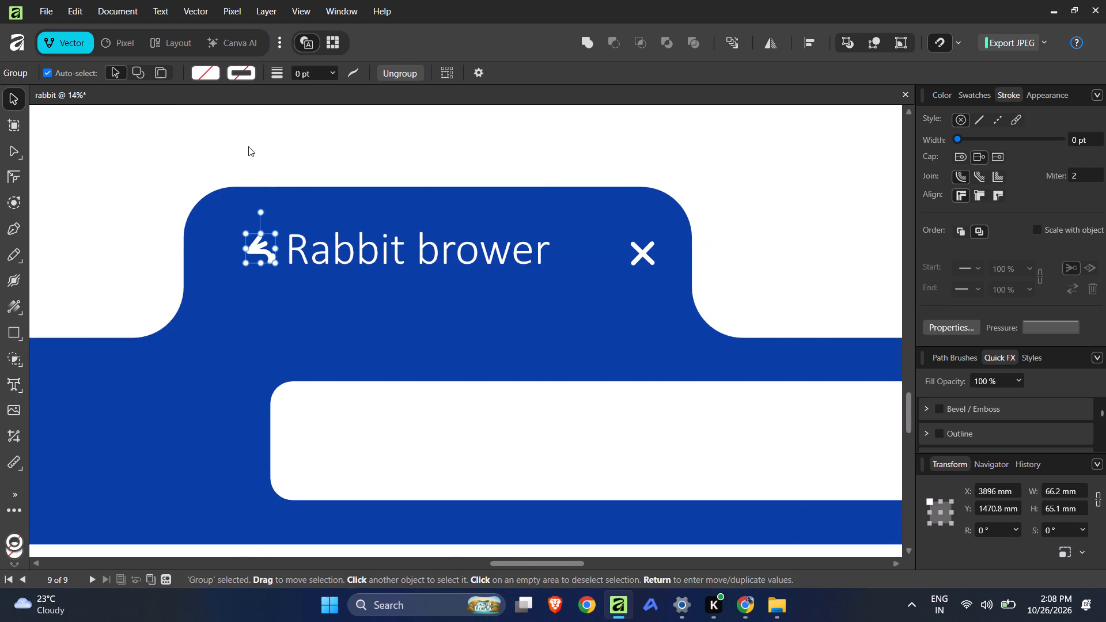
{"action": "left_click", "coordinate": [248, 146]}
{"action": "scroll", "coordinate": [183, 217], "scroll_direction": "up", "scroll_amount": 3, "text": "ctrl"}
{"action": "left_click_drag", "start_coordinate": [361, 287], "coordinate": [355, 287]}
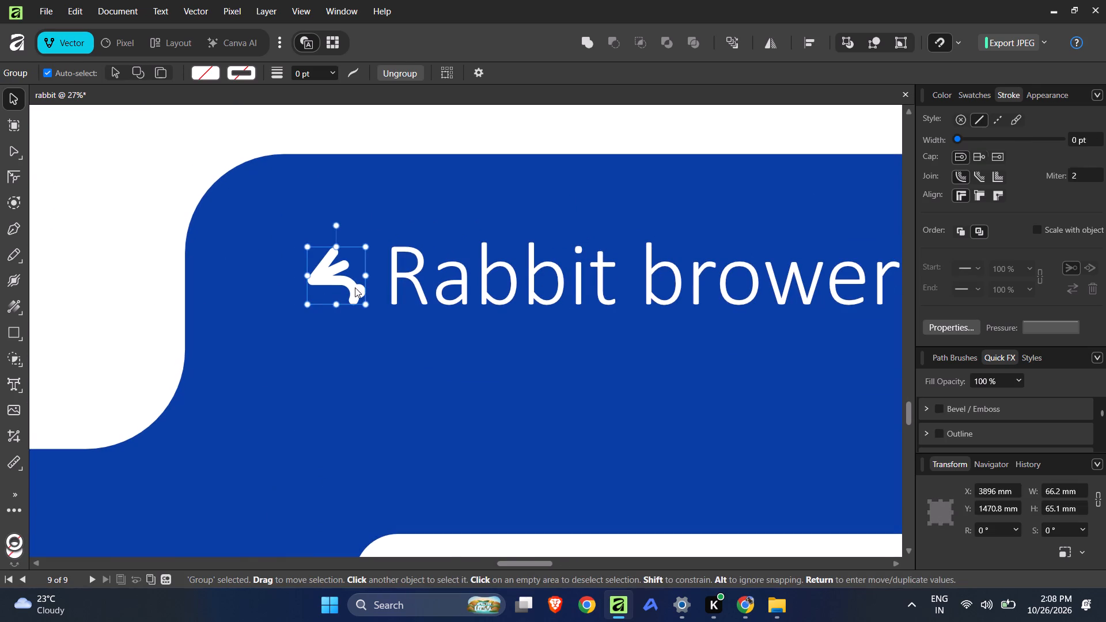
{"action": "left_click_drag", "start_coordinate": [355, 287], "coordinate": [346, 287]}
Move the rabbit icon and tab text together to about X 3816 mm, Y 1455 mm, and group them.
{"action": "left_click", "coordinate": [413, 278], "text": "shift"}
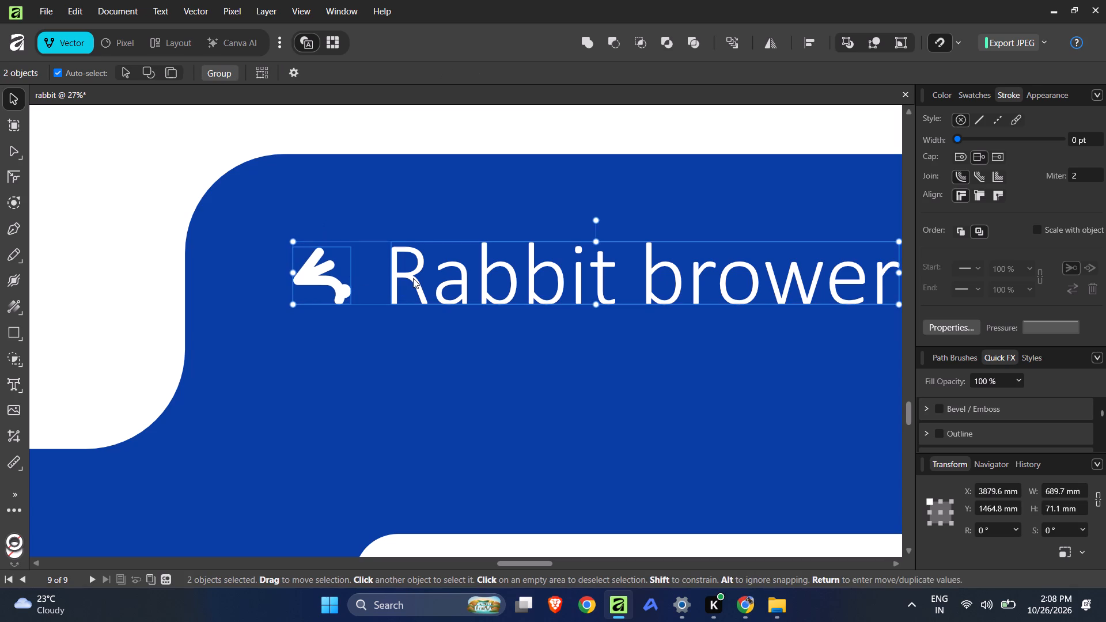
{"action": "left_click_drag", "start_coordinate": [339, 285], "coordinate": [287, 271]}
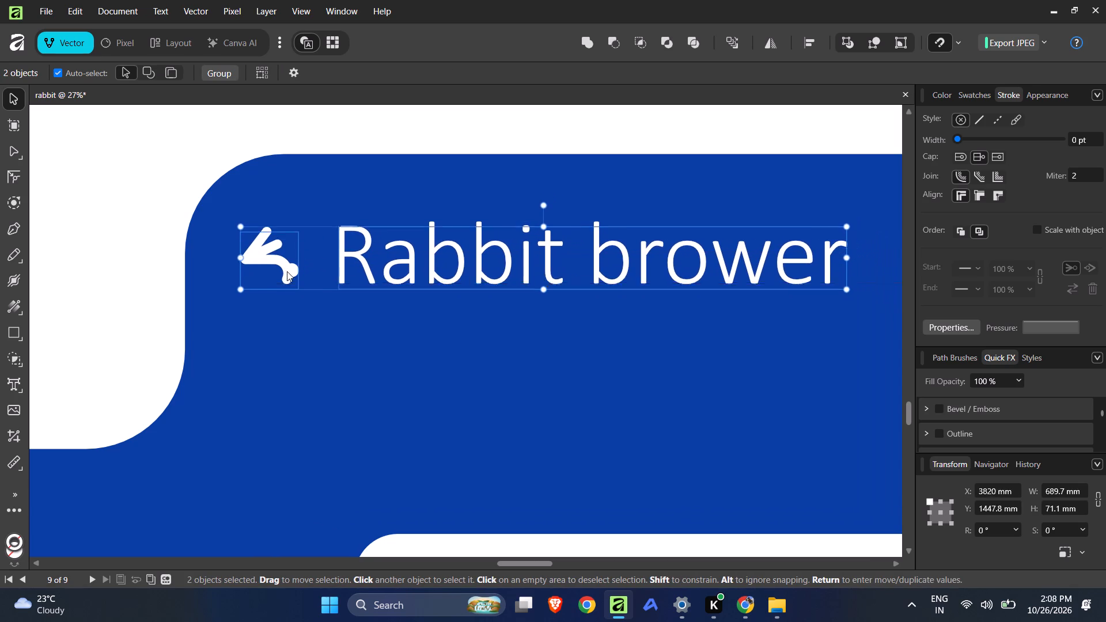
{"action": "left_click_drag", "start_coordinate": [287, 271], "coordinate": [285, 276]}
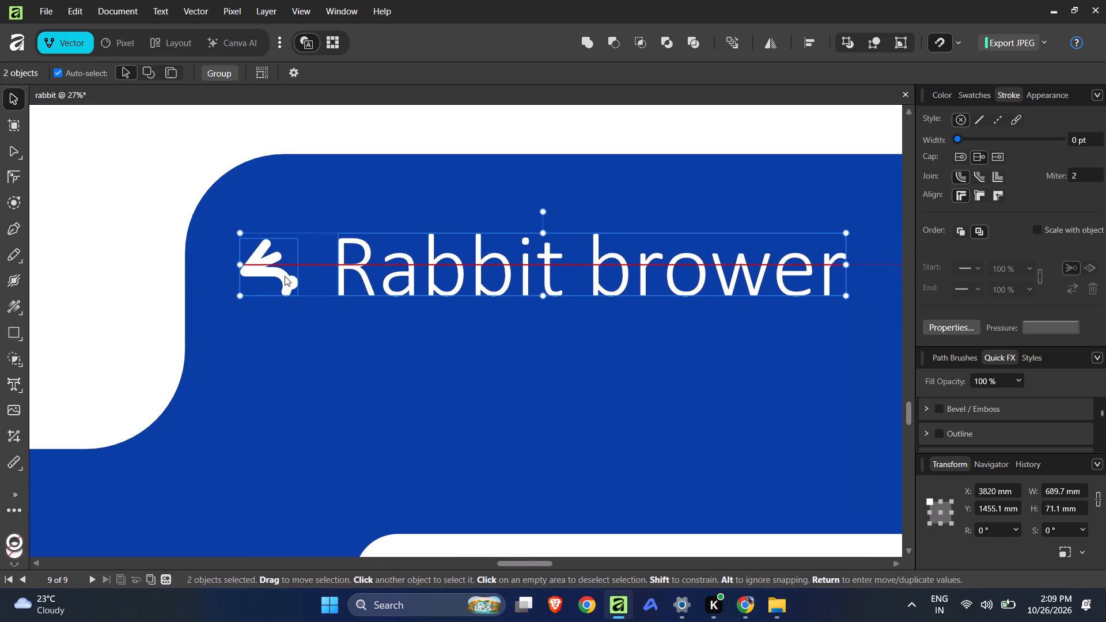
{"action": "left_click_drag", "start_coordinate": [285, 276], "coordinate": [283, 276]}
{"action": "scroll", "coordinate": [218, 258], "scroll_direction": "down", "scroll_amount": 5, "text": "ctrl"}
{"action": "scroll", "coordinate": [404, 268], "scroll_direction": "up", "scroll_amount": 3, "text": "ctrl"}
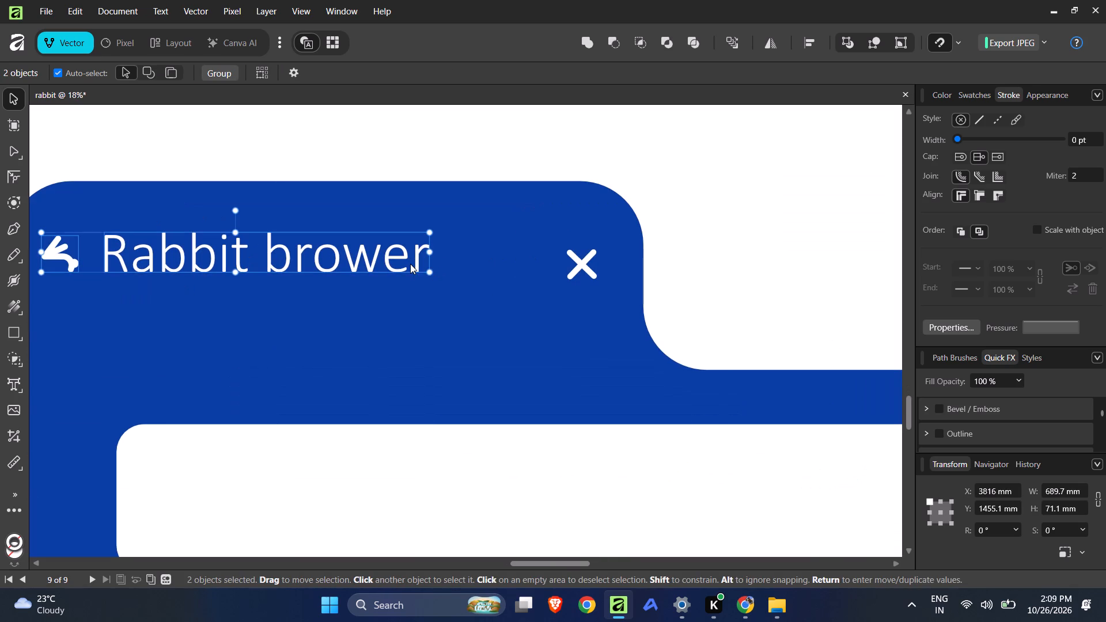
{"action": "key", "text": "ctrl+g"}
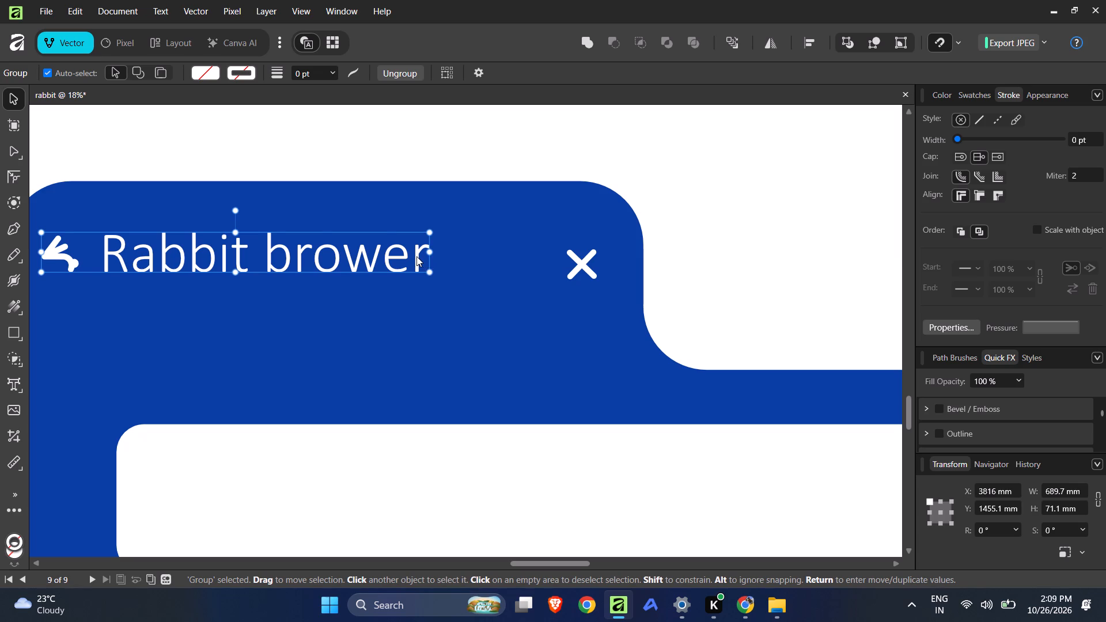
Enlarge the icon-and-text group proportionally to about 812 mm wide and place it at about X 3816 mm, Y 1450 mm.
{"action": "left_click_drag", "start_coordinate": [416, 256], "coordinate": [416, 267]}
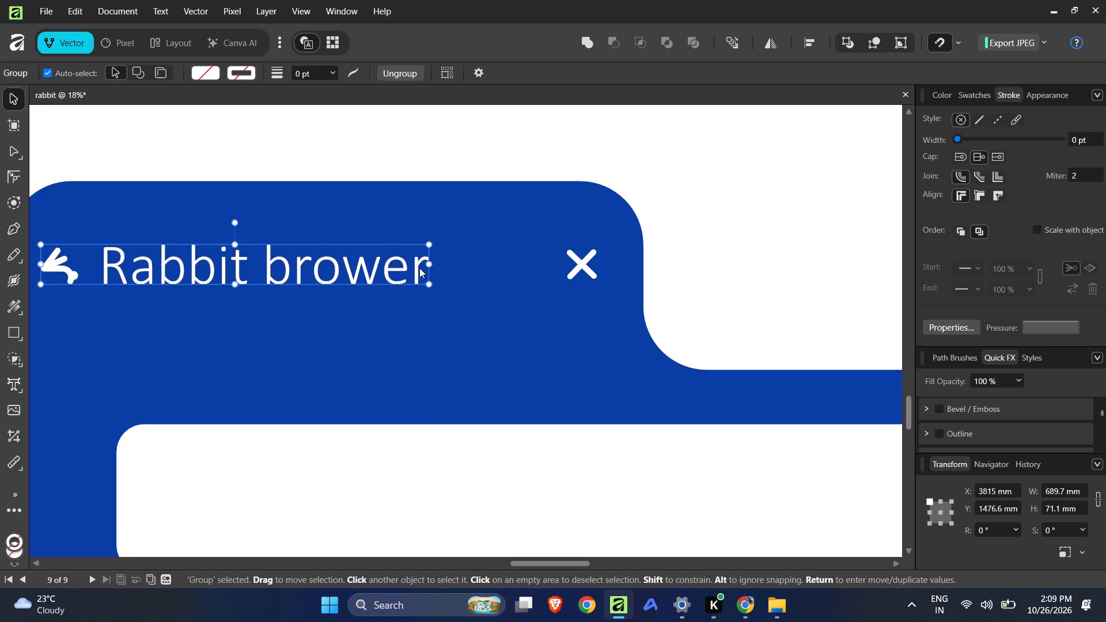
{"action": "left_click_drag", "start_coordinate": [431, 266], "coordinate": [500, 266]}
{"action": "left_click_drag", "start_coordinate": [483, 276], "coordinate": [487, 272]}
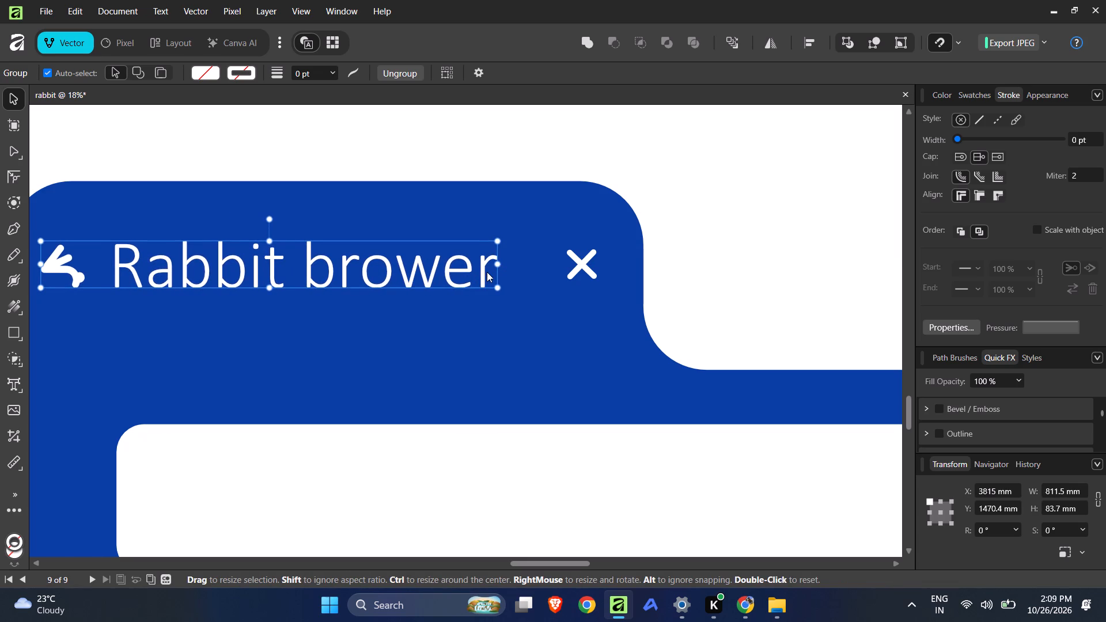
{"action": "left_click_drag", "start_coordinate": [487, 272], "coordinate": [483, 270]}
{"action": "left_click", "coordinate": [797, 226]}
Compare the blue tab graphic with the Hyper Farms reference and check the spacing between the rabbit icon and tab text.
{"action": "scroll", "coordinate": [782, 226], "scroll_direction": "down", "scroll_amount": 3, "text": "ctrl"}
{"action": "scroll", "coordinate": [782, 224], "scroll_direction": "up", "scroll_amount": 2, "text": "ctrl"}
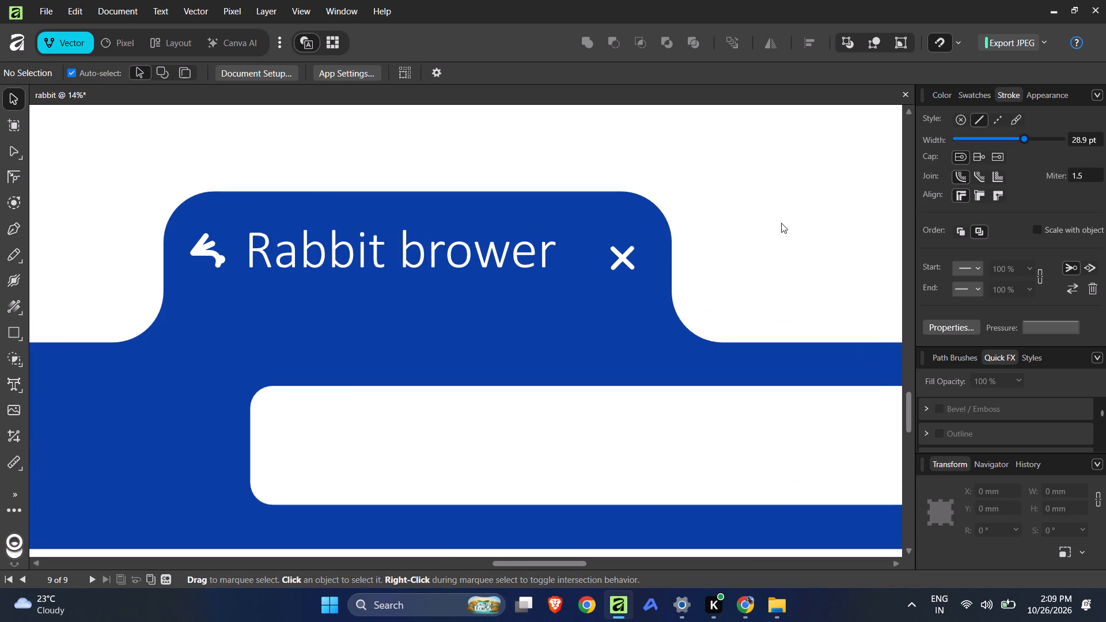
{"action": "scroll", "coordinate": [463, 235], "scroll_direction": "down", "scroll_amount": 2, "text": "ctrl"}
{"action": "scroll", "coordinate": [461, 236], "scroll_direction": "up", "scroll_amount": 1, "text": "ctrl"}
{"action": "scroll", "coordinate": [461, 236], "scroll_direction": "down", "scroll_amount": 1, "text": "ctrl"}
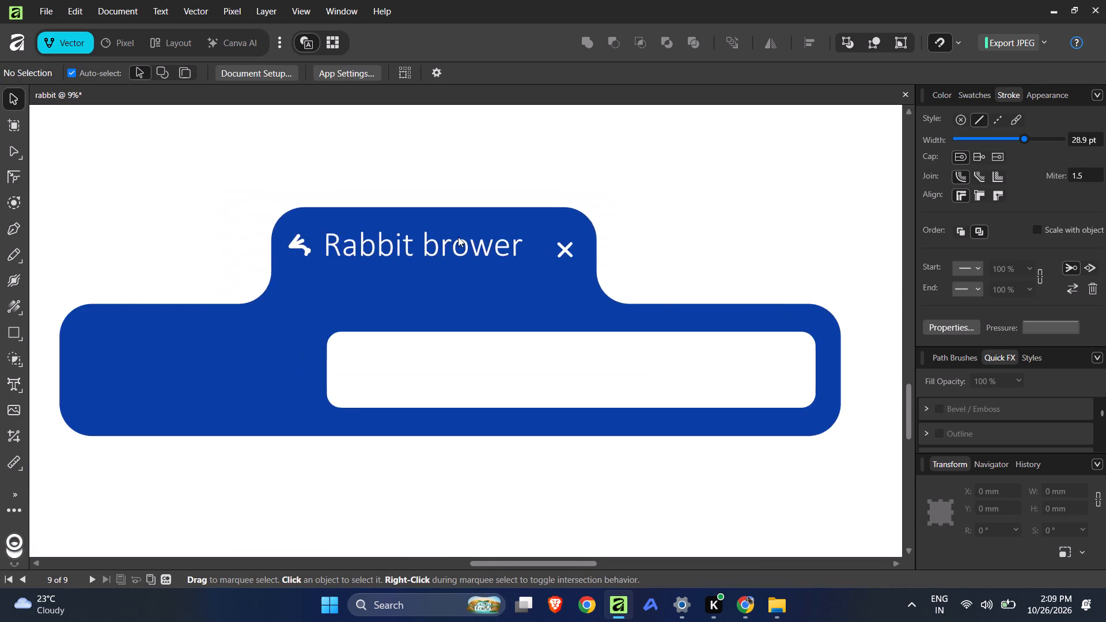
{"action": "scroll", "coordinate": [453, 233], "scroll_direction": "down", "scroll_amount": 5, "text": "ctrl"}
{"action": "scroll", "coordinate": [811, 300], "scroll_direction": "down", "scroll_amount": 1, "text": "ctrl"}
{"action": "scroll", "coordinate": [810, 299], "scroll_direction": "up", "scroll_amount": 2, "text": "ctrl"}
{"action": "scroll", "coordinate": [626, 251], "scroll_direction": "up", "scroll_amount": 5, "text": "ctrl"}
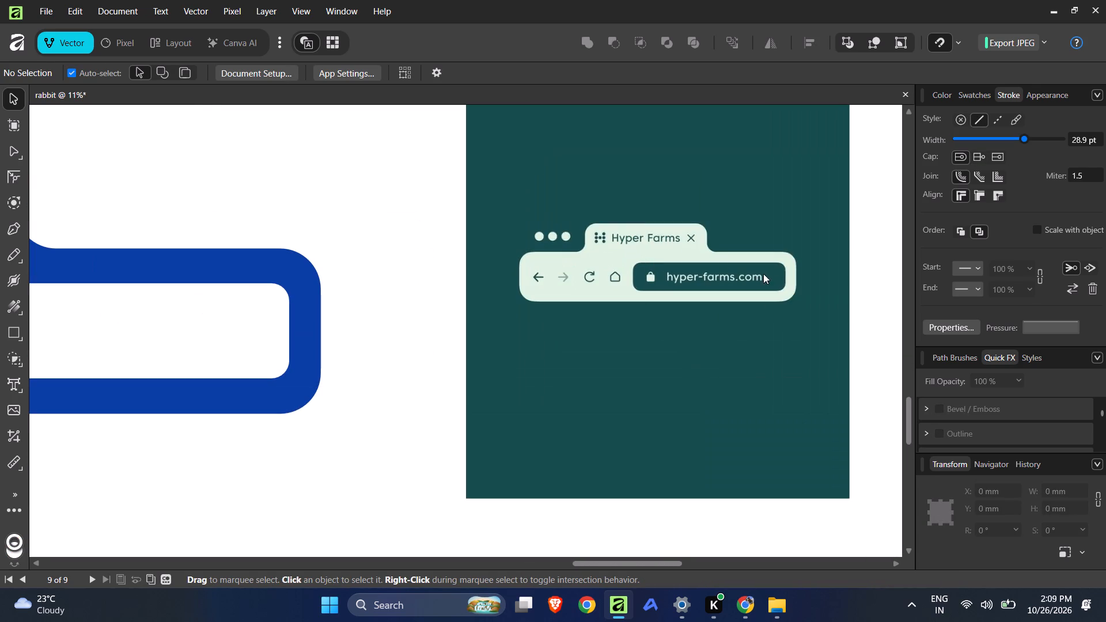
{"action": "scroll", "coordinate": [840, 271], "scroll_direction": "down", "scroll_amount": 4, "text": "ctrl"}
{"action": "scroll", "coordinate": [328, 290], "scroll_direction": "up", "scroll_amount": 1, "text": "ctrl"}
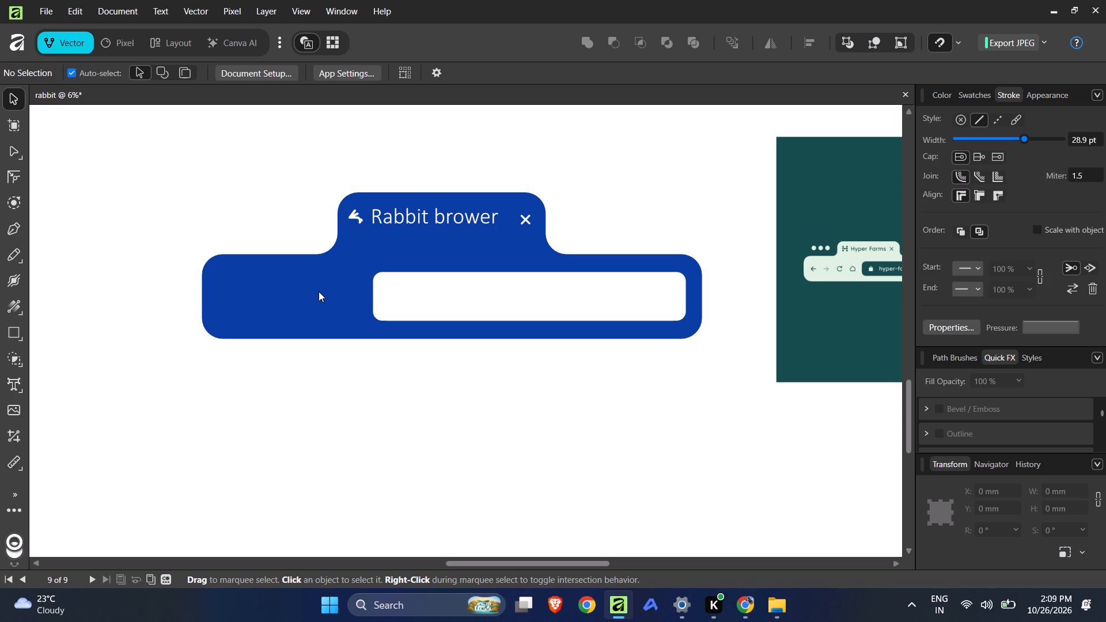
{"action": "scroll", "coordinate": [486, 200], "scroll_direction": "down", "scroll_amount": 2, "text": "ctrl"}
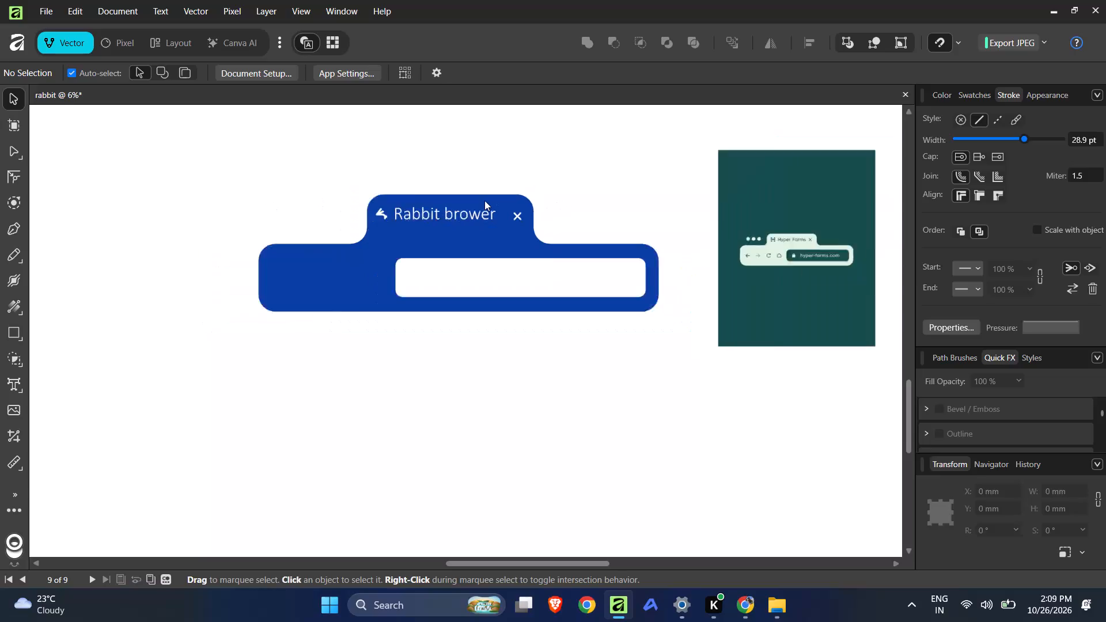
{"action": "scroll", "coordinate": [484, 200], "scroll_direction": "down", "scroll_amount": 1, "text": "ctrl"}
{"action": "scroll", "coordinate": [410, 207], "scroll_direction": "up", "scroll_amount": 10, "text": "ctrl"}
{"action": "scroll", "coordinate": [452, 228], "scroll_direction": "up", "scroll_amount": 4, "text": "ctrl"}
{"action": "left_click", "coordinate": [475, 214]}
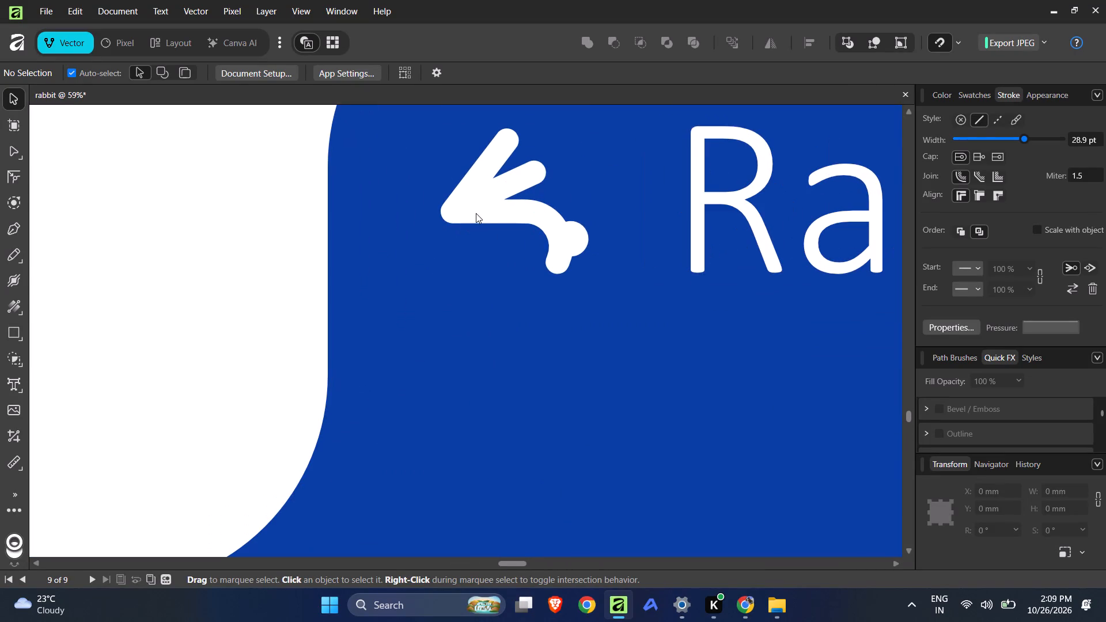
{"action": "double_click", "coordinate": [476, 213]}
{"action": "scroll", "coordinate": [222, 213], "scroll_direction": "down", "scroll_amount": 2, "text": "ctrl"}
{"action": "scroll", "coordinate": [222, 213], "scroll_direction": "up", "scroll_amount": 1, "text": "ctrl"}
{"action": "scroll", "coordinate": [222, 213], "scroll_direction": "down", "scroll_amount": 6, "text": "ctrl"}
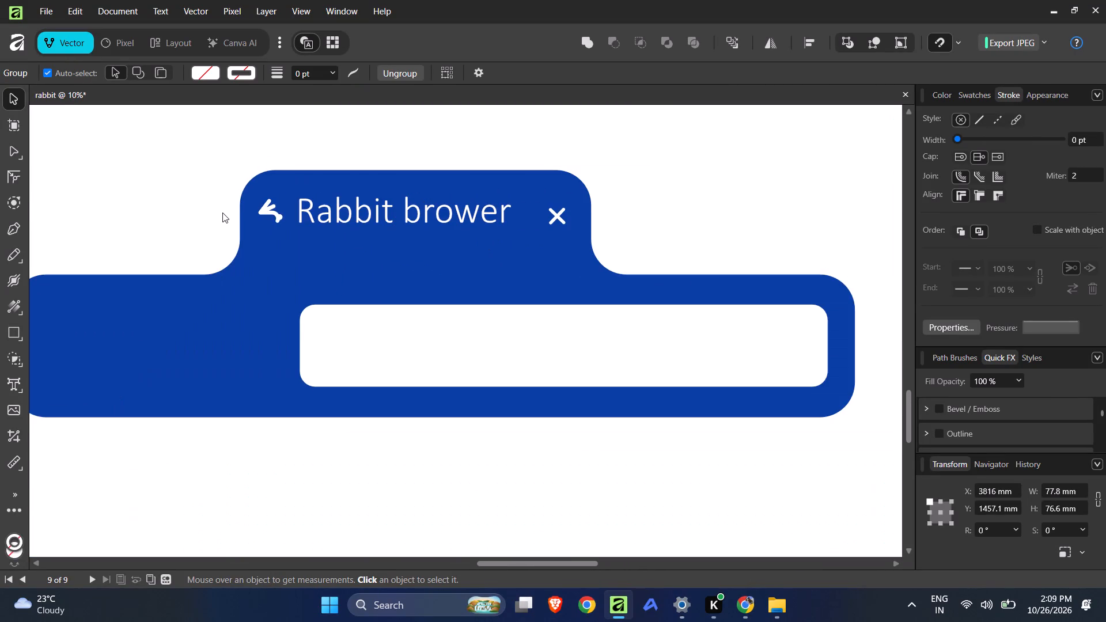
{"action": "scroll", "coordinate": [433, 218], "scroll_direction": "up", "scroll_amount": 2, "text": "ctrl"}
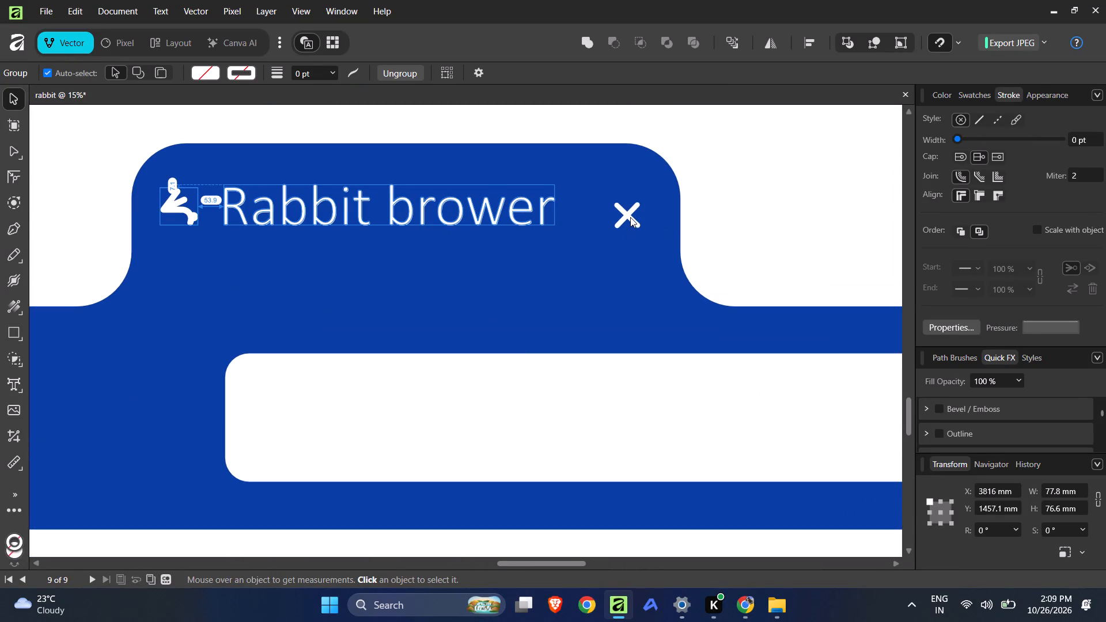
Move the white close cross level with the tab text, at about X 4773 mm, Y 1461 mm.
{"action": "left_click", "coordinate": [630, 217]}
{"action": "left_click_drag", "start_coordinate": [629, 218], "coordinate": [627, 208]}
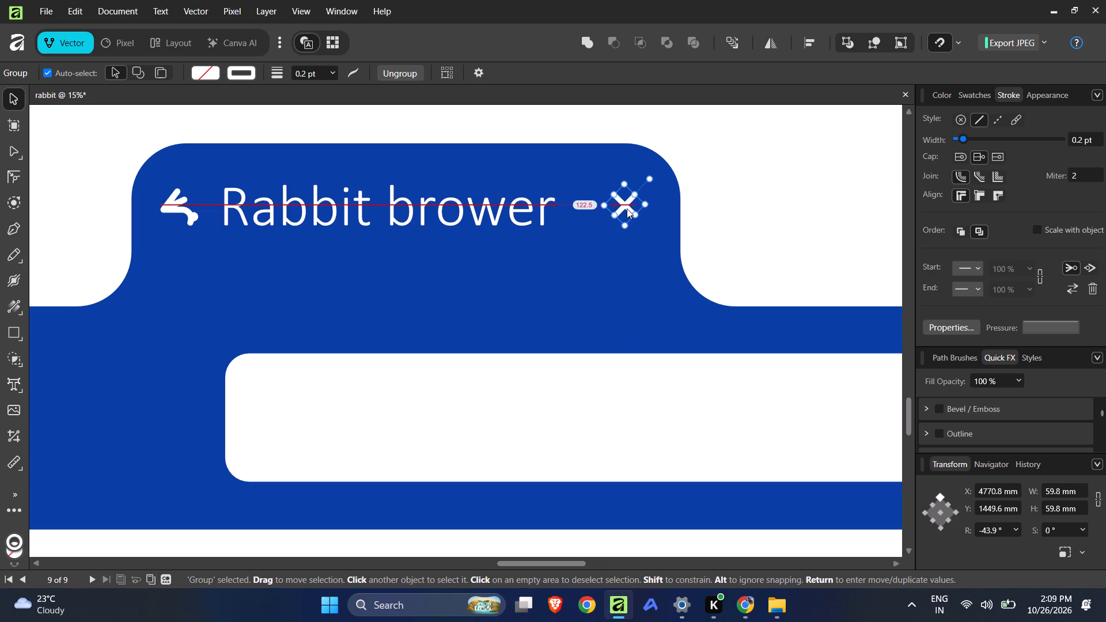
{"action": "left_click_drag", "start_coordinate": [627, 208], "coordinate": [628, 213]}
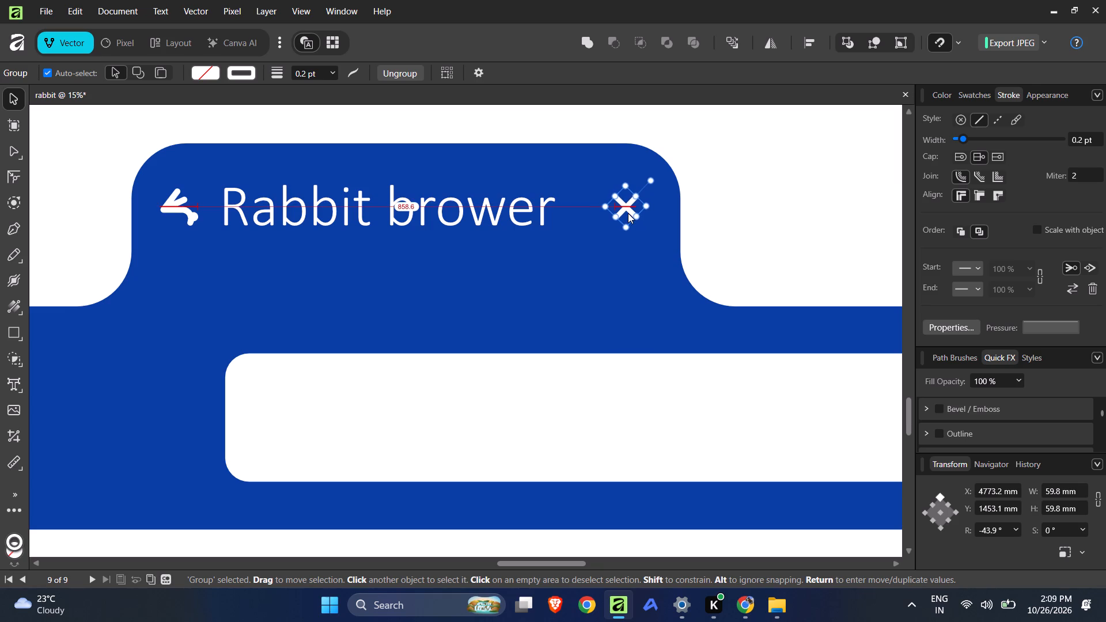
{"action": "left_click_drag", "start_coordinate": [628, 213], "coordinate": [628, 211]}
{"action": "scroll", "coordinate": [603, 214], "scroll_direction": "down", "scroll_amount": 3, "text": "ctrl"}
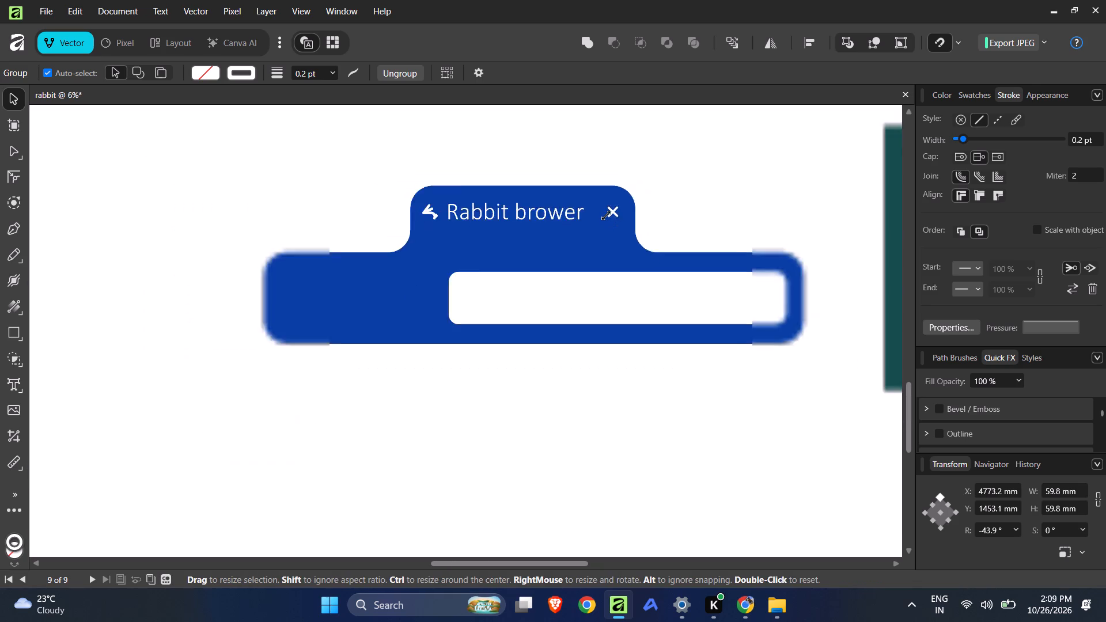
{"action": "scroll", "coordinate": [606, 215], "scroll_direction": "down", "scroll_amount": 2, "text": "ctrl"}
{"action": "scroll", "coordinate": [606, 215], "scroll_direction": "up", "scroll_amount": 5, "text": "ctrl"}
{"action": "scroll", "coordinate": [606, 215], "scroll_direction": "down", "scroll_amount": 1, "text": "ctrl"}
{"action": "scroll", "coordinate": [606, 215], "scroll_direction": "up", "scroll_amount": 3, "text": "ctrl"}
{"action": "scroll", "coordinate": [608, 213], "scroll_direction": "down", "scroll_amount": 1, "text": "ctrl"}
{"action": "scroll", "coordinate": [608, 213], "scroll_direction": "up", "scroll_amount": 3, "text": "ctrl"}
{"action": "left_click_drag", "start_coordinate": [640, 196], "coordinate": [639, 205]}
Enlarge the icon-and-text group proportionally toward the close cross, keeping its rabbit-icon end in place.
{"action": "scroll", "coordinate": [646, 206], "scroll_direction": "down", "scroll_amount": 5, "text": "ctrl"}
{"action": "scroll", "coordinate": [656, 207], "scroll_direction": "up", "scroll_amount": 1, "text": "ctrl"}
{"action": "scroll", "coordinate": [659, 207], "scroll_direction": "down", "scroll_amount": 3, "text": "ctrl"}
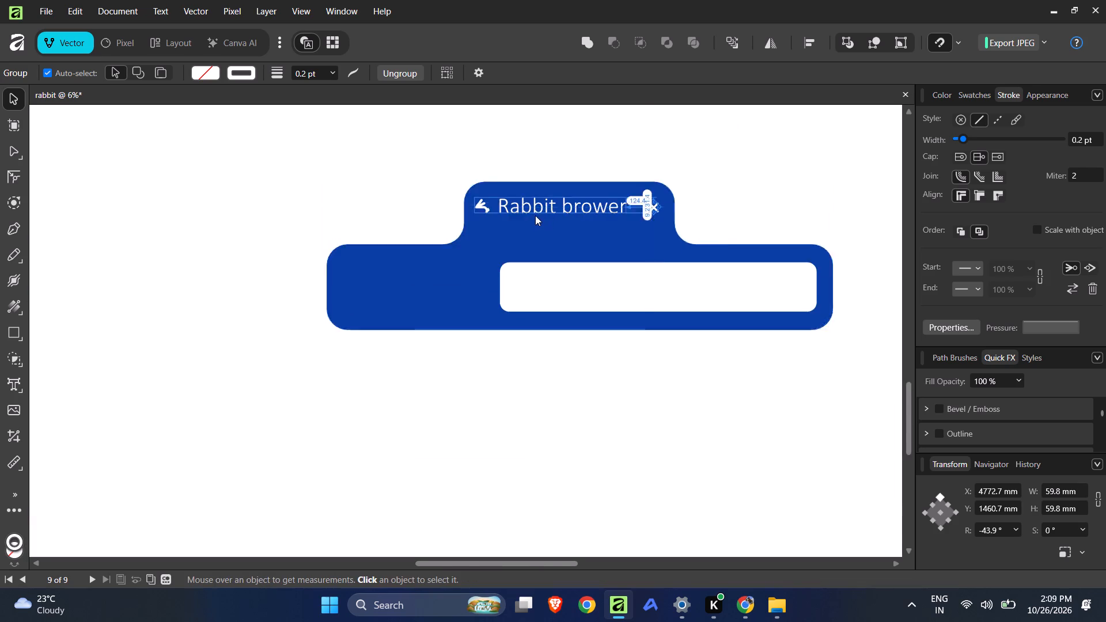
{"action": "scroll", "coordinate": [533, 215], "scroll_direction": "up", "scroll_amount": 4, "text": "ctrl"}
{"action": "left_click", "coordinate": [422, 198]}
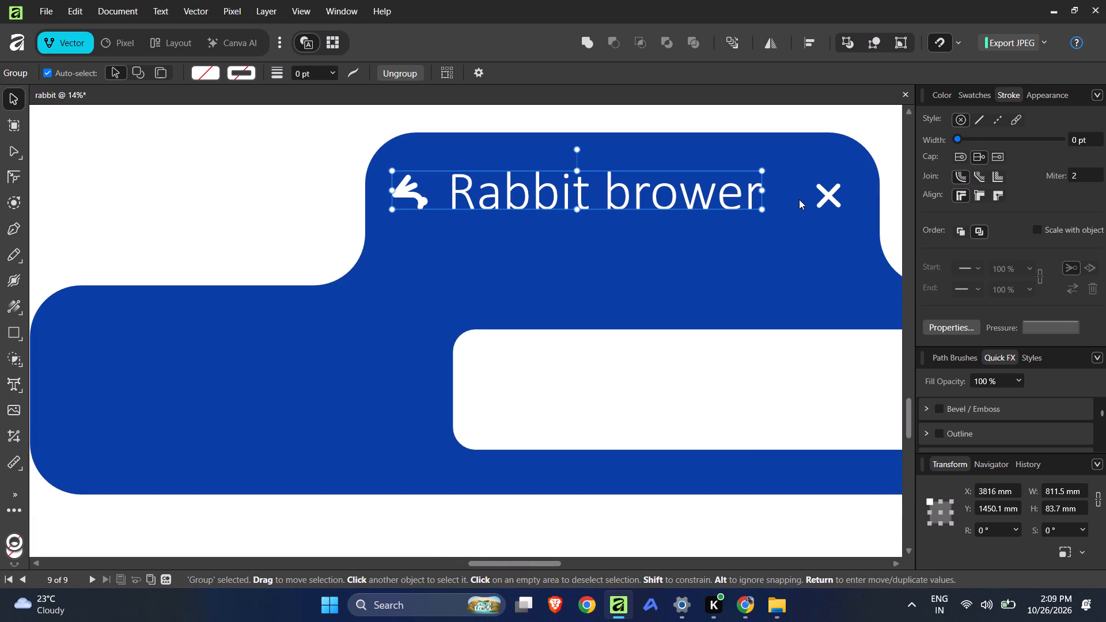
{"action": "left_click_drag", "start_coordinate": [762, 193], "coordinate": [791, 199]}
Move the icon-and-text group and close cross together within the tab to about X 3823 mm, Y 1440 mm.
{"action": "left_click", "coordinate": [828, 195]}
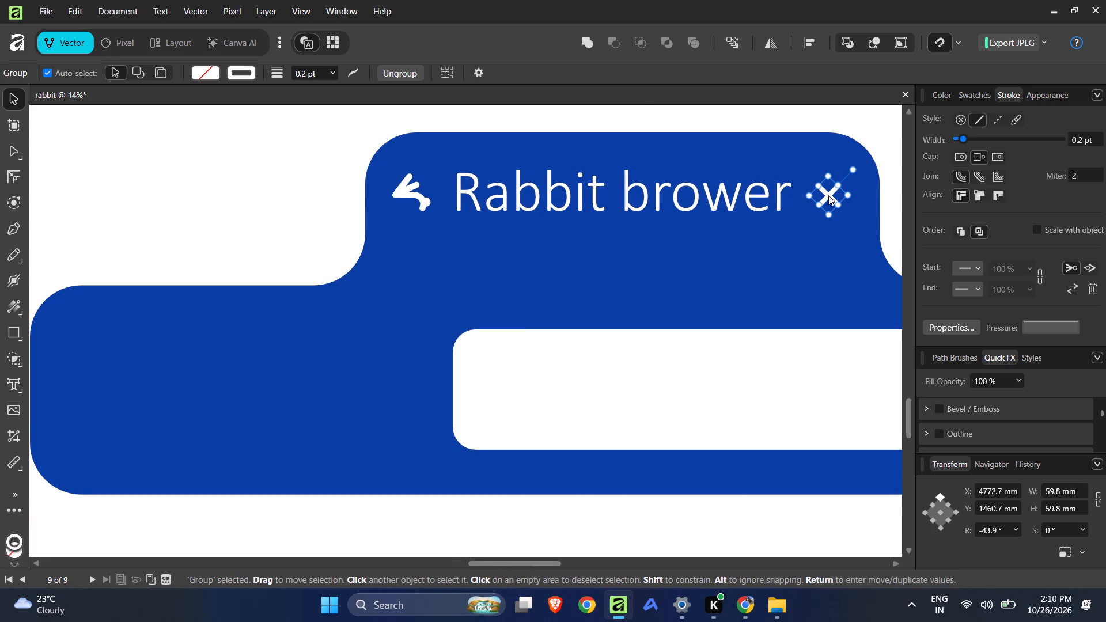
{"action": "left_click", "coordinate": [781, 199], "text": "shift"}
{"action": "left_click_drag", "start_coordinate": [781, 199], "coordinate": [787, 199]}
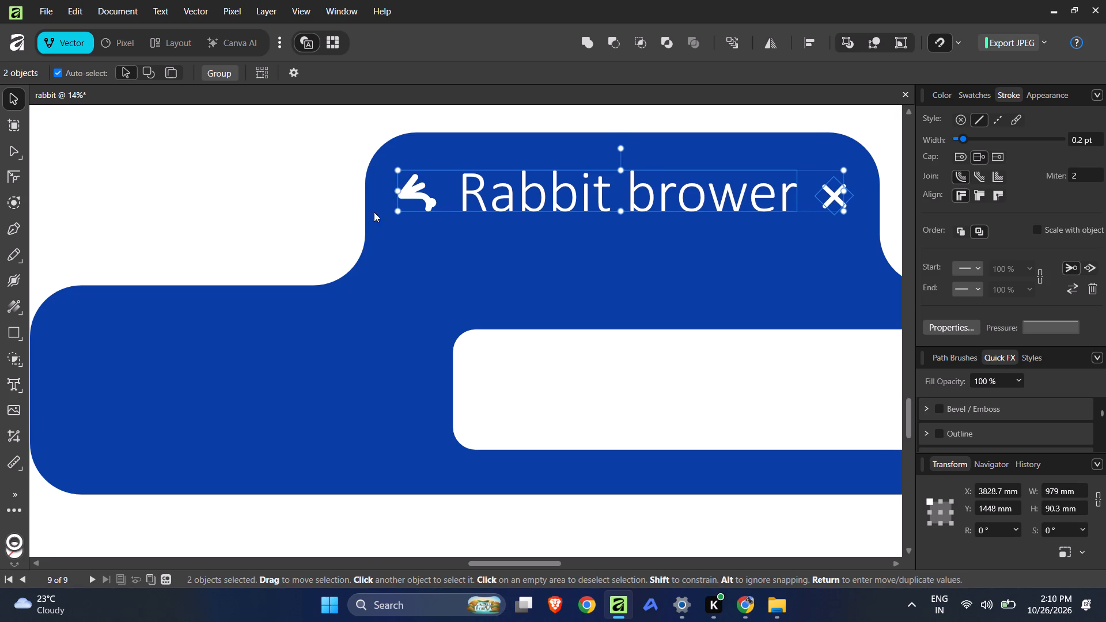
{"action": "left_click", "coordinate": [283, 212]}
{"action": "scroll", "coordinate": [422, 192], "scroll_direction": "down", "scroll_amount": 7, "text": "ctrl"}
{"action": "scroll", "coordinate": [446, 196], "scroll_direction": "up", "scroll_amount": 1, "text": "ctrl"}
{"action": "scroll", "coordinate": [594, 254], "scroll_direction": "up", "scroll_amount": 1, "text": "ctrl"}
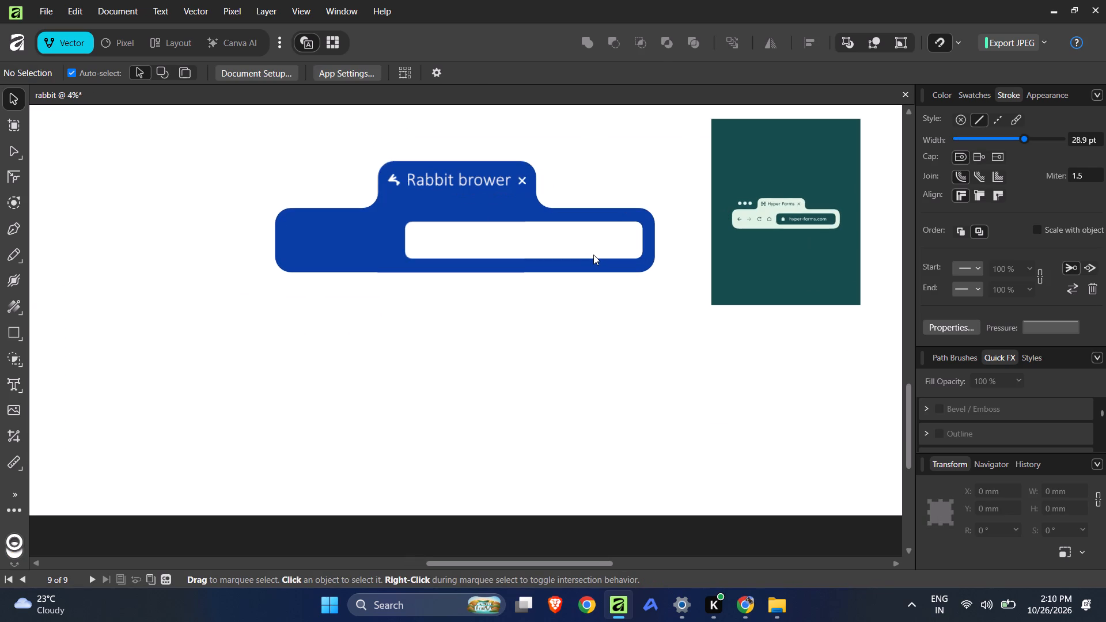
{"action": "scroll", "coordinate": [501, 192], "scroll_direction": "up", "scroll_amount": 5, "text": "ctrl"}
{"action": "left_click", "coordinate": [566, 164]}
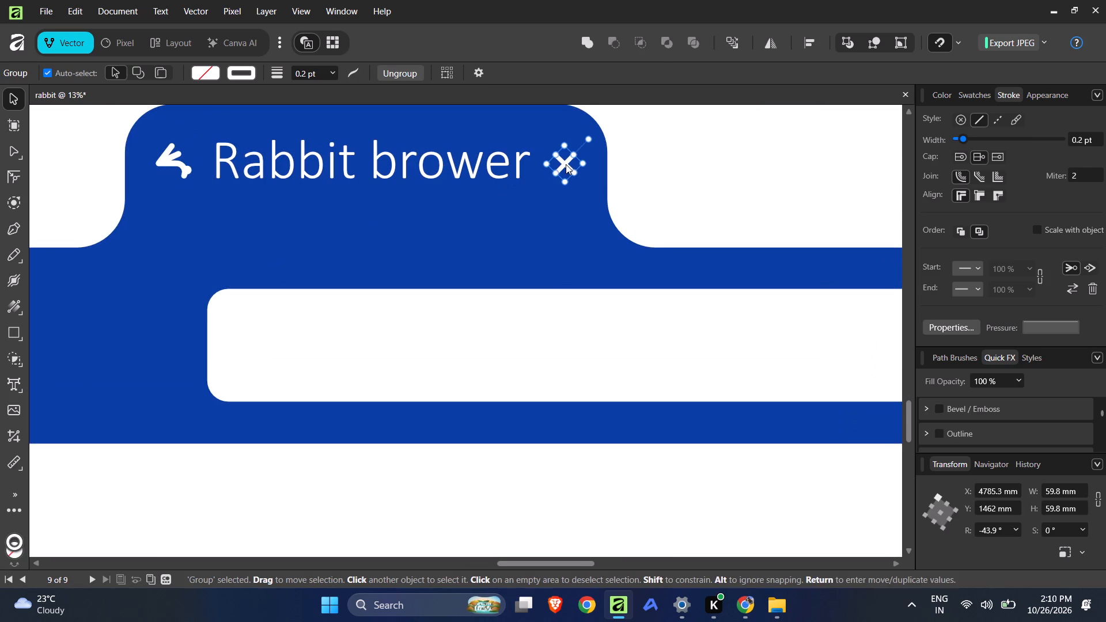
{"action": "left_click", "coordinate": [519, 167], "text": "shift"}
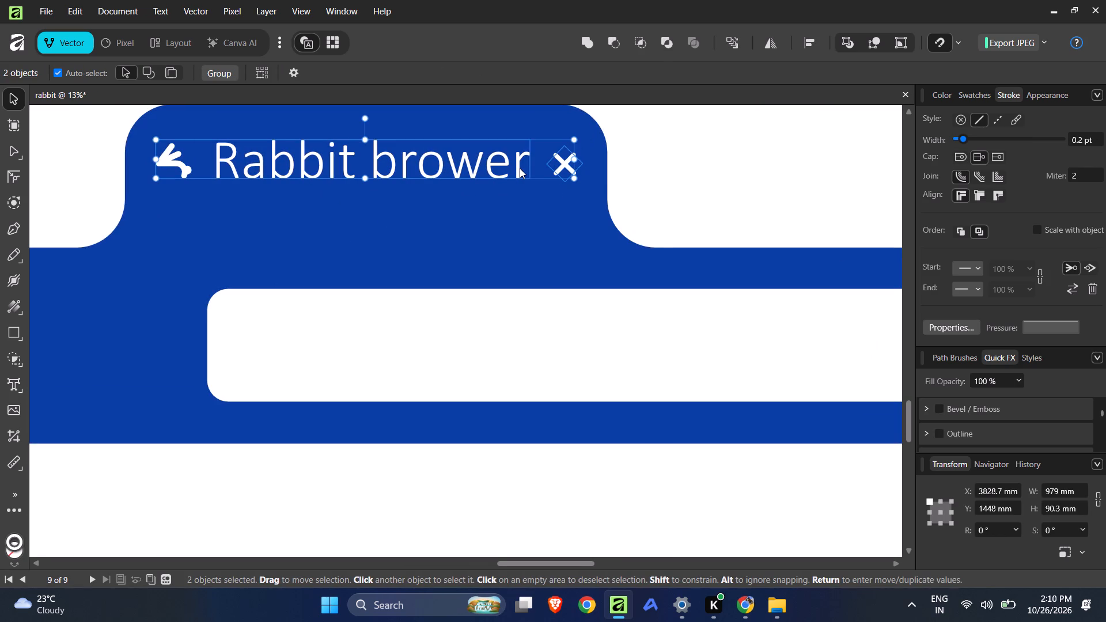
{"action": "left_click_drag", "start_coordinate": [520, 168], "coordinate": [517, 164]}
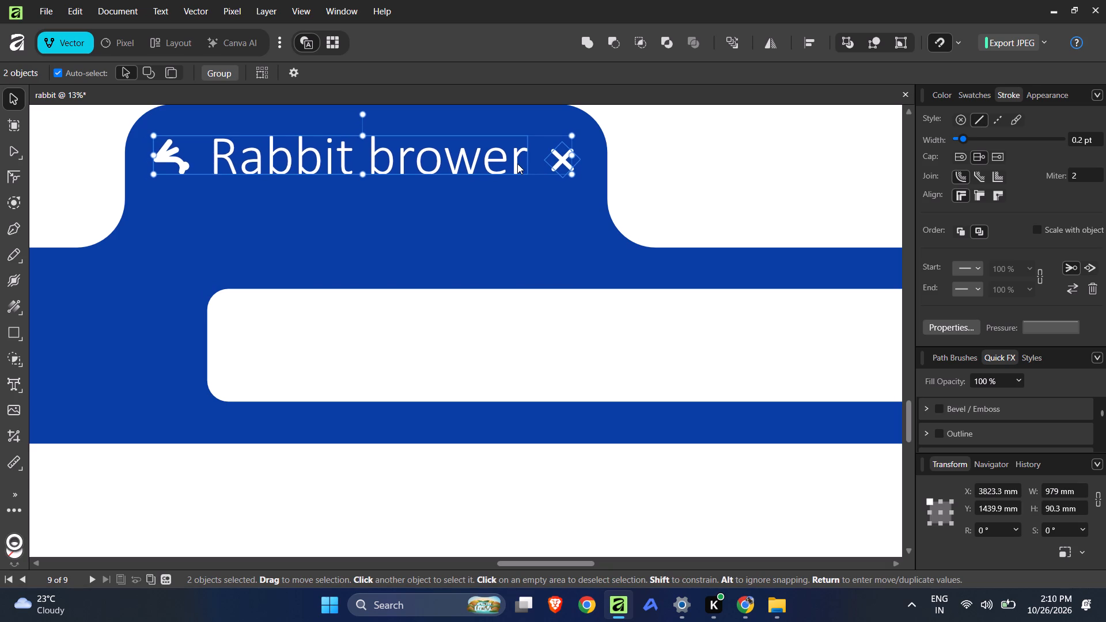
{"action": "left_click_drag", "start_coordinate": [517, 164], "coordinate": [517, 163]}
{"action": "left_click", "coordinate": [747, 166]}
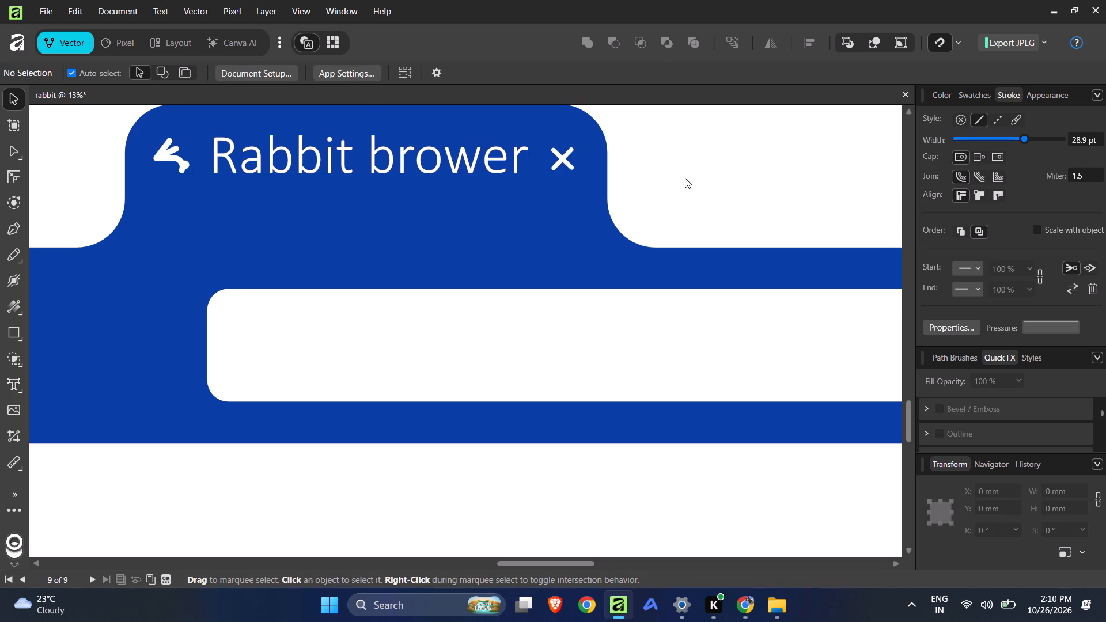
Examine the Hyper Farms reference's window dots, navigation icons and address field against the blue browser graphic.
{"action": "scroll", "coordinate": [685, 178], "scroll_direction": "down", "scroll_amount": 3, "text": "ctrl"}
{"action": "scroll", "coordinate": [685, 178], "scroll_direction": "up", "scroll_amount": 4, "text": "ctrl"}
{"action": "scroll", "coordinate": [684, 178], "scroll_direction": "down", "scroll_amount": 6, "text": "ctrl"}
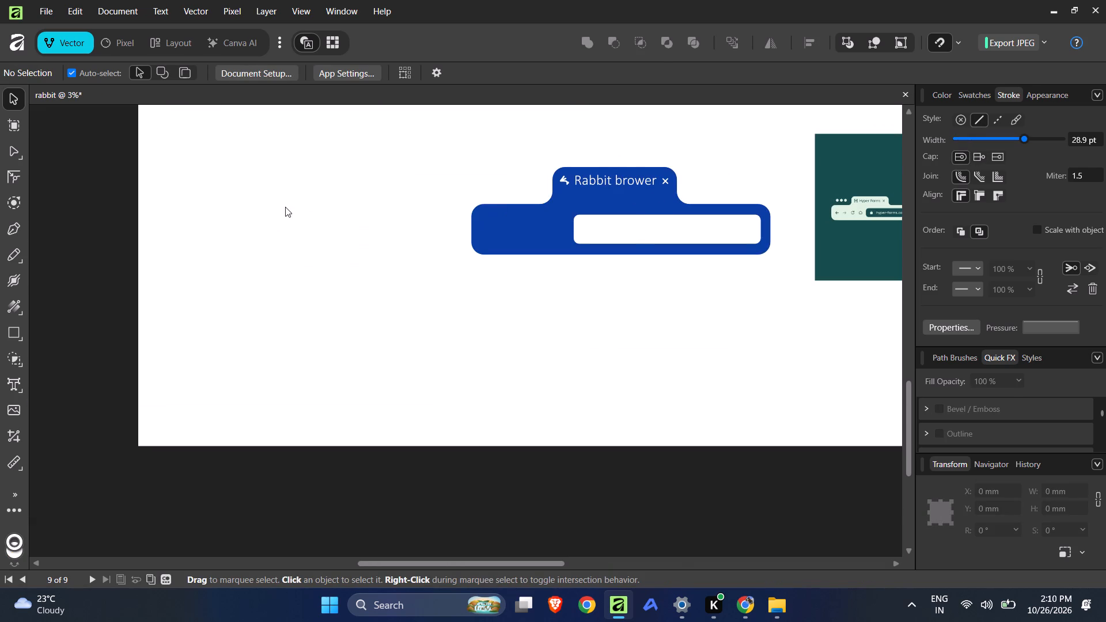
{"action": "scroll", "coordinate": [285, 207], "scroll_direction": "up", "scroll_amount": 1, "text": "ctrl"}
{"action": "scroll", "coordinate": [207, 207], "scroll_direction": "up", "scroll_amount": 2, "text": "ctrl"}
{"action": "scroll", "coordinate": [197, 221], "scroll_direction": "down", "scroll_amount": 3, "text": "ctrl"}
{"action": "scroll", "coordinate": [197, 221], "scroll_direction": "up", "scroll_amount": 5, "text": "ctrl"}
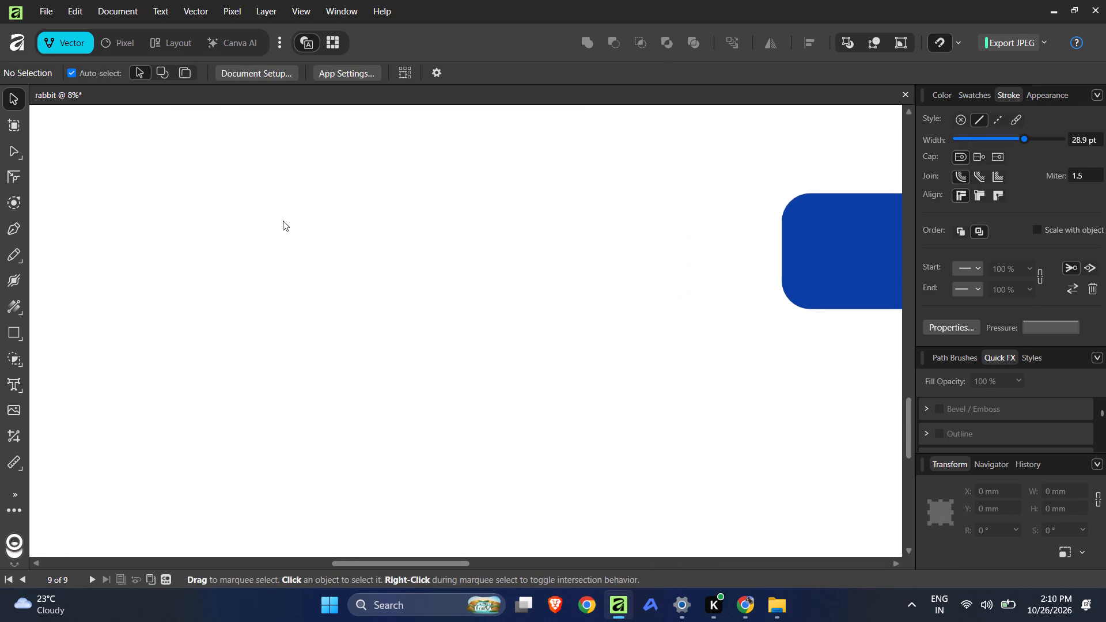
{"action": "scroll", "coordinate": [139, 221], "scroll_direction": "down", "scroll_amount": 5, "text": "ctrl"}
{"action": "scroll", "coordinate": [150, 222], "scroll_direction": "up", "scroll_amount": 2, "text": "ctrl"}
{"action": "scroll", "coordinate": [152, 222], "scroll_direction": "down", "scroll_amount": 1, "text": "ctrl"}
{"action": "scroll", "coordinate": [407, 223], "scroll_direction": "down", "scroll_amount": 3, "text": "ctrl"}
{"action": "scroll", "coordinate": [698, 226], "scroll_direction": "up", "scroll_amount": 3, "text": "ctrl"}
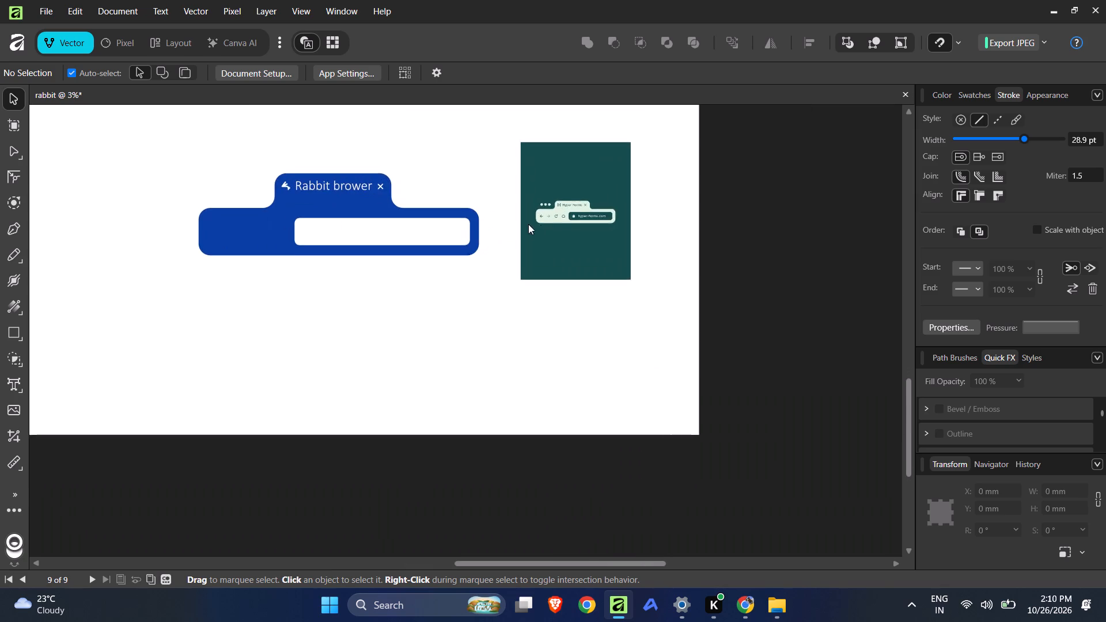
{"action": "scroll", "coordinate": [527, 223], "scroll_direction": "up", "scroll_amount": 1, "text": "ctrl"}
{"action": "scroll", "coordinate": [324, 224], "scroll_direction": "up", "scroll_amount": 2, "text": "ctrl"}
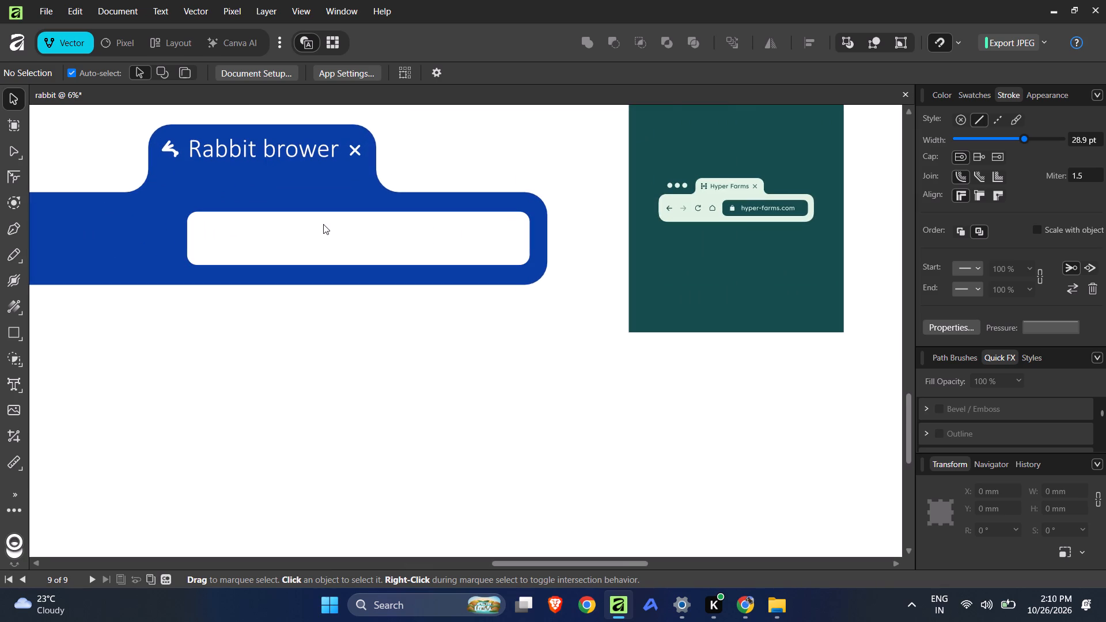
{"action": "scroll", "coordinate": [329, 224], "scroll_direction": "up", "scroll_amount": 1, "text": "ctrl"}
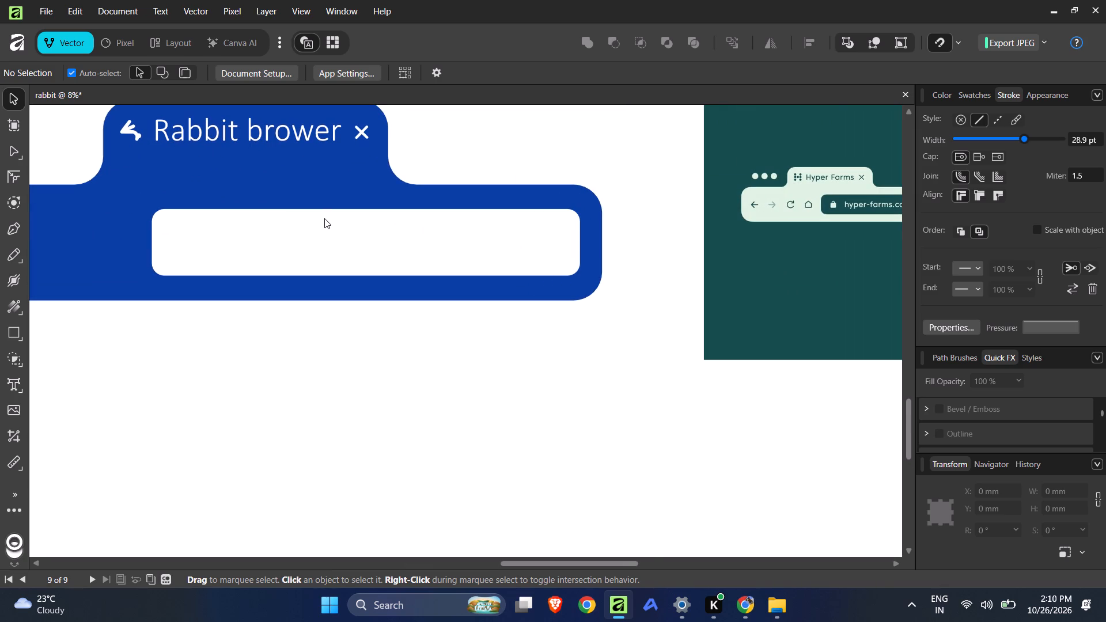
{"action": "scroll", "coordinate": [396, 222], "scroll_direction": "down", "scroll_amount": 2, "text": "ctrl"}
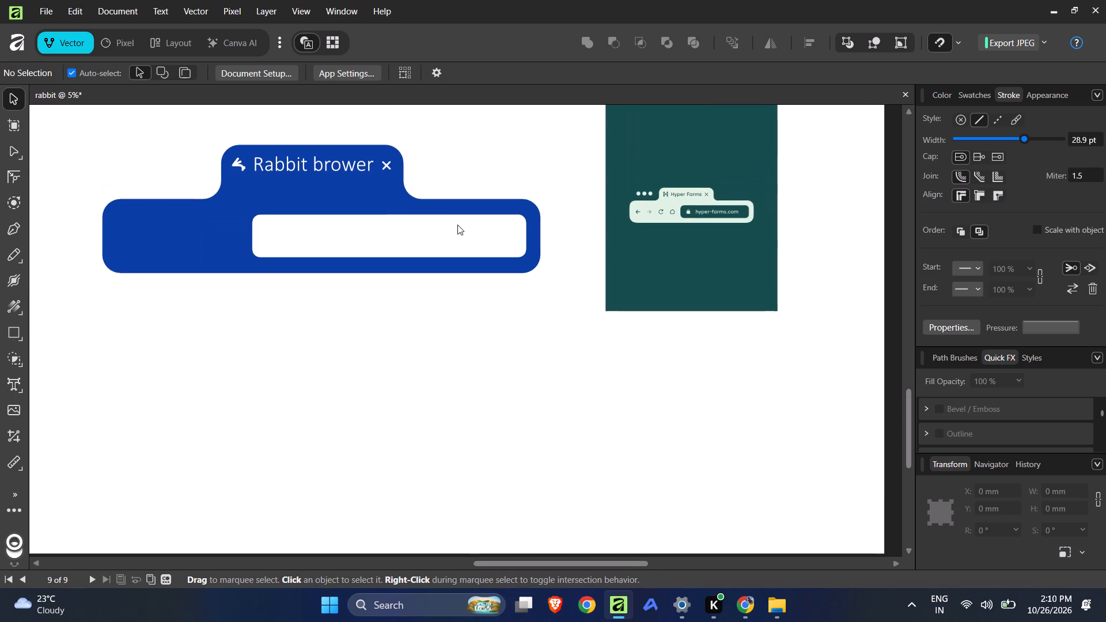
{"action": "scroll", "coordinate": [760, 214], "scroll_direction": "up", "scroll_amount": 2, "text": "ctrl"}
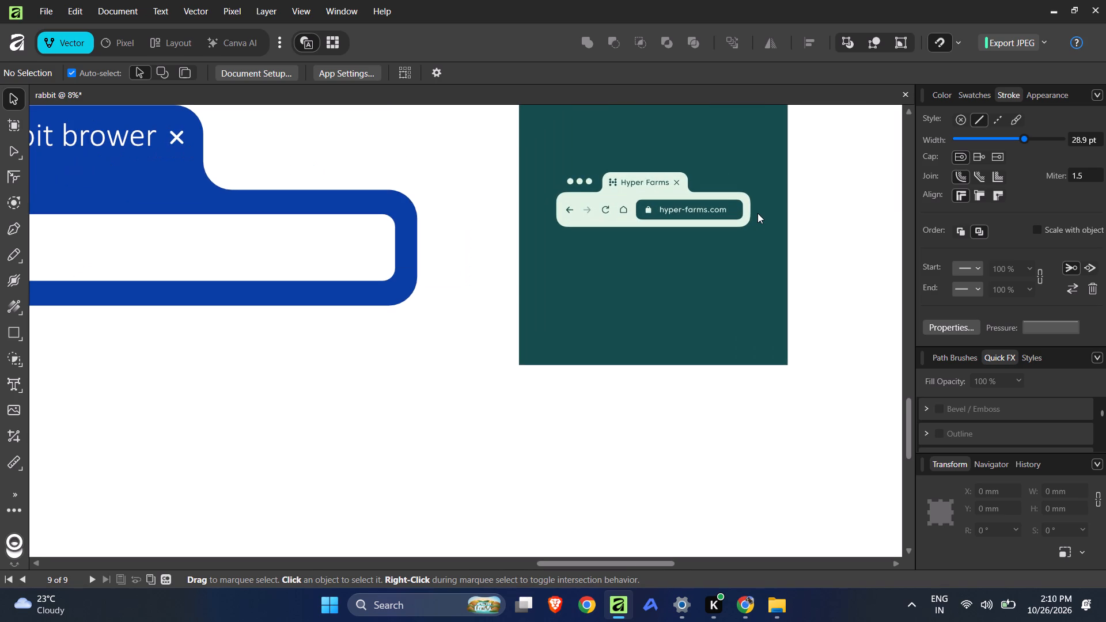
{"action": "scroll", "coordinate": [738, 213], "scroll_direction": "up", "scroll_amount": 1, "text": "ctrl"}
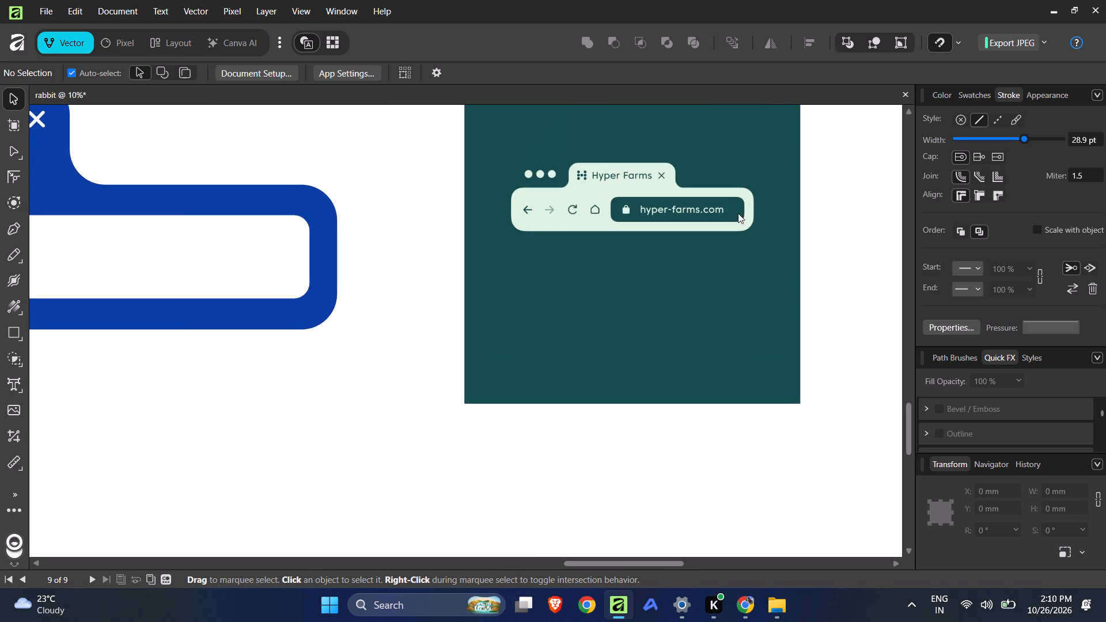
{"action": "scroll", "coordinate": [781, 227], "scroll_direction": "up", "scroll_amount": 1, "text": "ctrl"}
{"action": "scroll", "coordinate": [781, 227], "scroll_direction": "down", "scroll_amount": 4, "text": "ctrl"}
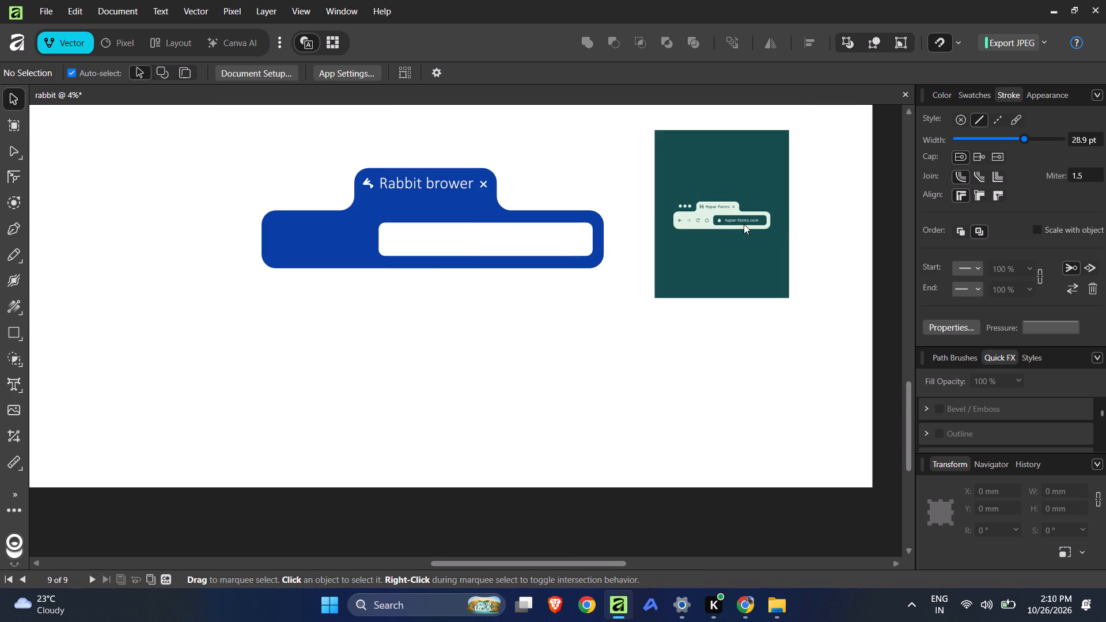
{"action": "scroll", "coordinate": [538, 172], "scroll_direction": "up", "scroll_amount": 1, "text": "ctrl"}
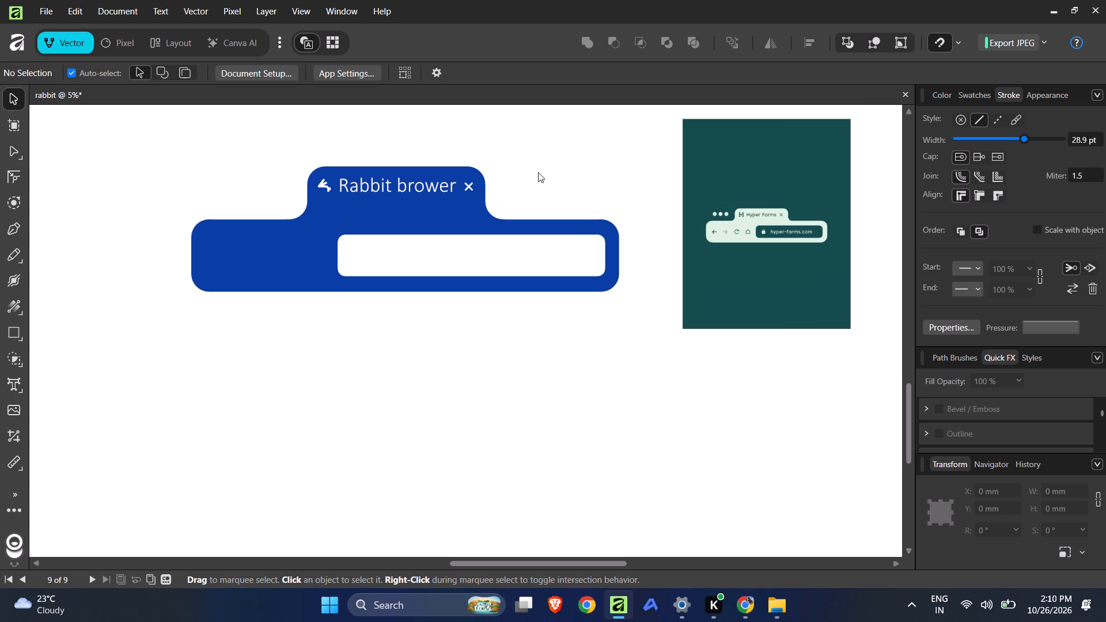
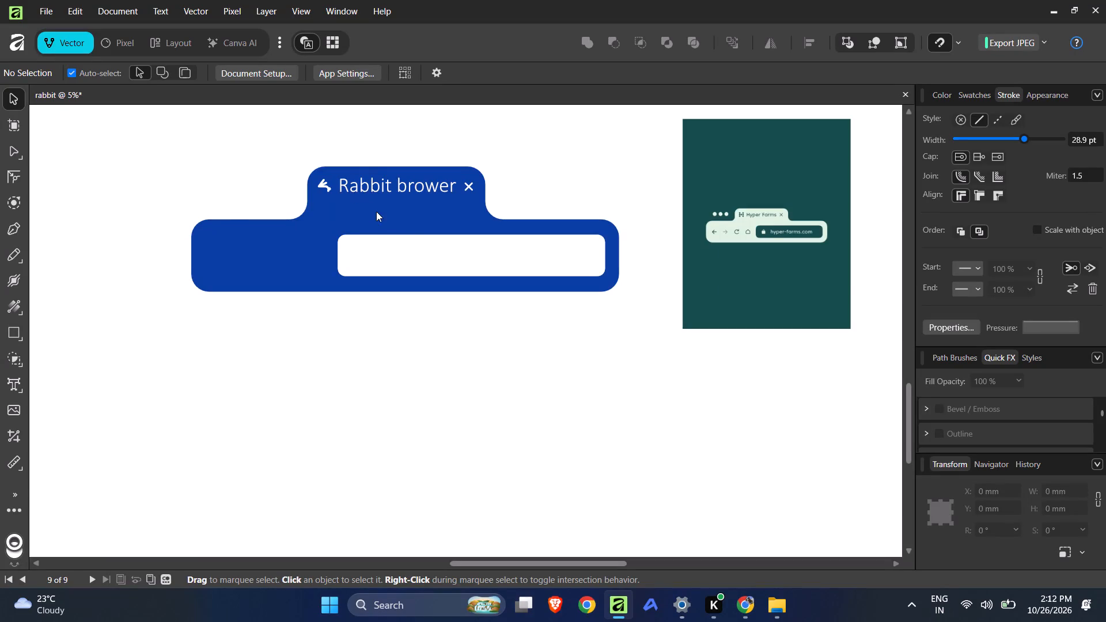
Ungroup the rabbit icon and tab title, and enlarge the rabbit icon proportionally to about 126 by 124 mm.
{"action": "scroll", "coordinate": [385, 218], "scroll_direction": "down", "scroll_amount": 1, "text": "ctrl"}
{"action": "scroll", "coordinate": [385, 219], "scroll_direction": "up", "scroll_amount": 7, "text": "ctrl"}
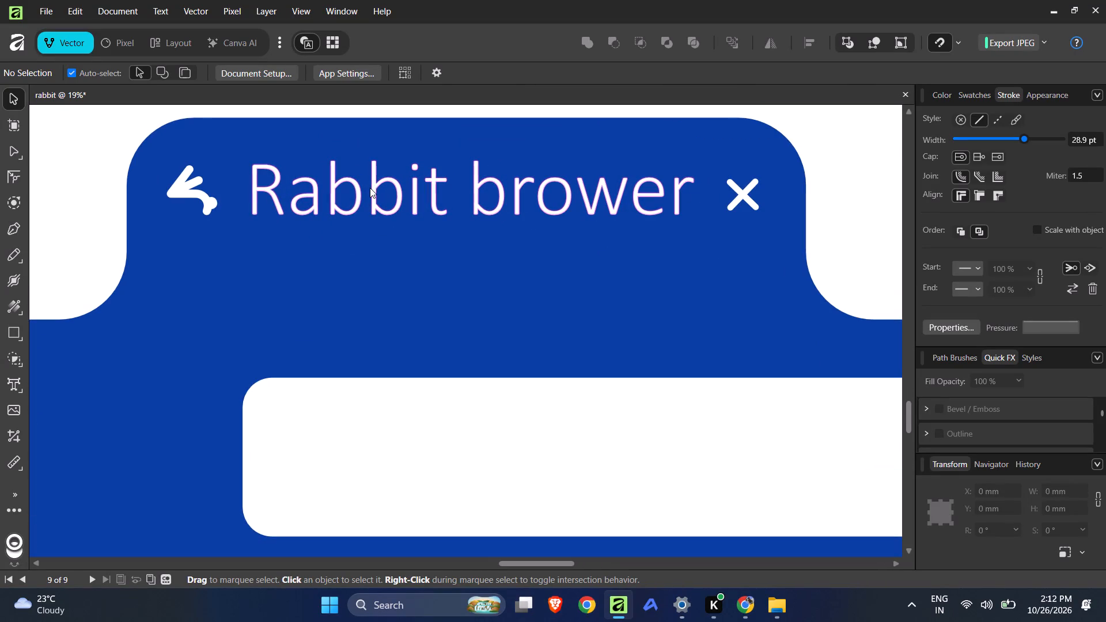
{"action": "left_click", "coordinate": [416, 208]}
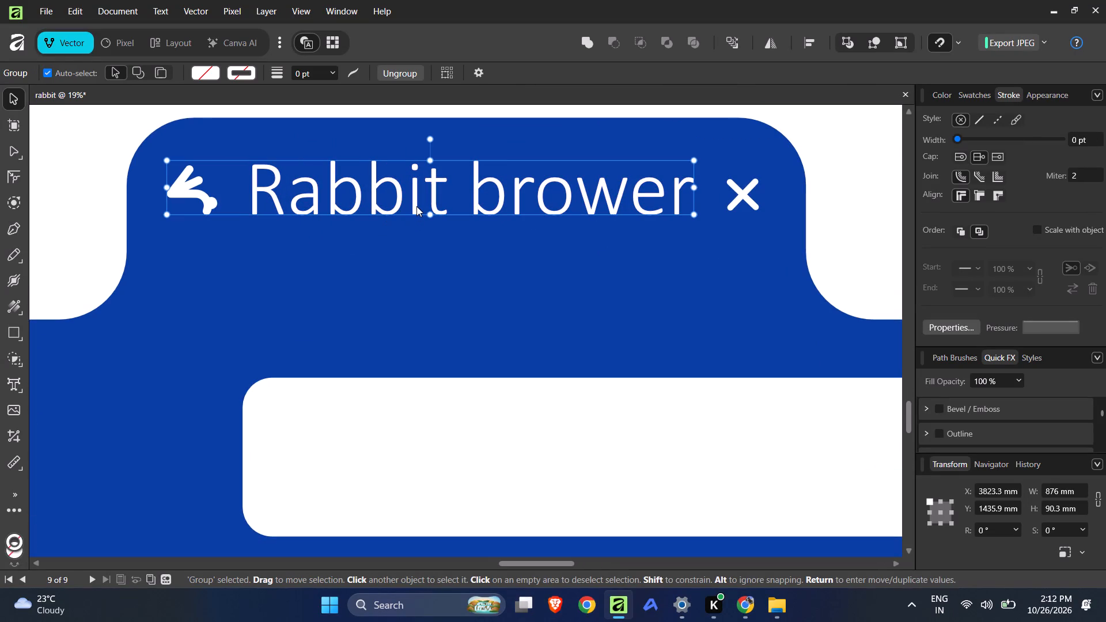
{"action": "key", "text": "ctrl+shift+g"}
{"action": "left_click", "coordinate": [93, 193]}
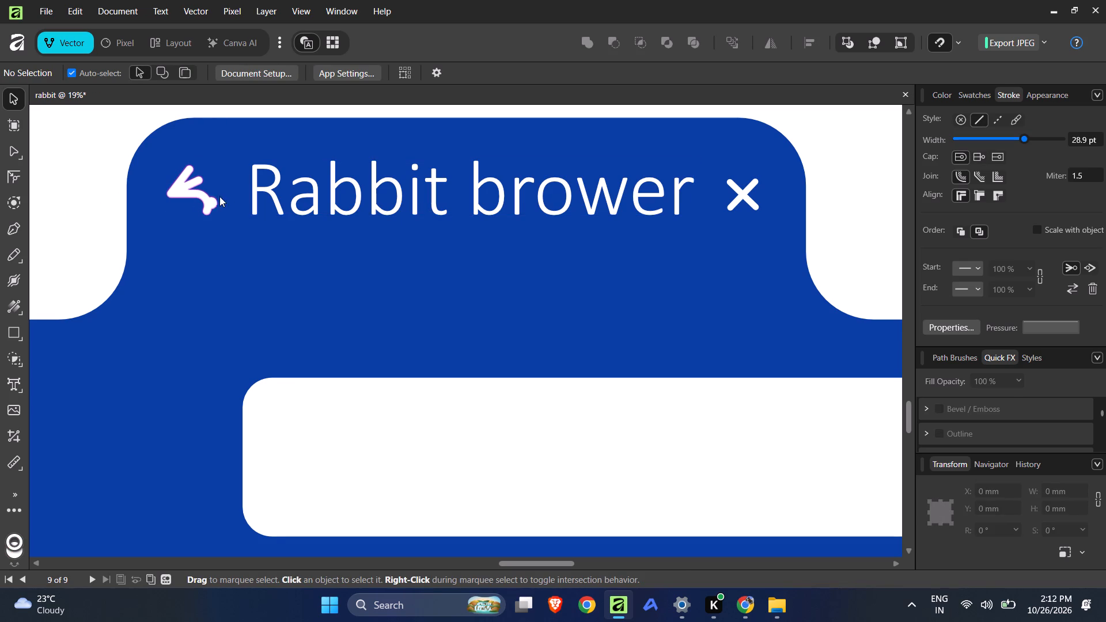
{"action": "left_click", "coordinate": [210, 196]}
{"action": "left_click_drag", "start_coordinate": [219, 190], "coordinate": [234, 191]}
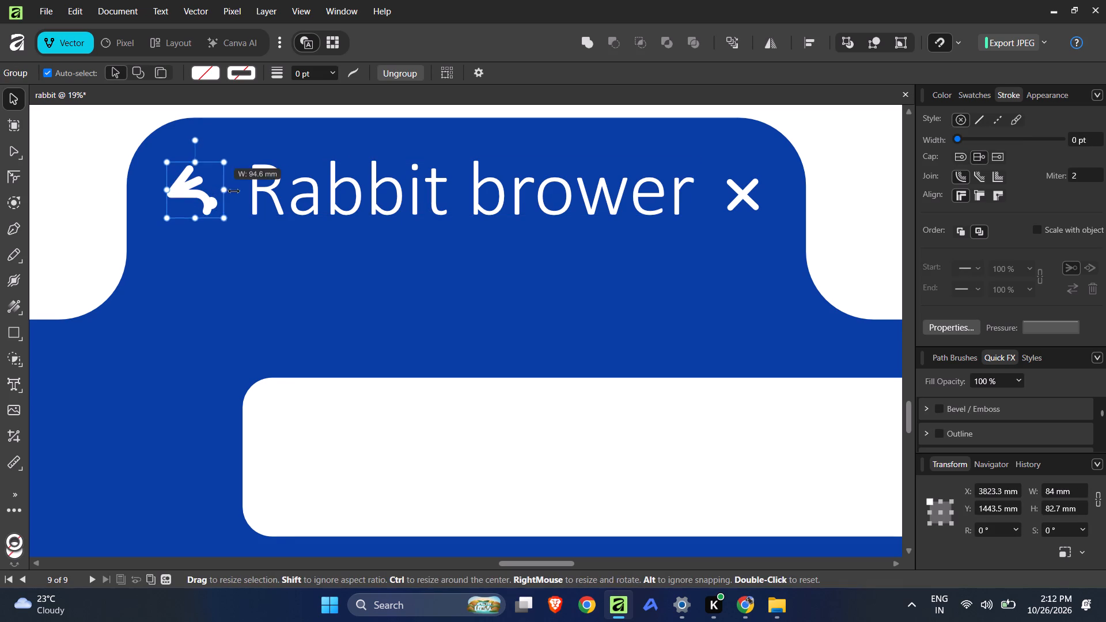
{"action": "left_click_drag", "start_coordinate": [234, 191], "coordinate": [245, 195]}
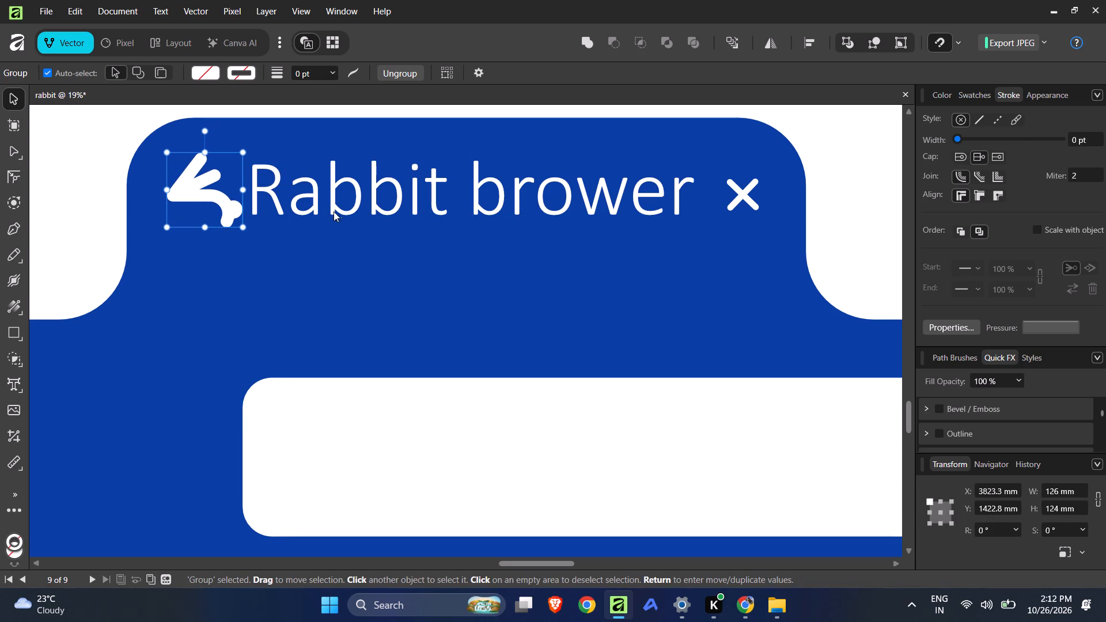
Shrink the "Rabbit brower" text to about 699 mm wide and move it to about X 3995 mm, Y 1461 mm.
{"action": "left_click", "coordinate": [316, 203]}
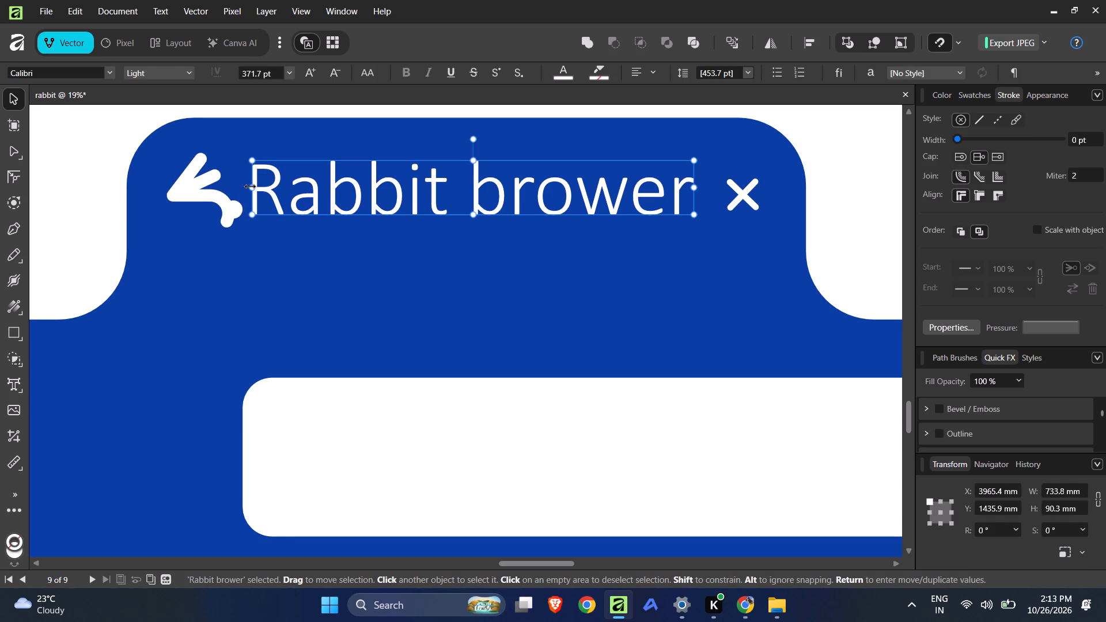
{"action": "left_click_drag", "start_coordinate": [252, 185], "coordinate": [273, 191]}
{"action": "left_click_drag", "start_coordinate": [332, 198], "coordinate": [330, 213]}
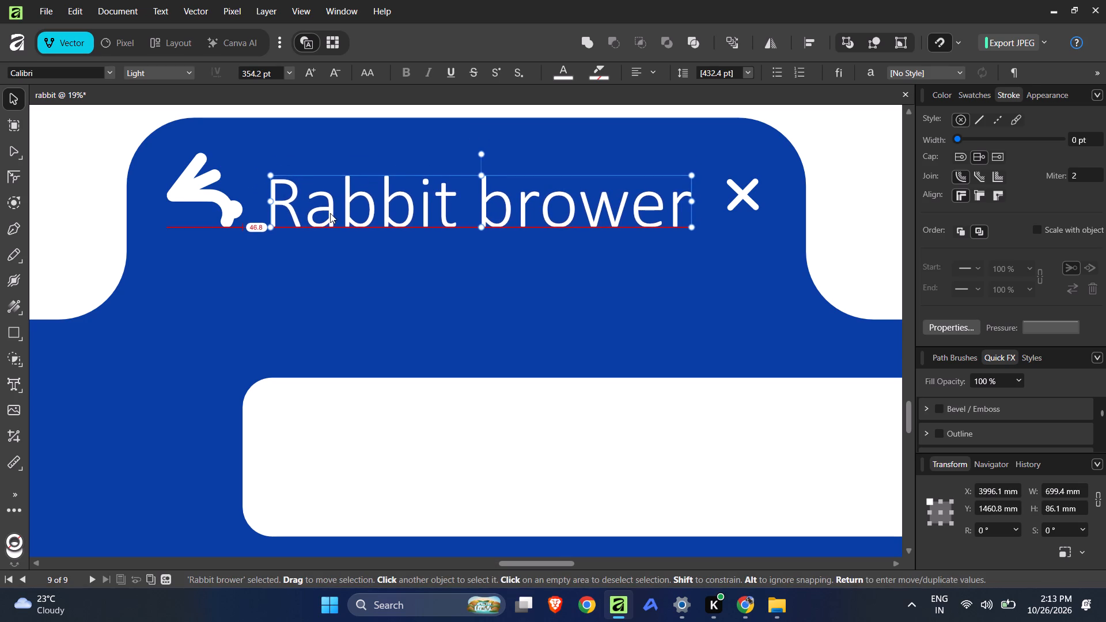
{"action": "left_click_drag", "start_coordinate": [330, 213], "coordinate": [329, 213]}
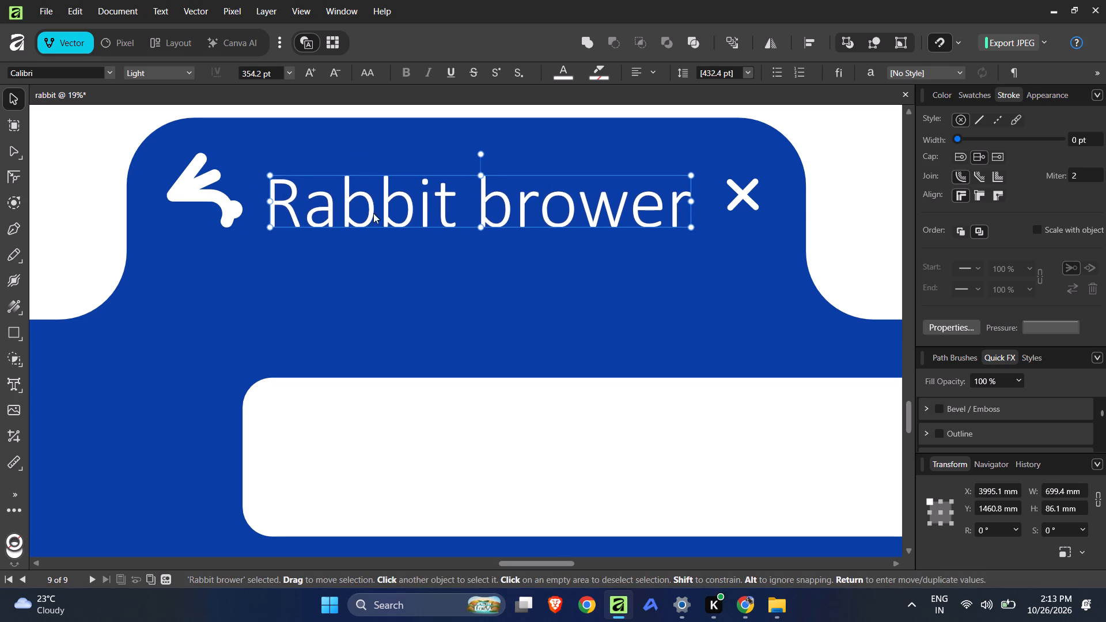
Enlarge the white close cross to about 75.5 mm and move it to about X 4785 mm, Y 1466 mm.
{"action": "left_click", "coordinate": [743, 198]}
{"action": "left_click_drag", "start_coordinate": [744, 226], "coordinate": [747, 232]}
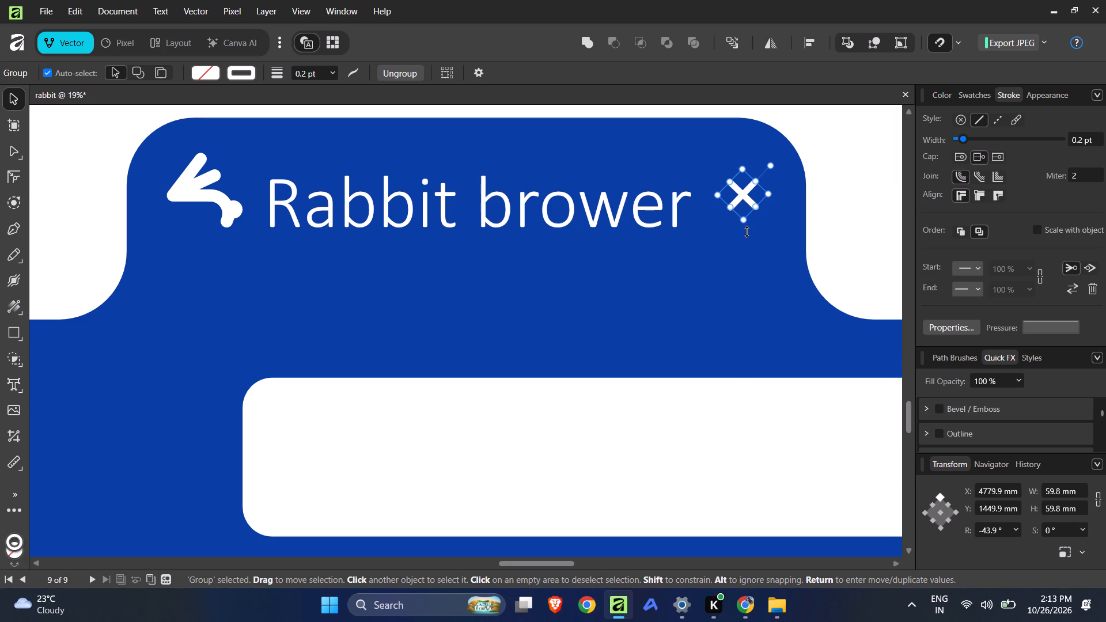
{"action": "left_click_drag", "start_coordinate": [747, 232], "coordinate": [747, 240]}
{"action": "left_click_drag", "start_coordinate": [743, 206], "coordinate": [745, 214]}
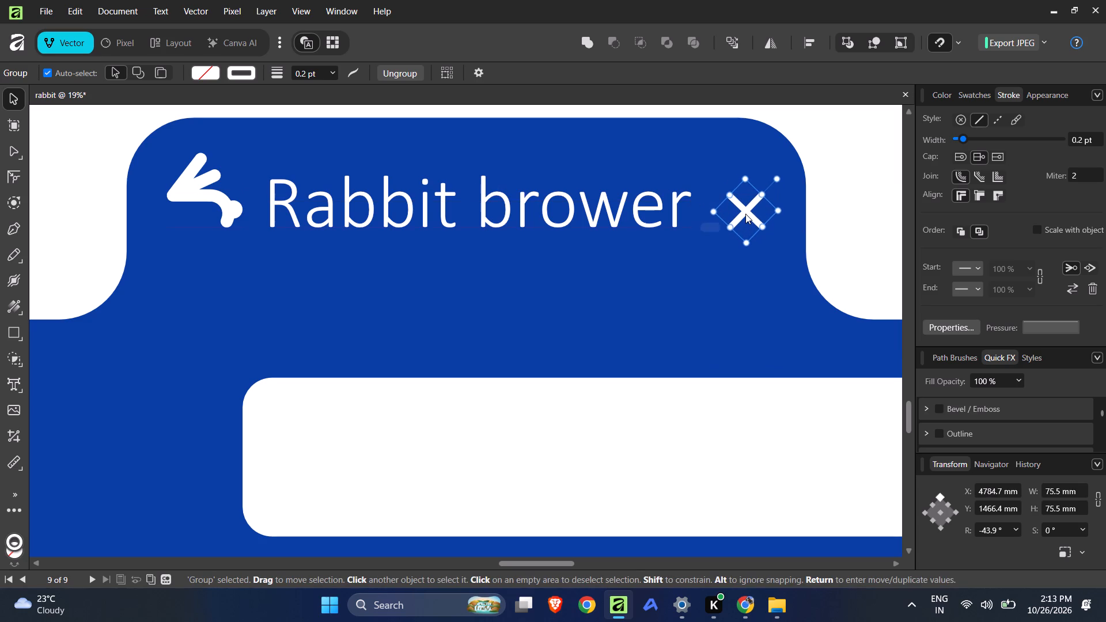
{"action": "left_click_drag", "start_coordinate": [745, 214], "coordinate": [746, 217]}
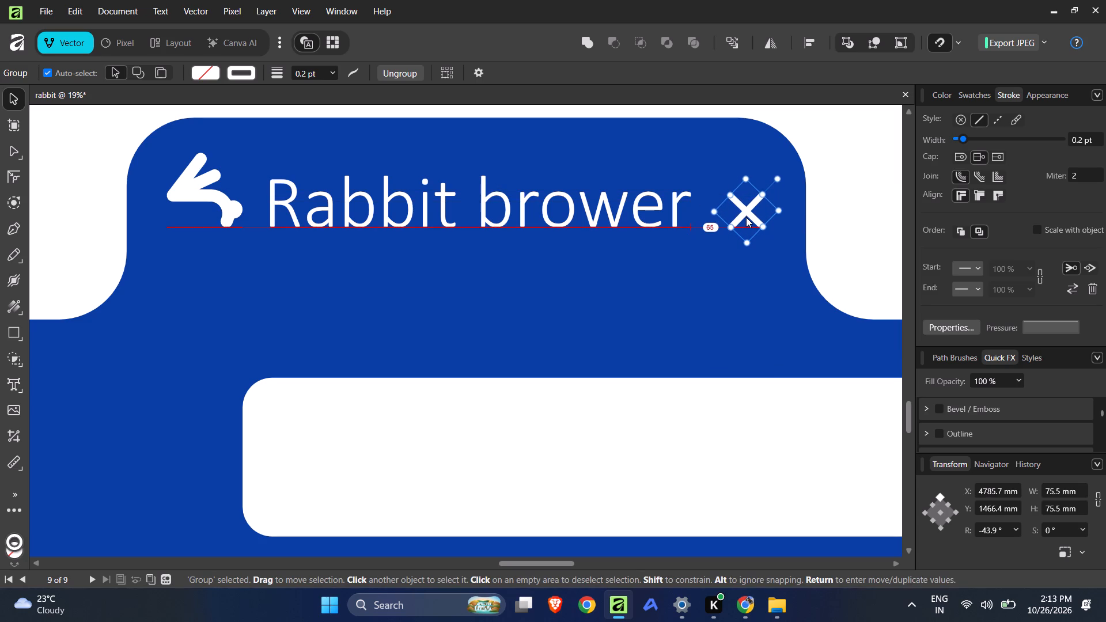
{"action": "left_click_drag", "start_coordinate": [746, 217], "coordinate": [745, 217]}
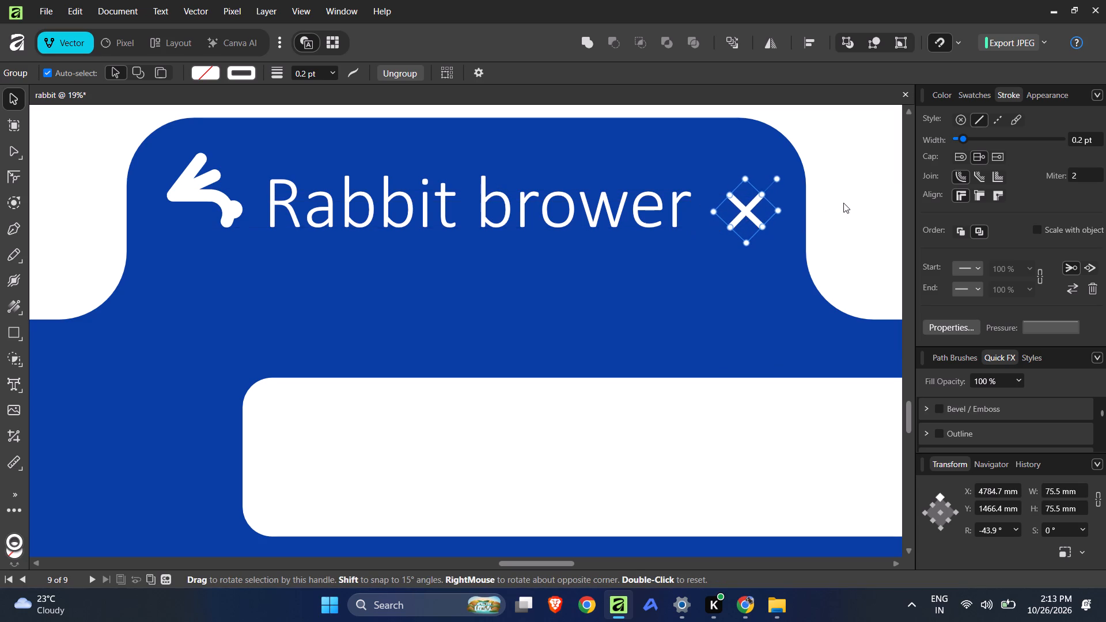
Examine the tab's icon, title and cross proportions against the Hyper Farms reference.
{"action": "left_click", "coordinate": [849, 202]}
{"action": "scroll", "coordinate": [507, 214], "scroll_direction": "down", "scroll_amount": 1, "text": "ctrl"}
{"action": "scroll", "coordinate": [506, 214], "scroll_direction": "up", "scroll_amount": 1, "text": "ctrl"}
{"action": "scroll", "coordinate": [506, 214], "scroll_direction": "down", "scroll_amount": 7, "text": "ctrl"}
{"action": "scroll", "coordinate": [506, 214], "scroll_direction": "up", "scroll_amount": 1, "text": "ctrl"}
{"action": "scroll", "coordinate": [513, 214], "scroll_direction": "down", "scroll_amount": 1, "text": "ctrl"}
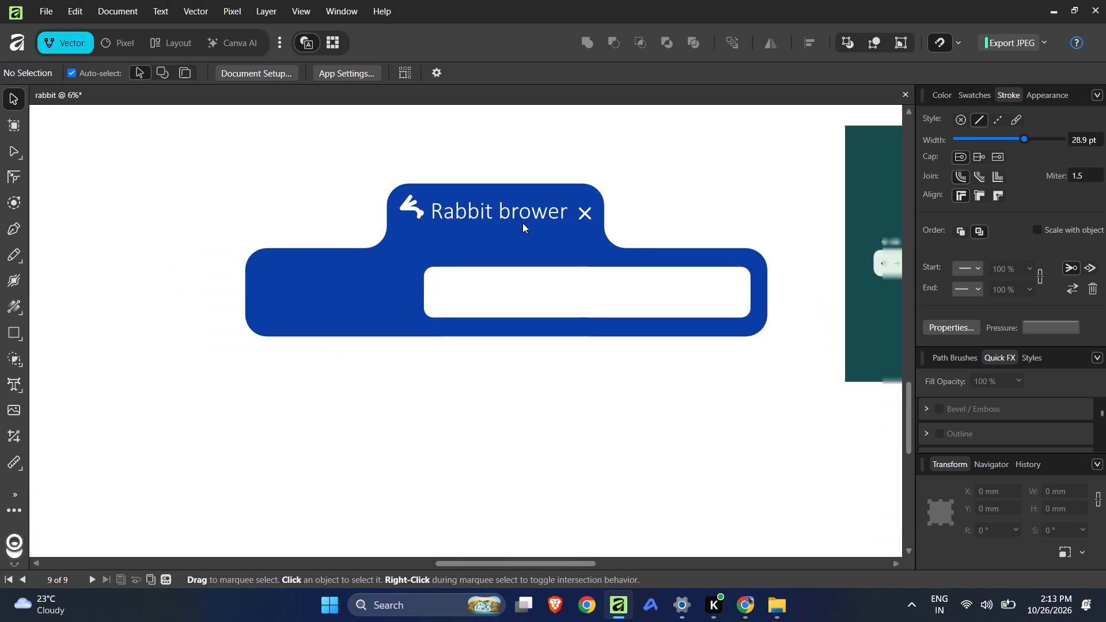
{"action": "scroll", "coordinate": [654, 245], "scroll_direction": "up", "scroll_amount": 1, "text": "ctrl"}
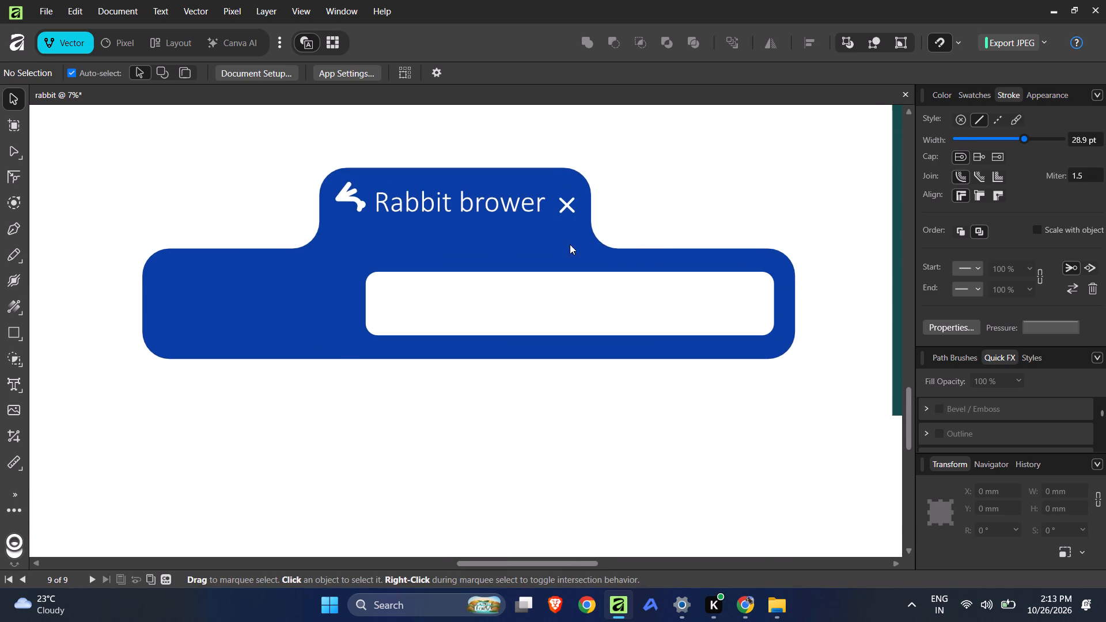
{"action": "scroll", "coordinate": [472, 242], "scroll_direction": "up", "scroll_amount": 1, "text": "ctrl"}
{"action": "scroll", "coordinate": [291, 245], "scroll_direction": "down", "scroll_amount": 7, "text": "ctrl"}
{"action": "scroll", "coordinate": [291, 245], "scroll_direction": "up", "scroll_amount": 1, "text": "ctrl"}
{"action": "scroll", "coordinate": [539, 301], "scroll_direction": "up", "scroll_amount": 4, "text": "ctrl"}
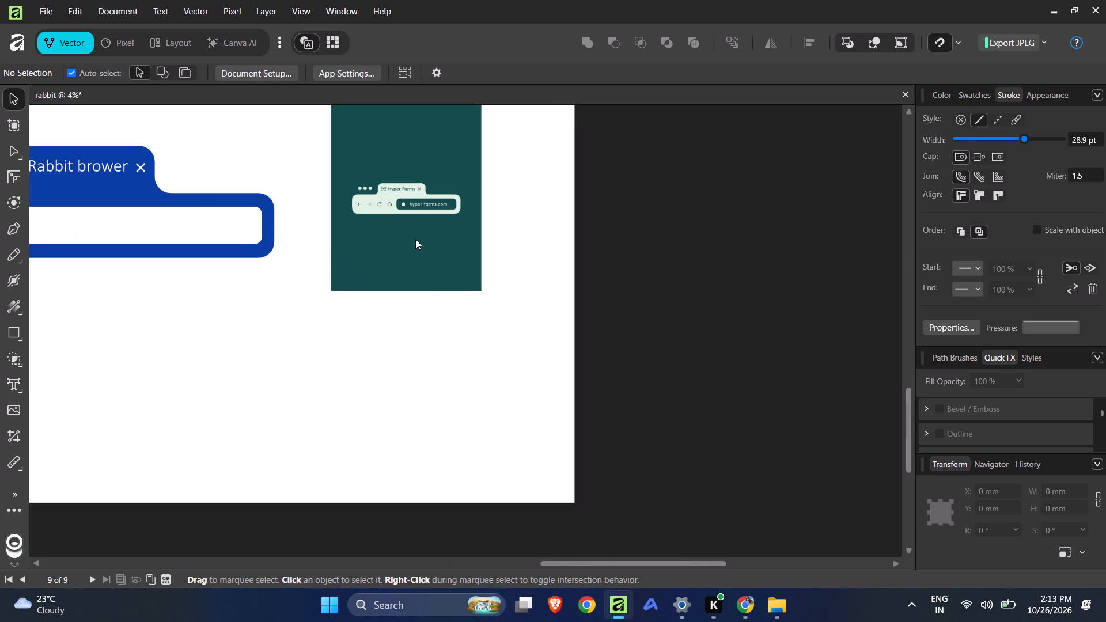
{"action": "scroll", "coordinate": [423, 264], "scroll_direction": "down", "scroll_amount": 3, "text": "ctrl"}
{"action": "scroll", "coordinate": [241, 235], "scroll_direction": "up", "scroll_amount": 2, "text": "ctrl"}
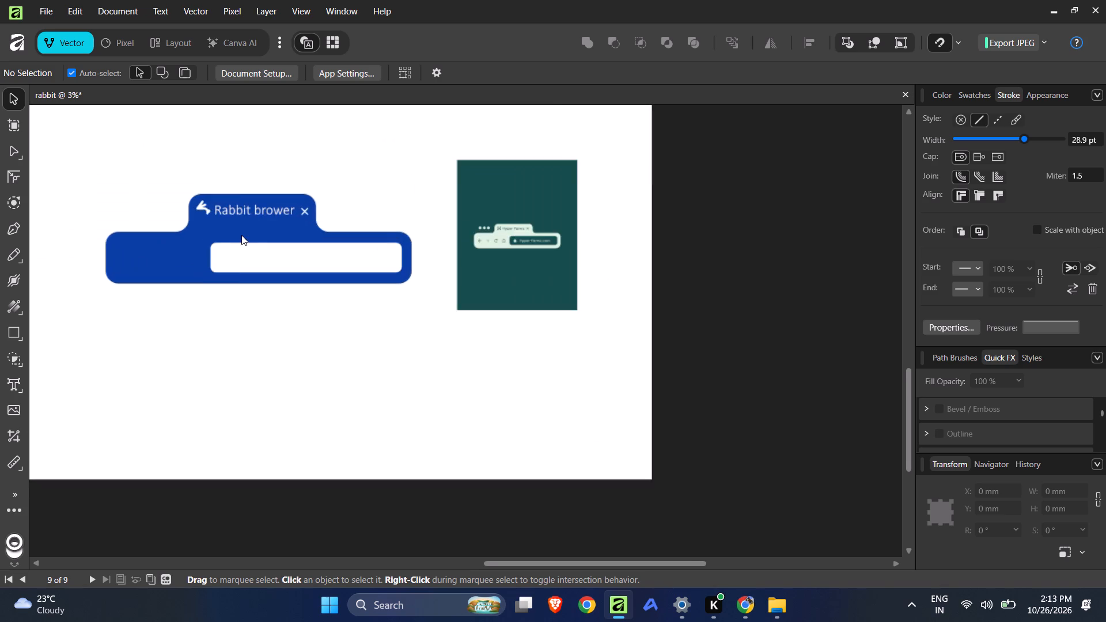
{"action": "scroll", "coordinate": [240, 234], "scroll_direction": "down", "scroll_amount": 1, "text": "ctrl"}
{"action": "scroll", "coordinate": [240, 234], "scroll_direction": "up", "scroll_amount": 2, "text": "ctrl"}
{"action": "scroll", "coordinate": [172, 237], "scroll_direction": "up", "scroll_amount": 2, "text": "ctrl"}
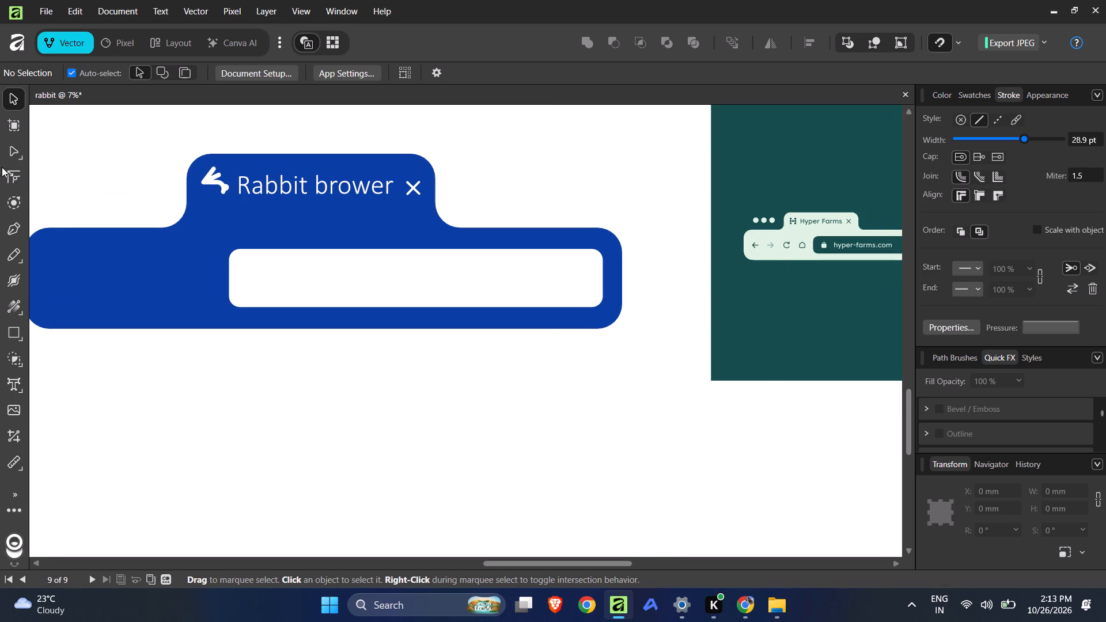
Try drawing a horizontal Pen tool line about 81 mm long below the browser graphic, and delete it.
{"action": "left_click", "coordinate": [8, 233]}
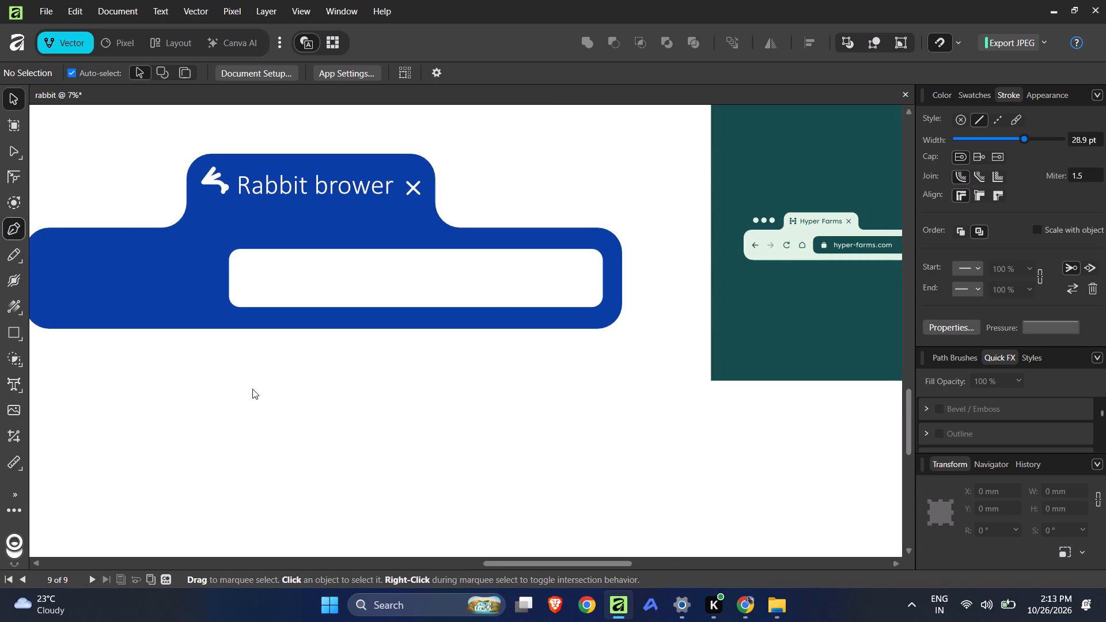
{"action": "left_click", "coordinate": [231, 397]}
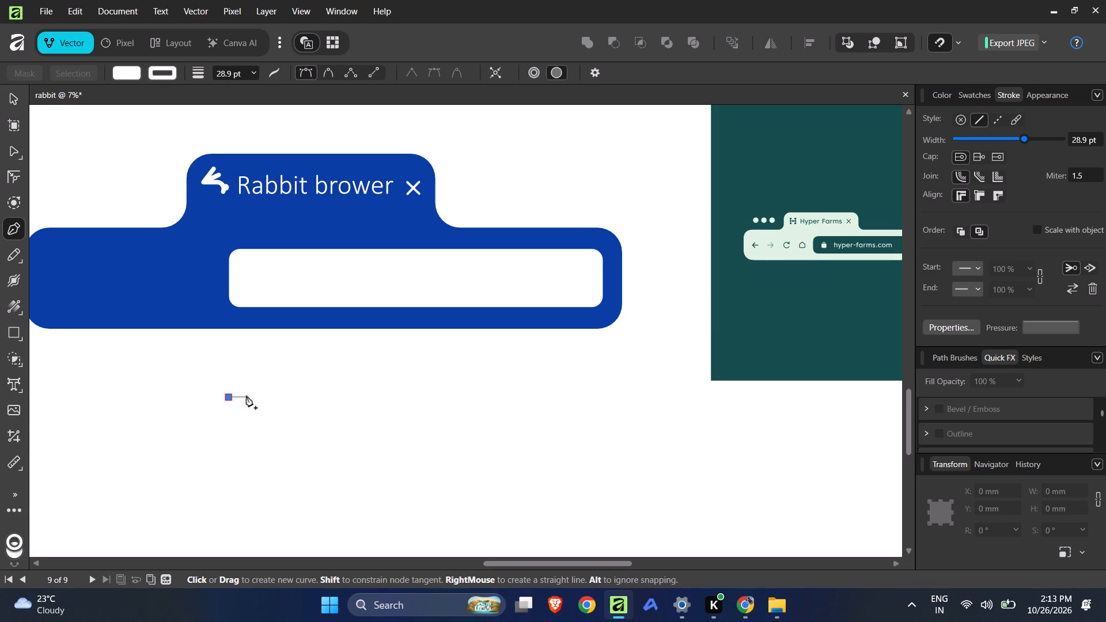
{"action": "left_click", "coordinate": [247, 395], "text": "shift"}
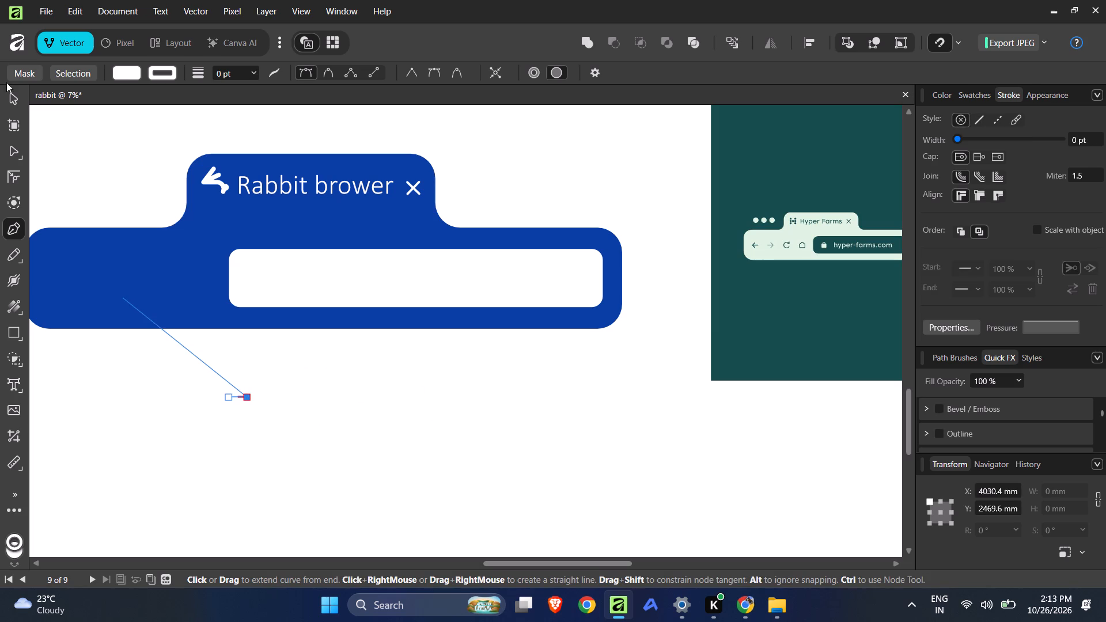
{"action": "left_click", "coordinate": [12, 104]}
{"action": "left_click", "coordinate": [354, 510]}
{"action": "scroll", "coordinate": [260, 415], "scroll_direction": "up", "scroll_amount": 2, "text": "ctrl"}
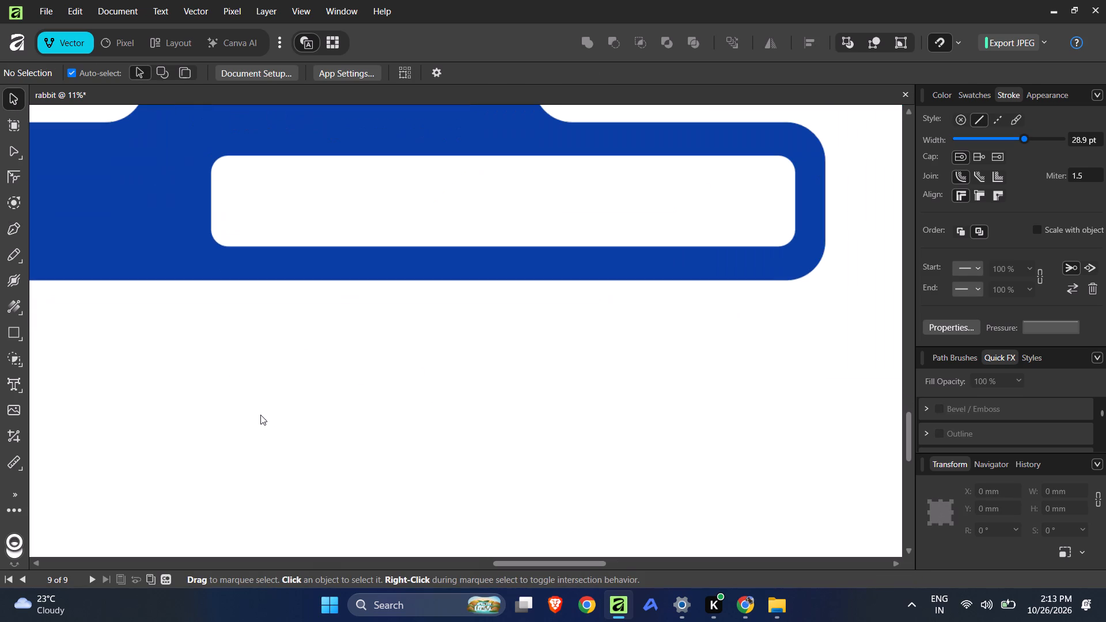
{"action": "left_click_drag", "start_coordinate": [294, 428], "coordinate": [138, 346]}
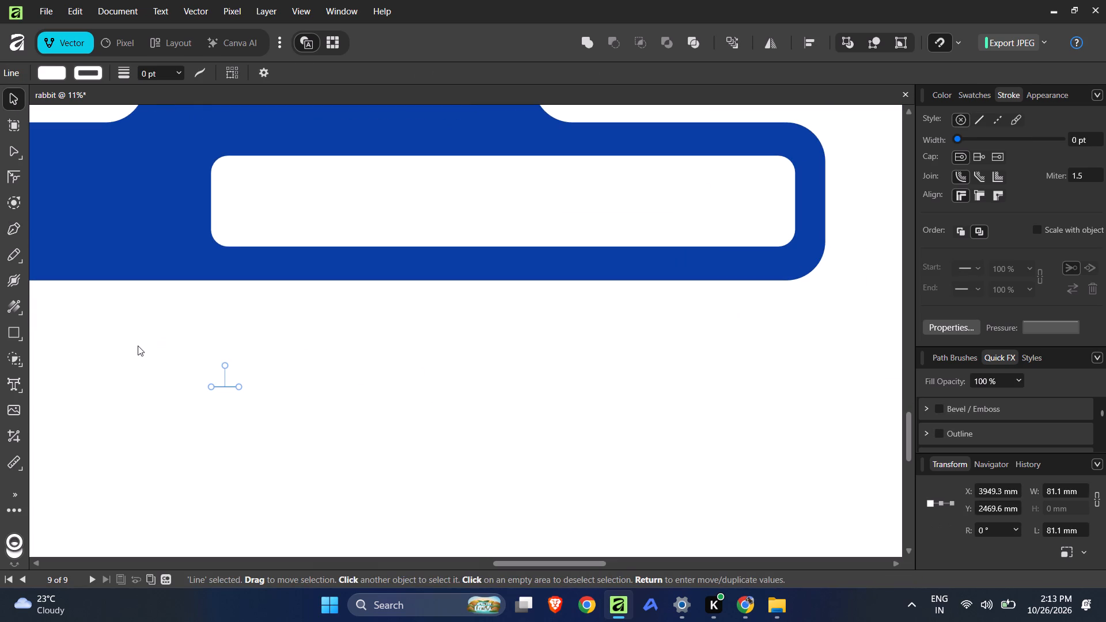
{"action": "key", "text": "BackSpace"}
Examine the blue browser graphic's empty address-bar area alongside the Hyper Farms reference.
{"action": "scroll", "coordinate": [253, 365], "scroll_direction": "down", "scroll_amount": 5, "text": "ctrl"}
{"action": "scroll", "coordinate": [342, 277], "scroll_direction": "up", "scroll_amount": 4, "text": "ctrl"}
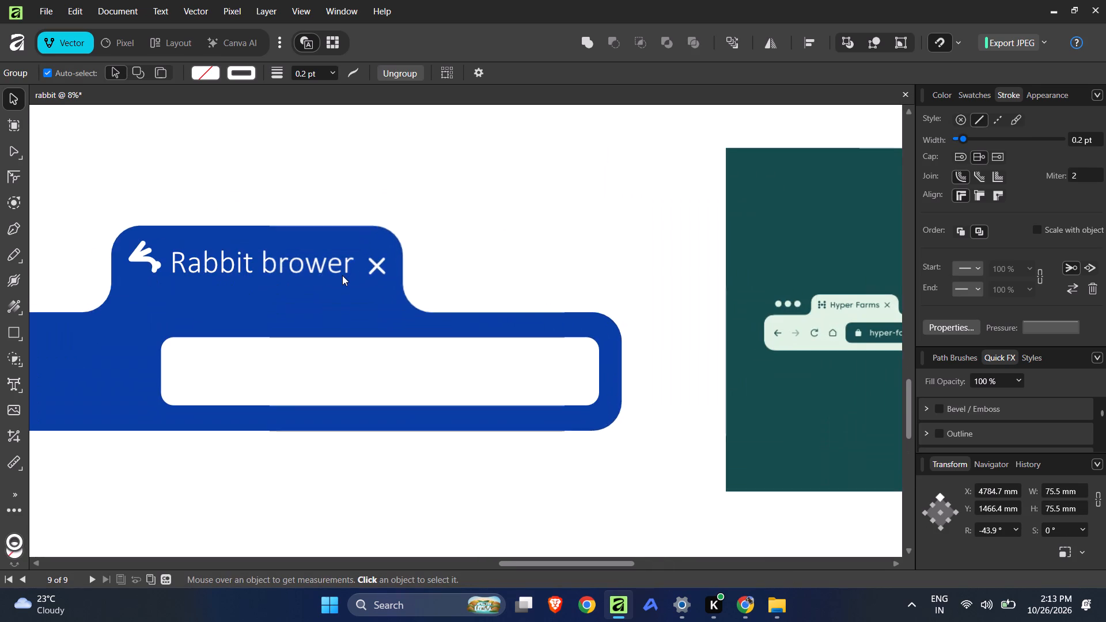
{"action": "scroll", "coordinate": [425, 388], "scroll_direction": "down", "scroll_amount": 2, "text": "ctrl"}
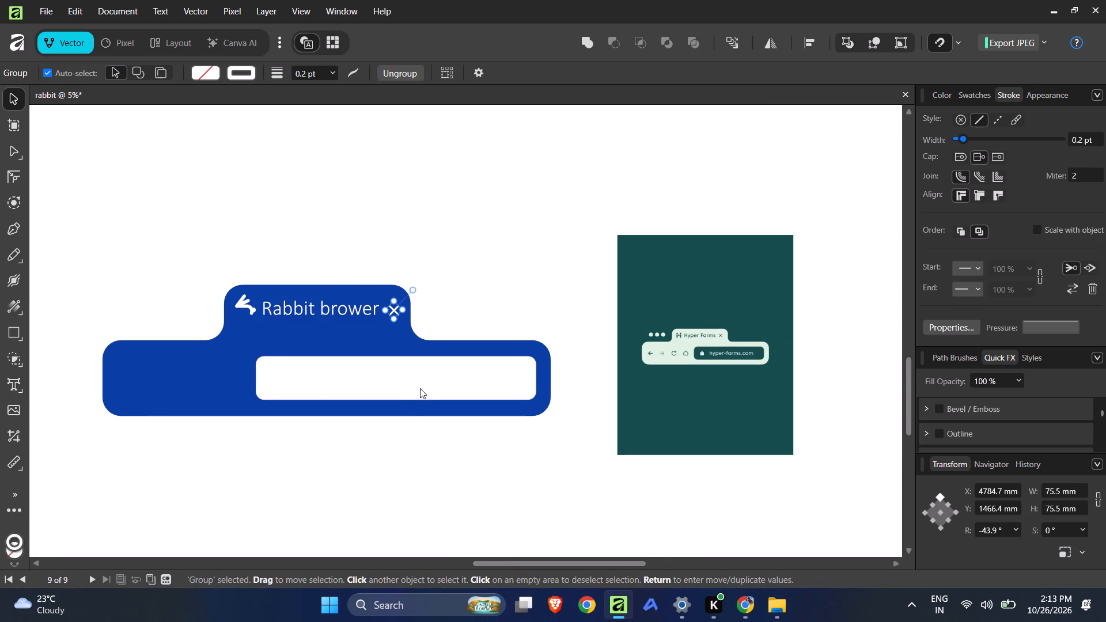
{"action": "scroll", "coordinate": [404, 388], "scroll_direction": "down", "scroll_amount": 1, "text": "ctrl"}
{"action": "scroll", "coordinate": [404, 388], "scroll_direction": "up", "scroll_amount": 3, "text": "ctrl"}
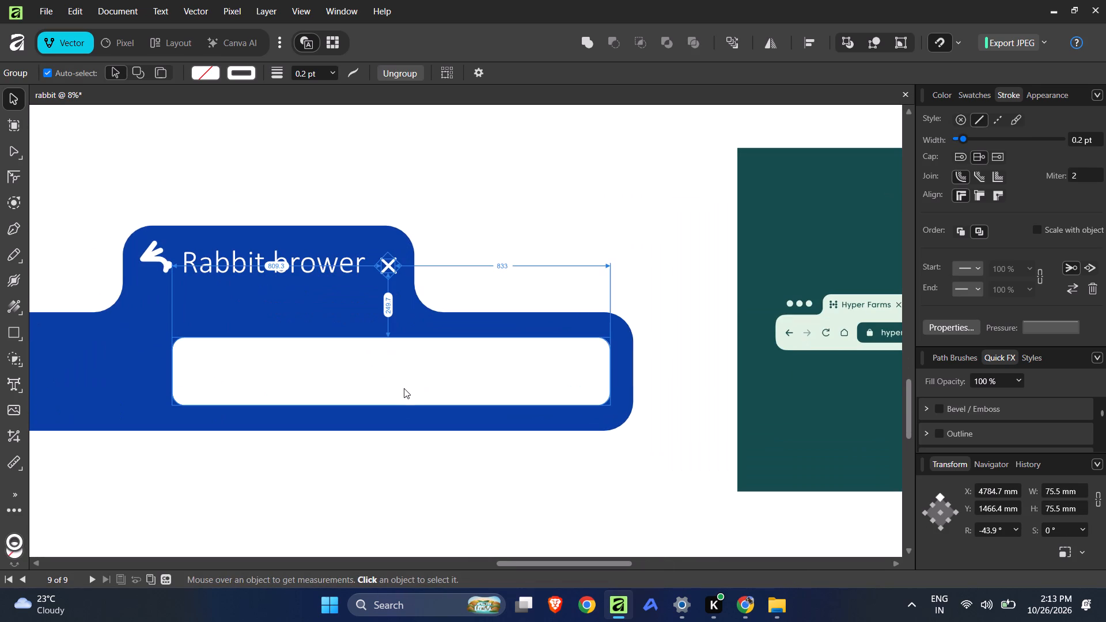
{"action": "scroll", "coordinate": [374, 380], "scroll_direction": "down", "scroll_amount": 2, "text": "ctrl"}
{"action": "scroll", "coordinate": [374, 380], "scroll_direction": "up", "scroll_amount": 2, "text": "ctrl"}
{"action": "scroll", "coordinate": [374, 380], "scroll_direction": "down", "scroll_amount": 5, "text": "ctrl"}
{"action": "scroll", "coordinate": [271, 380], "scroll_direction": "up", "scroll_amount": 2, "text": "ctrl"}
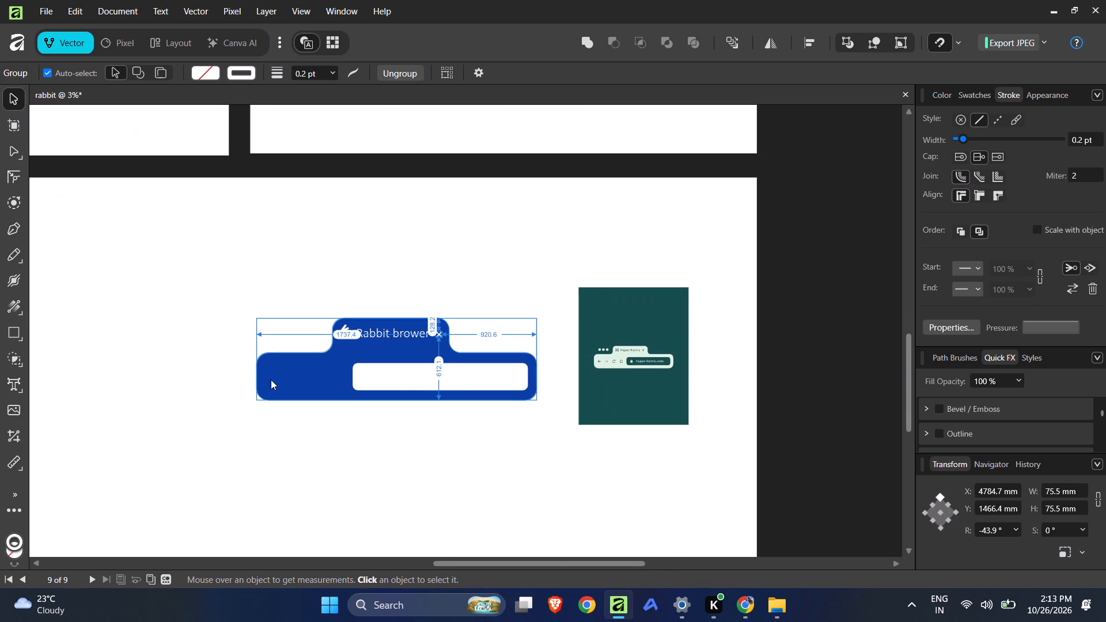
{"action": "scroll", "coordinate": [411, 379], "scroll_direction": "up", "scroll_amount": 1, "text": "ctrl"}
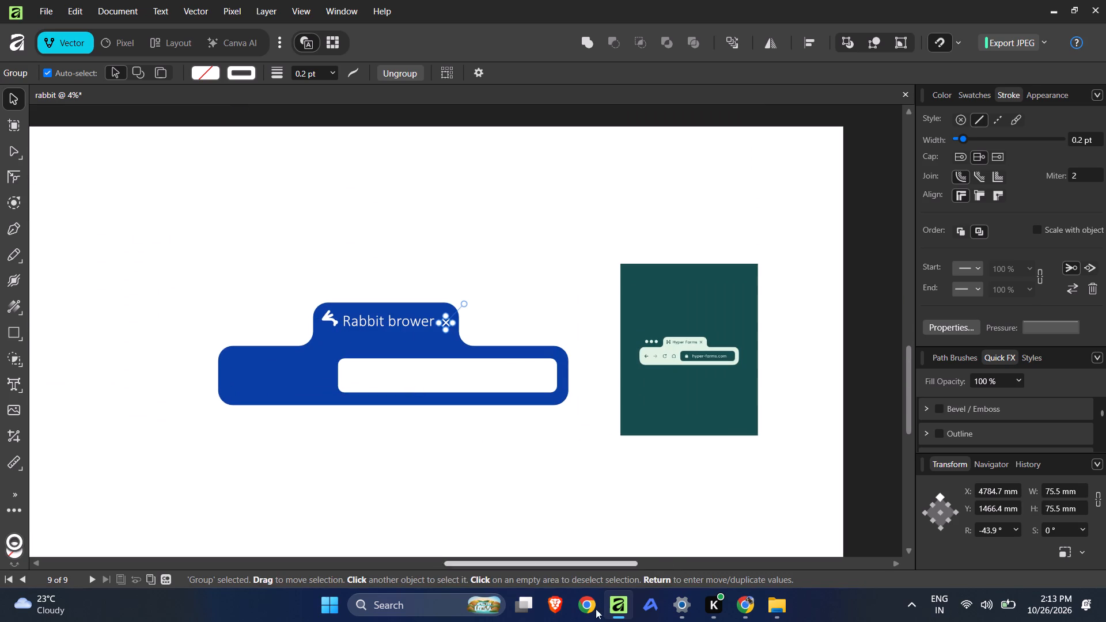
Switch to Chrome and look through the Design Principles Assessment scenarios.
{"action": "left_click", "coordinate": [748, 606]}
{"action": "left_click", "coordinate": [800, 564]}
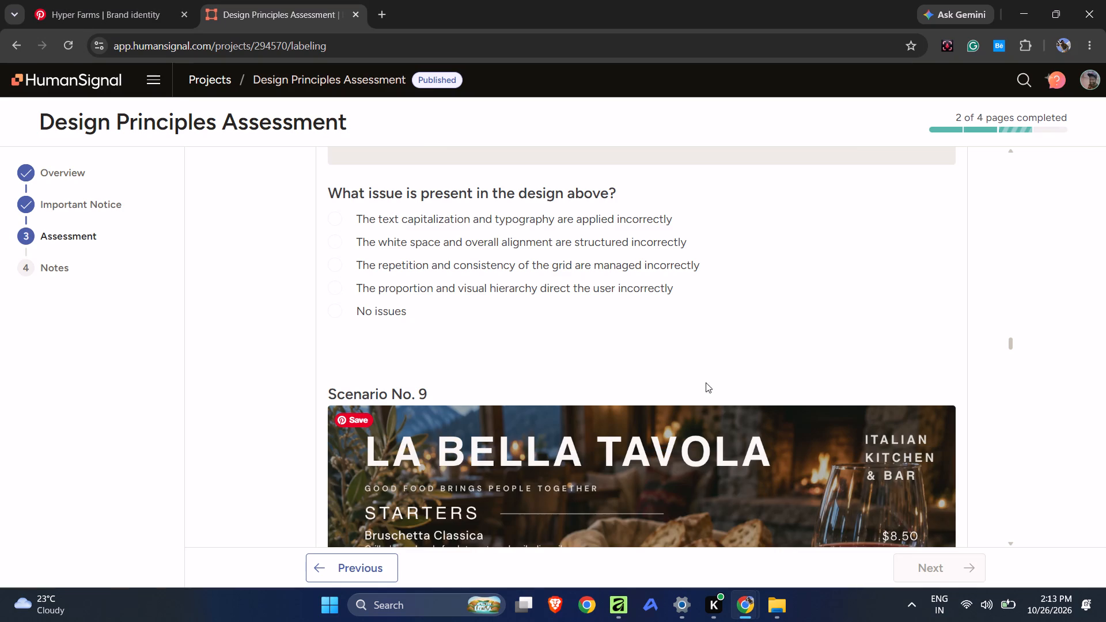
{"action": "scroll", "coordinate": [556, 329], "scroll_direction": "up", "scroll_amount": 1}
{"action": "scroll", "coordinate": [556, 329], "scroll_direction": "down", "scroll_amount": 7}
{"action": "scroll", "coordinate": [556, 329], "scroll_direction": "up", "scroll_amount": 1}
{"action": "scroll", "coordinate": [556, 329], "scroll_direction": "down", "scroll_amount": 4}
{"action": "scroll", "coordinate": [558, 329], "scroll_direction": "up", "scroll_amount": 1}
{"action": "scroll", "coordinate": [558, 329], "scroll_direction": "down", "scroll_amount": 8}
{"action": "scroll", "coordinate": [558, 330], "scroll_direction": "up", "scroll_amount": 1}
{"action": "scroll", "coordinate": [558, 330], "scroll_direction": "down", "scroll_amount": 2}
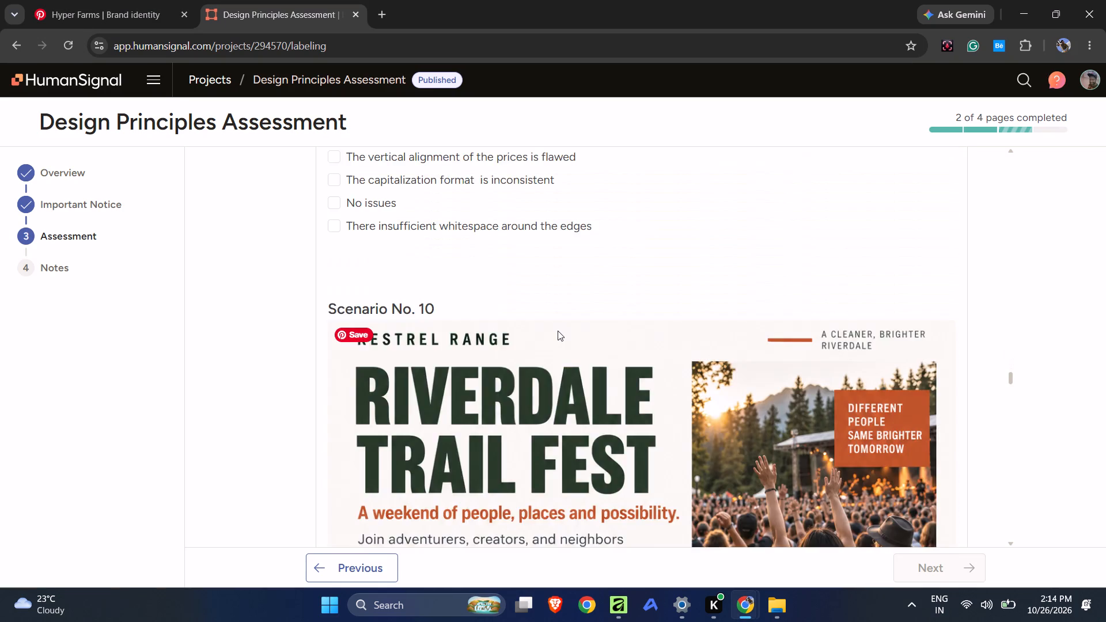
{"action": "scroll", "coordinate": [558, 331], "scroll_direction": "down", "scroll_amount": 4}
{"action": "scroll", "coordinate": [558, 333], "scroll_direction": "up", "scroll_amount": 1}
{"action": "scroll", "coordinate": [558, 333], "scroll_direction": "down", "scroll_amount": 2}
{"action": "scroll", "coordinate": [558, 336], "scroll_direction": "up", "scroll_amount": 1}
{"action": "scroll", "coordinate": [558, 336], "scroll_direction": "down", "scroll_amount": 2}
{"action": "scroll", "coordinate": [558, 337], "scroll_direction": "up", "scroll_amount": 3}
{"action": "scroll", "coordinate": [558, 337], "scroll_direction": "down", "scroll_amount": 6}
{"action": "scroll", "coordinate": [558, 338], "scroll_direction": "up", "scroll_amount": 3}
{"action": "scroll", "coordinate": [558, 338], "scroll_direction": "down", "scroll_amount": 7}
{"action": "scroll", "coordinate": [559, 339], "scroll_direction": "up", "scroll_amount": 1}
{"action": "scroll", "coordinate": [559, 339], "scroll_direction": "down", "scroll_amount": 1}
{"action": "scroll", "coordinate": [559, 339], "scroll_direction": "up", "scroll_amount": 1}
{"action": "scroll", "coordinate": [559, 342], "scroll_direction": "down", "scroll_amount": 5}
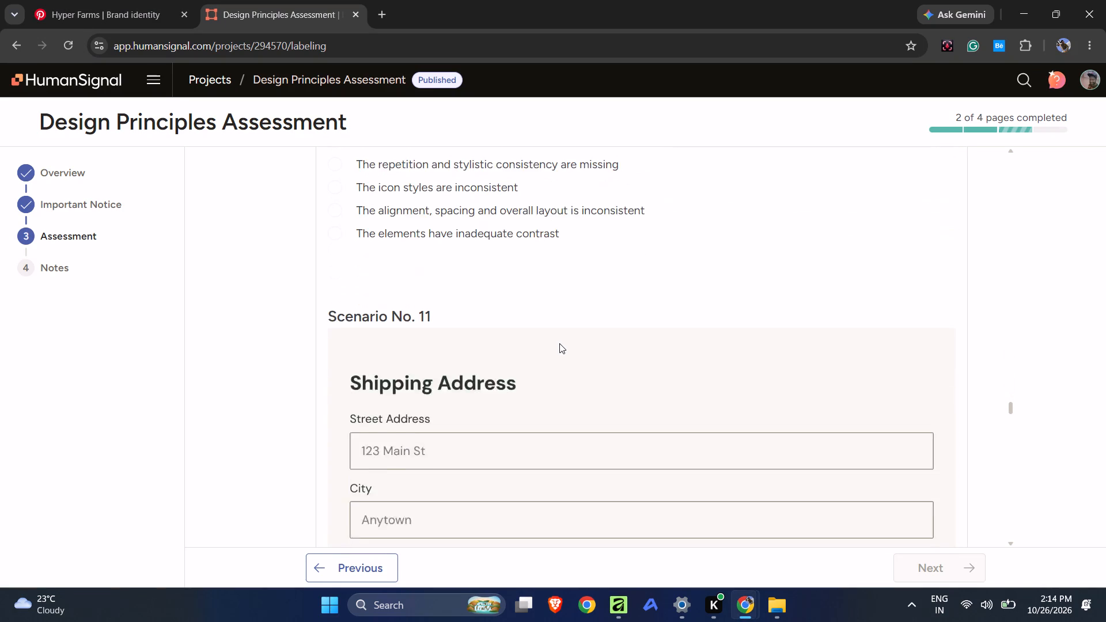
{"action": "scroll", "coordinate": [559, 343], "scroll_direction": "down", "scroll_amount": 6}
{"action": "scroll", "coordinate": [559, 344], "scroll_direction": "up", "scroll_amount": 2}
{"action": "scroll", "coordinate": [559, 344], "scroll_direction": "down", "scroll_amount": 9}
{"action": "scroll", "coordinate": [575, 332], "scroll_direction": "up", "scroll_amount": 3}
{"action": "scroll", "coordinate": [575, 332], "scroll_direction": "down", "scroll_amount": 1}
{"action": "scroll", "coordinate": [575, 332], "scroll_direction": "up", "scroll_amount": 2}
{"action": "scroll", "coordinate": [575, 332], "scroll_direction": "down", "scroll_amount": 17}
{"action": "scroll", "coordinate": [575, 336], "scroll_direction": "up", "scroll_amount": 1}
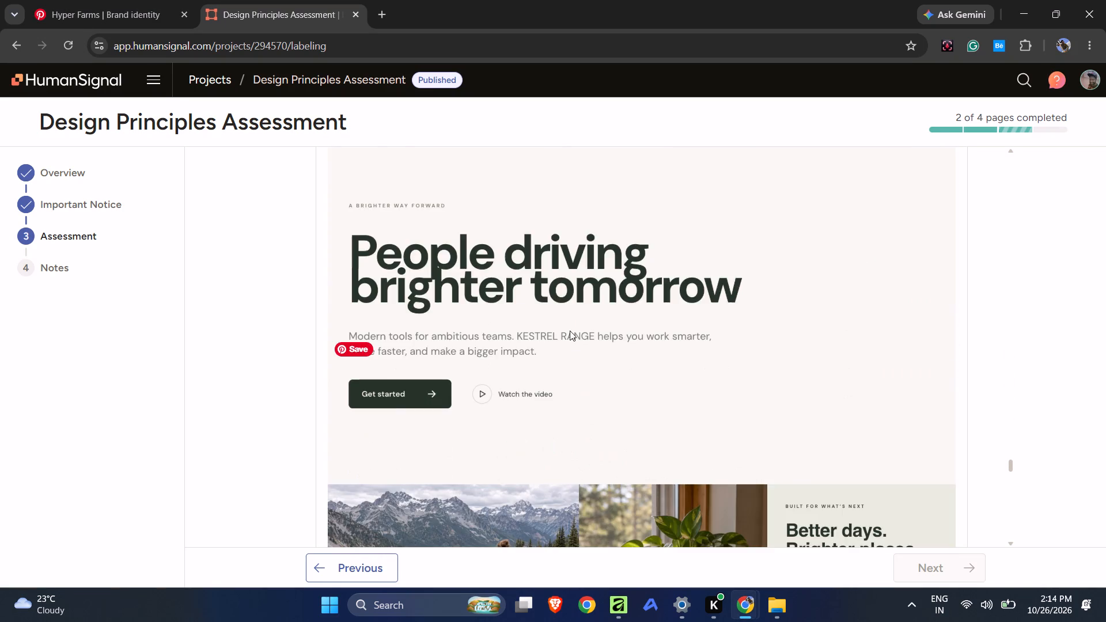
Return to the Pinterest page, browse the related pins, and open the WasteSide brand identity pin's source site.
{"action": "left_click", "coordinate": [86, 11]}
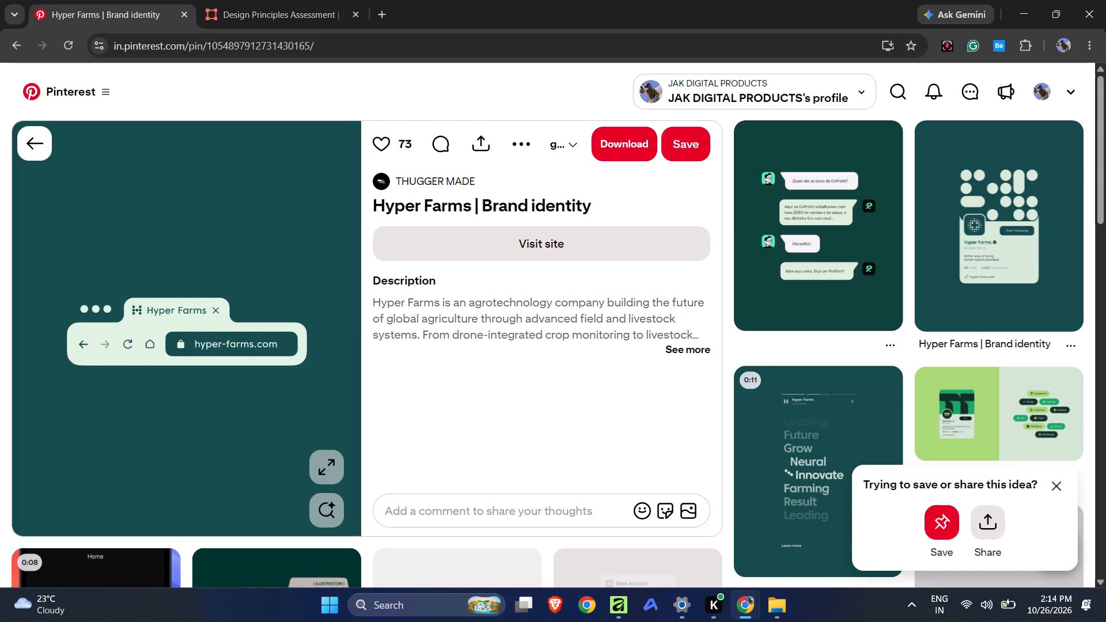
{"action": "scroll", "coordinate": [449, 336], "scroll_direction": "down", "scroll_amount": 1}
{"action": "scroll", "coordinate": [449, 336], "scroll_direction": "up", "scroll_amount": 1}
{"action": "scroll", "coordinate": [449, 336], "scroll_direction": "down", "scroll_amount": 2}
{"action": "scroll", "coordinate": [449, 336], "scroll_direction": "up", "scroll_amount": 3}
{"action": "scroll", "coordinate": [449, 336], "scroll_direction": "down", "scroll_amount": 8}
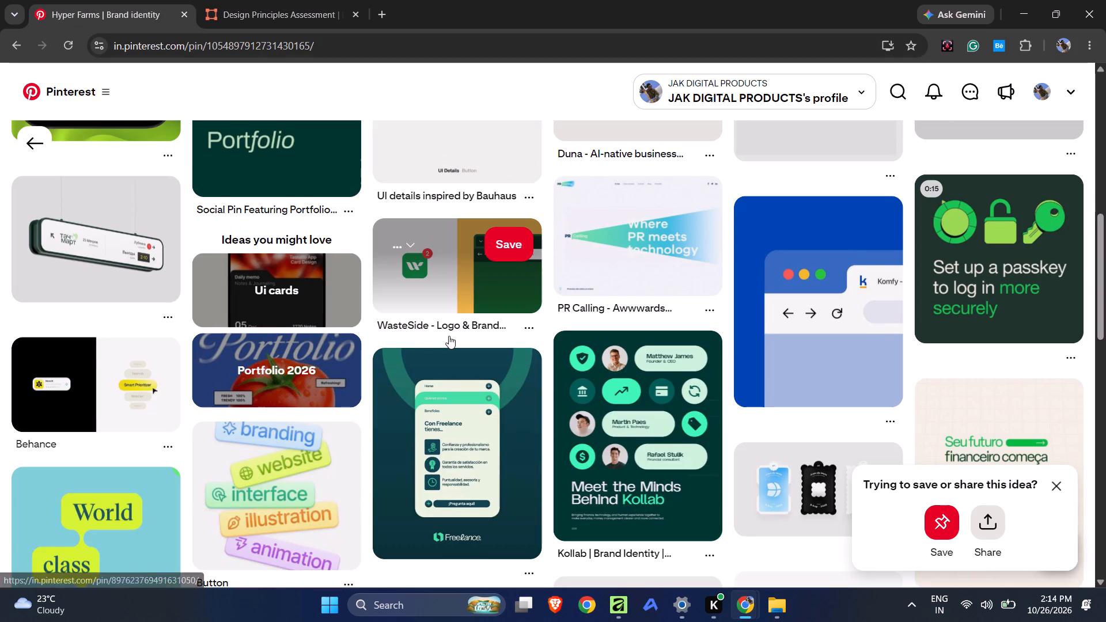
{"action": "scroll", "coordinate": [449, 336], "scroll_direction": "up", "scroll_amount": 3}
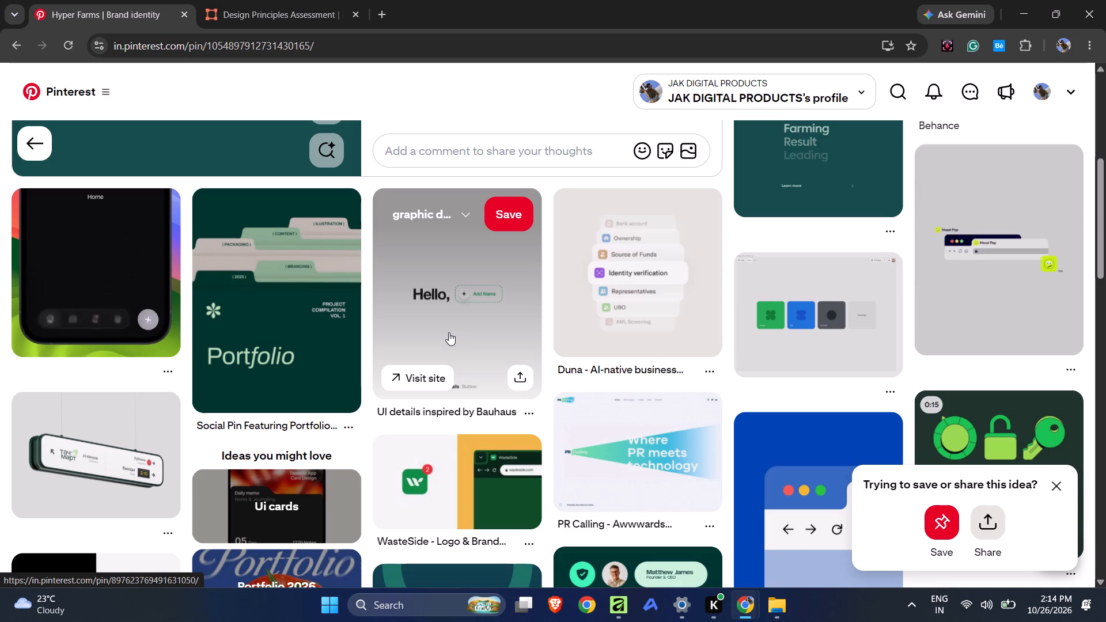
{"action": "left_click", "coordinate": [497, 494]}
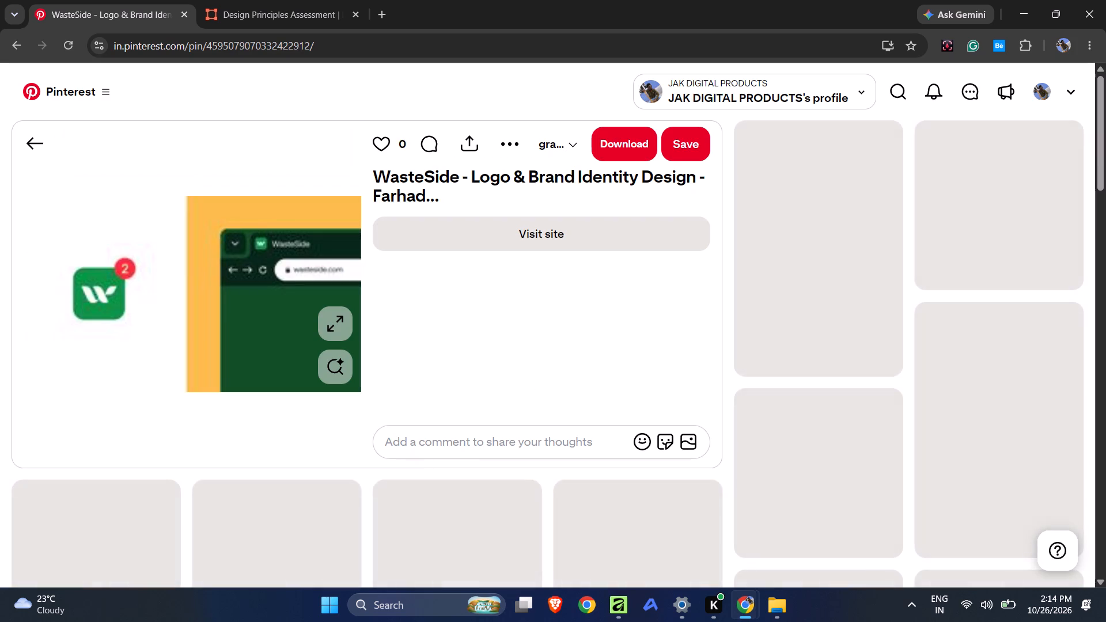
{"action": "left_click", "coordinate": [540, 240]}
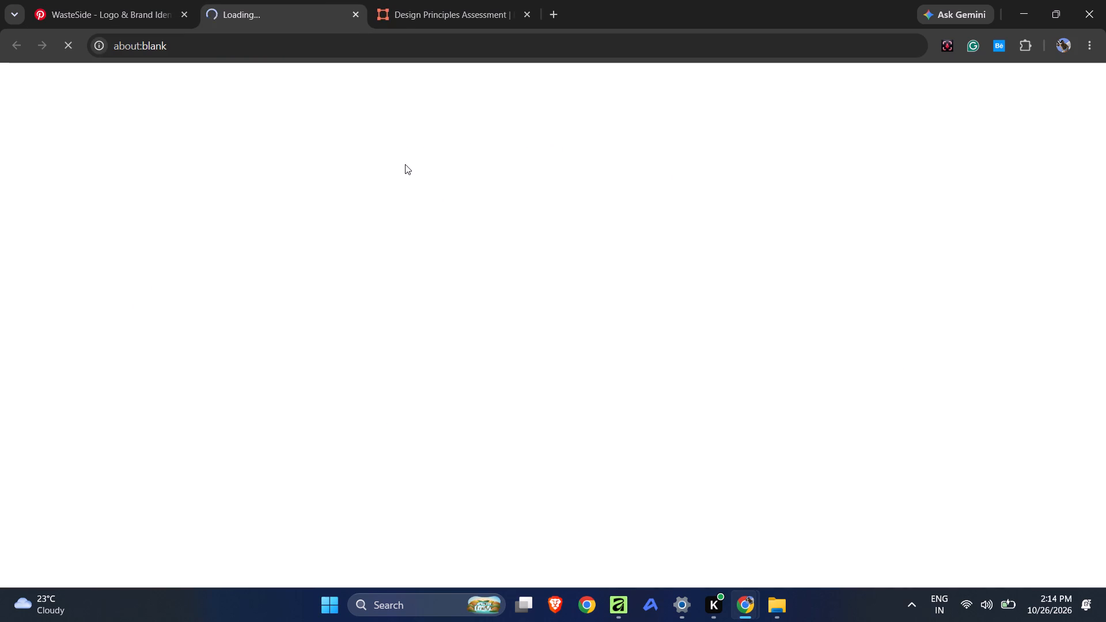
Switch back to the Design Principles Assessment and look through its last scenarios and the submission area.
{"action": "left_click", "coordinate": [463, 8]}
{"action": "scroll", "coordinate": [724, 338], "scroll_direction": "down", "scroll_amount": 3}
{"action": "scroll", "coordinate": [729, 341], "scroll_direction": "up", "scroll_amount": 2}
{"action": "scroll", "coordinate": [729, 341], "scroll_direction": "down", "scroll_amount": 8}
{"action": "scroll", "coordinate": [733, 347], "scroll_direction": "up", "scroll_amount": 4}
{"action": "scroll", "coordinate": [733, 347], "scroll_direction": "down", "scroll_amount": 3}
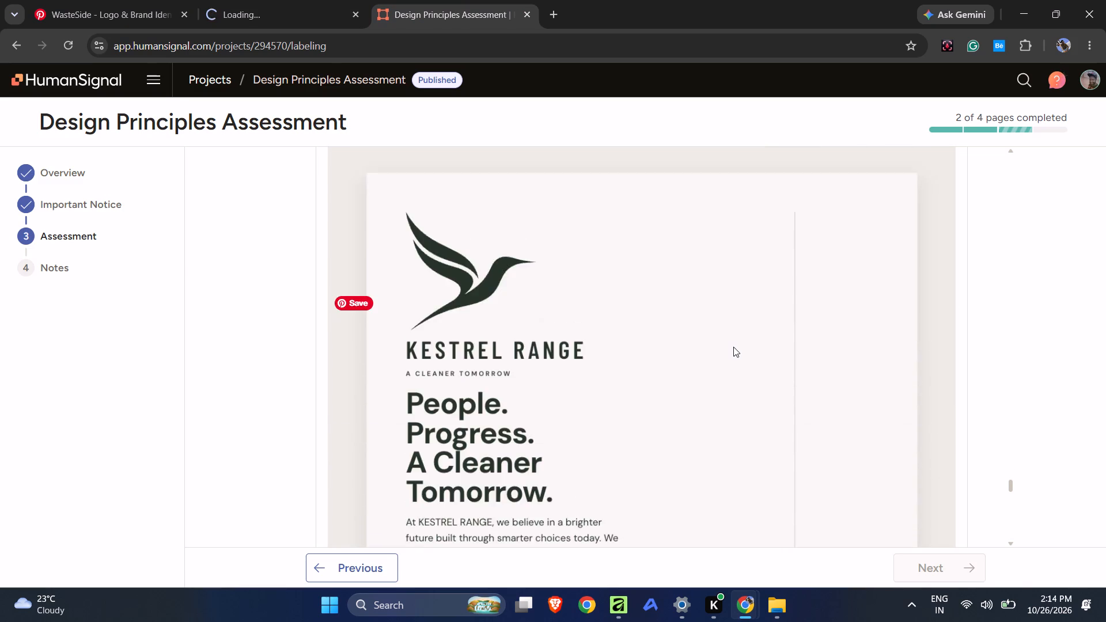
{"action": "scroll", "coordinate": [733, 347], "scroll_direction": "down", "scroll_amount": 1}
{"action": "scroll", "coordinate": [733, 347], "scroll_direction": "up", "scroll_amount": 1}
{"action": "scroll", "coordinate": [733, 347], "scroll_direction": "down", "scroll_amount": 10}
{"action": "scroll", "coordinate": [733, 347], "scroll_direction": "down", "scroll_amount": 14}
{"action": "scroll", "coordinate": [733, 347], "scroll_direction": "up", "scroll_amount": 1}
{"action": "scroll", "coordinate": [733, 347], "scroll_direction": "down", "scroll_amount": 1}
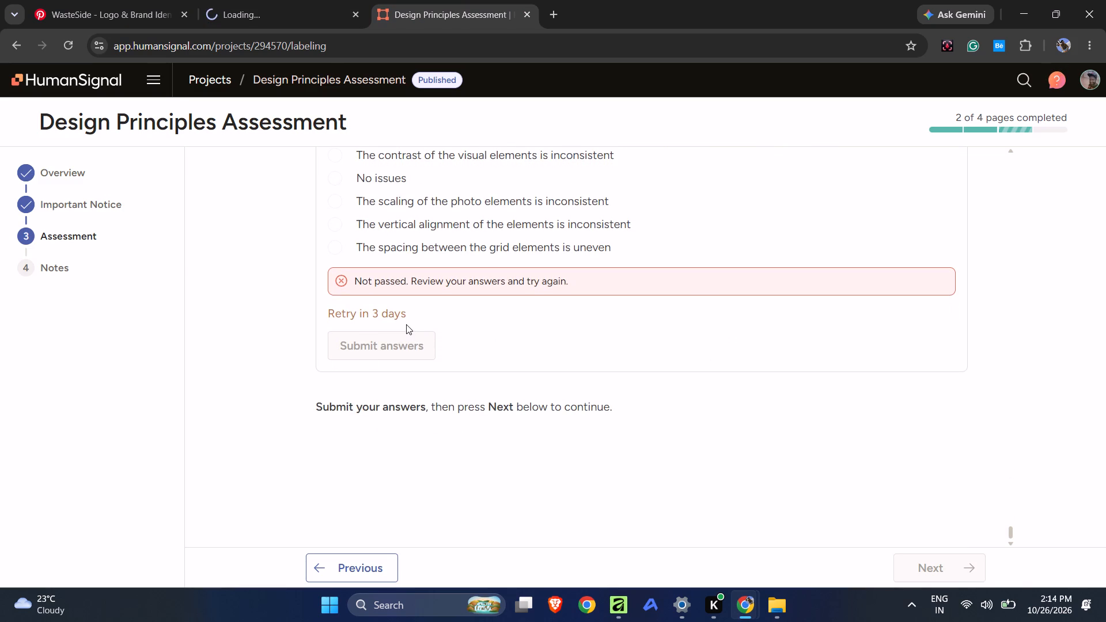
{"action": "scroll", "coordinate": [406, 324], "scroll_direction": "up", "scroll_amount": 2}
{"action": "scroll", "coordinate": [406, 324], "scroll_direction": "down", "scroll_amount": 3}
{"action": "scroll", "coordinate": [406, 324], "scroll_direction": "up", "scroll_amount": 5}
{"action": "scroll", "coordinate": [462, 330], "scroll_direction": "up", "scroll_amount": 4}
{"action": "scroll", "coordinate": [468, 330], "scroll_direction": "down", "scroll_amount": 6}
{"action": "scroll", "coordinate": [476, 330], "scroll_direction": "up", "scroll_amount": 2}
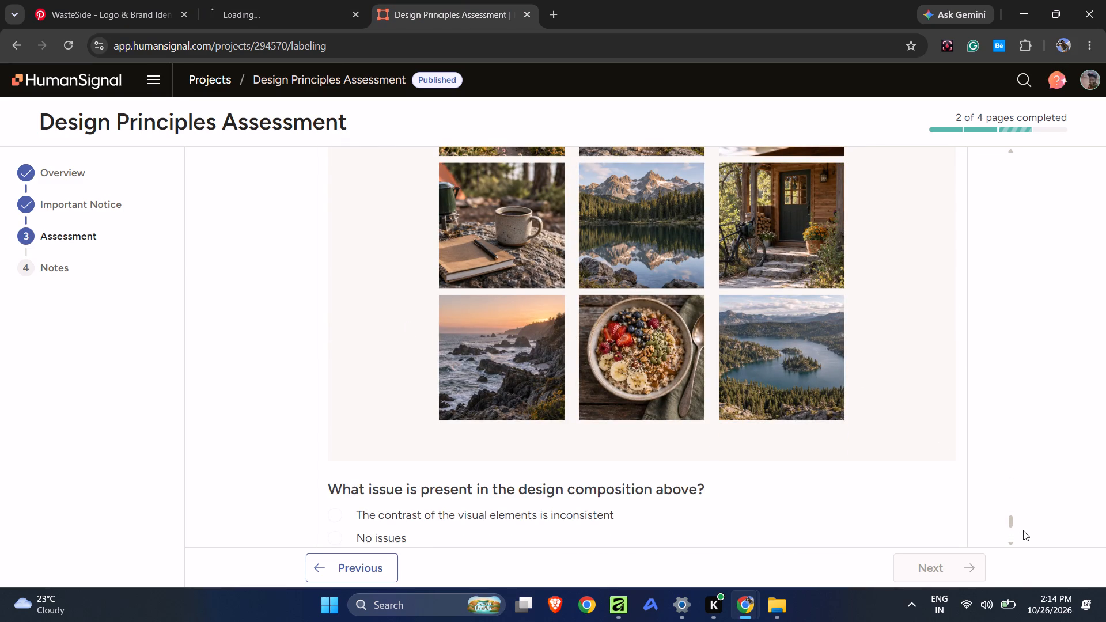
Return to the start of the assessment and examine Scenario No. 1's Project Priorities design and its question.
{"action": "left_click_drag", "start_coordinate": [1012, 521], "coordinate": [1009, 141]}
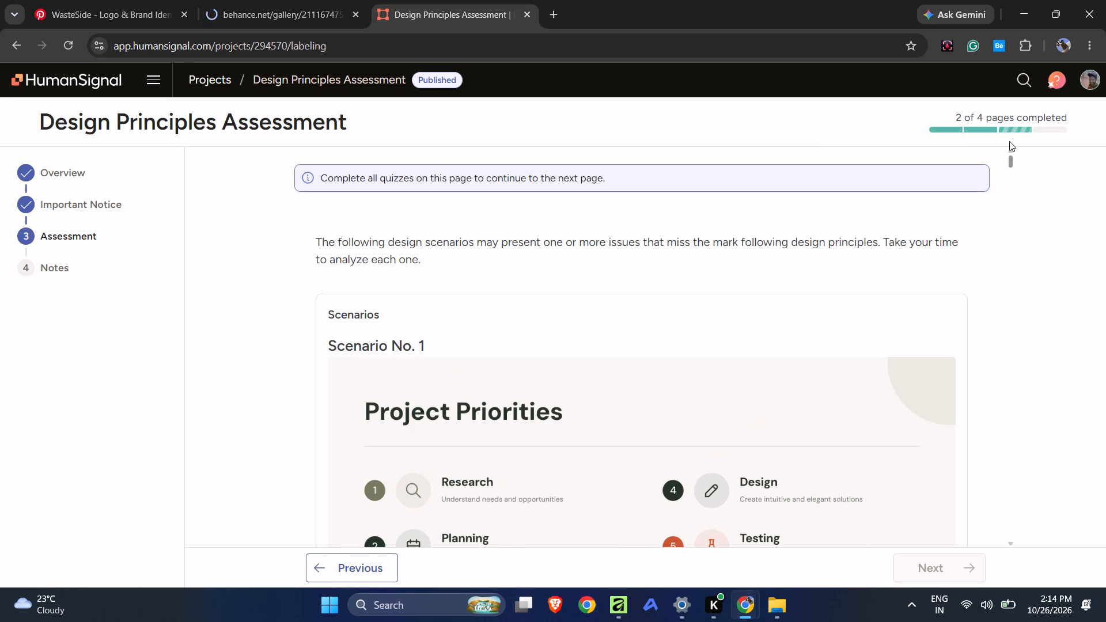
{"action": "left_click_drag", "start_coordinate": [1009, 141], "coordinate": [1009, 141]}
{"action": "scroll", "coordinate": [1009, 141], "scroll_direction": "up", "scroll_amount": 1}
{"action": "scroll", "coordinate": [558, 298], "scroll_direction": "down", "scroll_amount": 6}
{"action": "scroll", "coordinate": [487, 360], "scroll_direction": "down", "scroll_amount": 2}
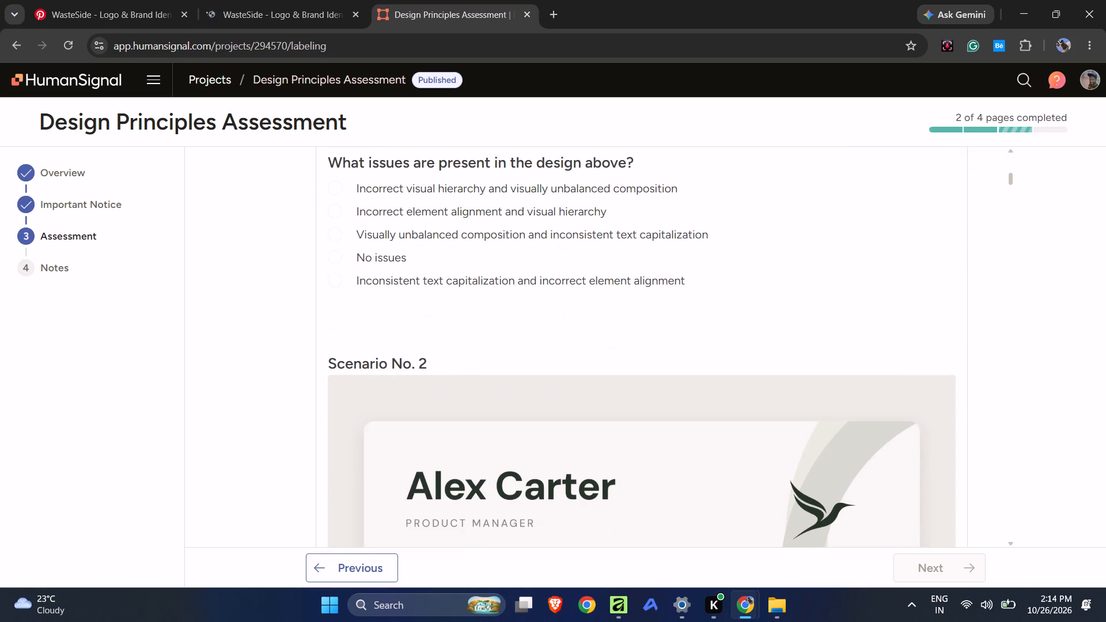
{"action": "scroll", "coordinate": [570, 338], "scroll_direction": "up", "scroll_amount": 10}
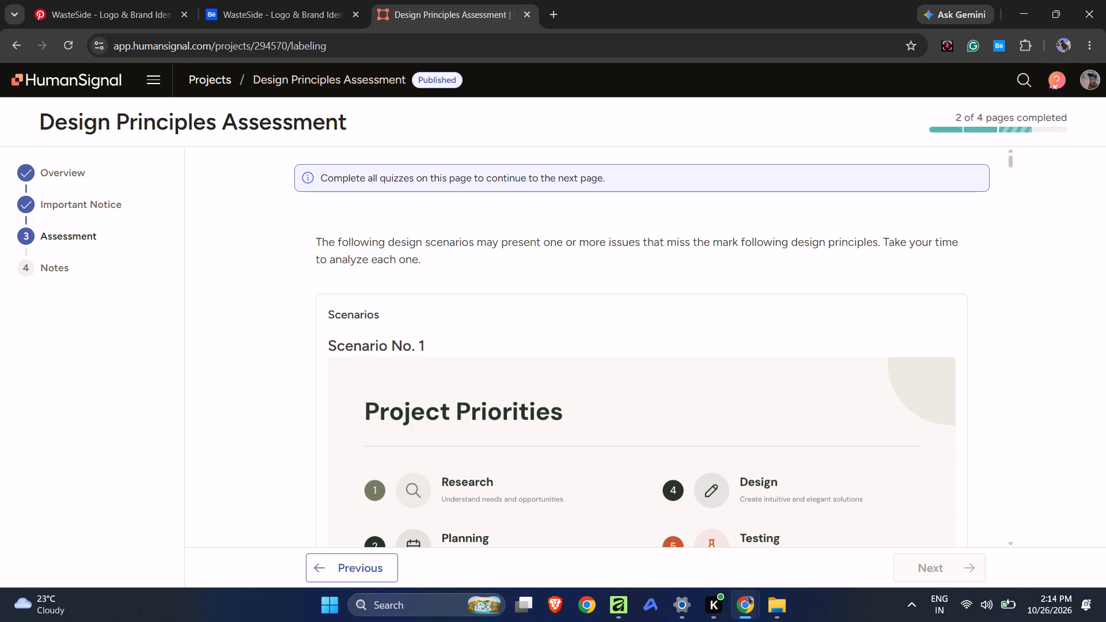
{"action": "scroll", "coordinate": [422, 280], "scroll_direction": "up", "scroll_amount": 1}
{"action": "scroll", "coordinate": [423, 280], "scroll_direction": "down", "scroll_amount": 2}
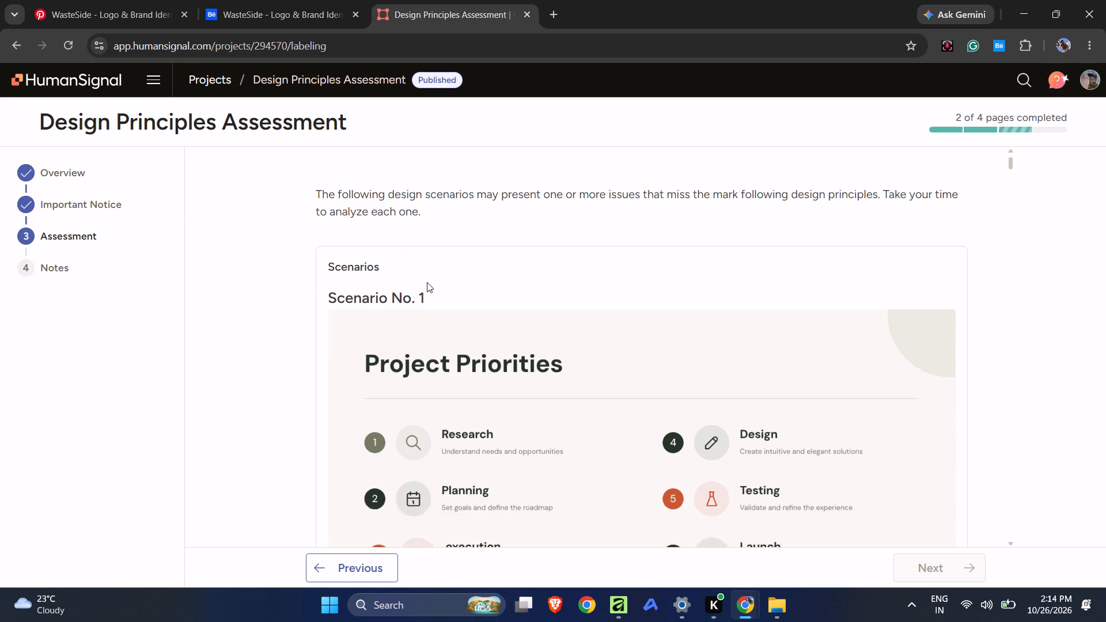
{"action": "scroll", "coordinate": [430, 286], "scroll_direction": "down", "scroll_amount": 5}
{"action": "scroll", "coordinate": [434, 294], "scroll_direction": "up", "scroll_amount": 6}
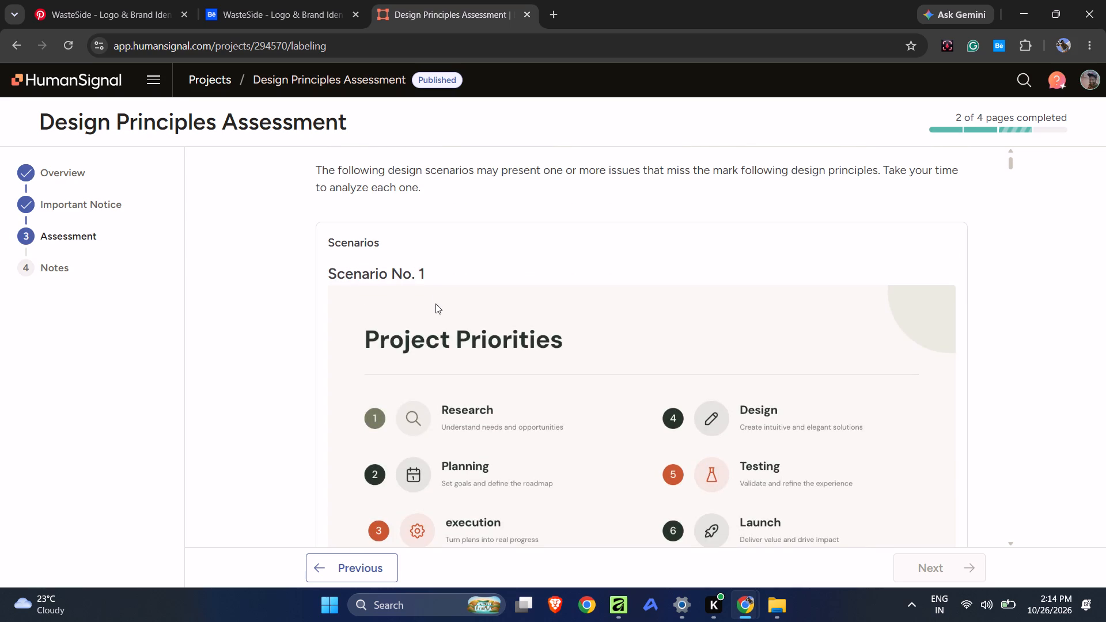
{"action": "scroll", "coordinate": [435, 304], "scroll_direction": "down", "scroll_amount": 1}
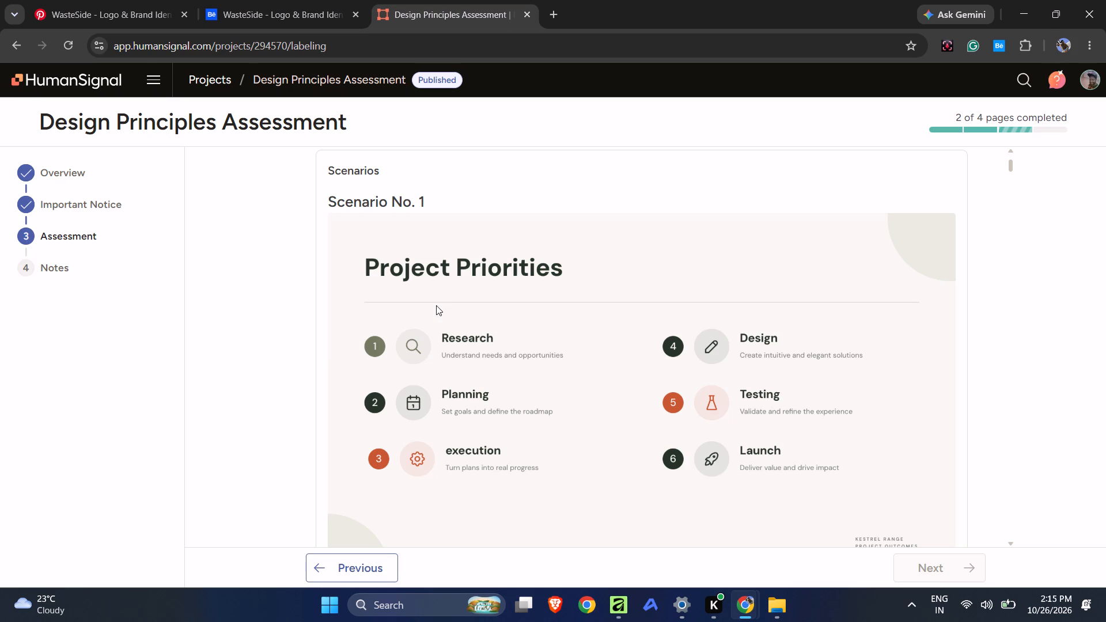
{"action": "scroll", "coordinate": [436, 305], "scroll_direction": "down", "scroll_amount": 3}
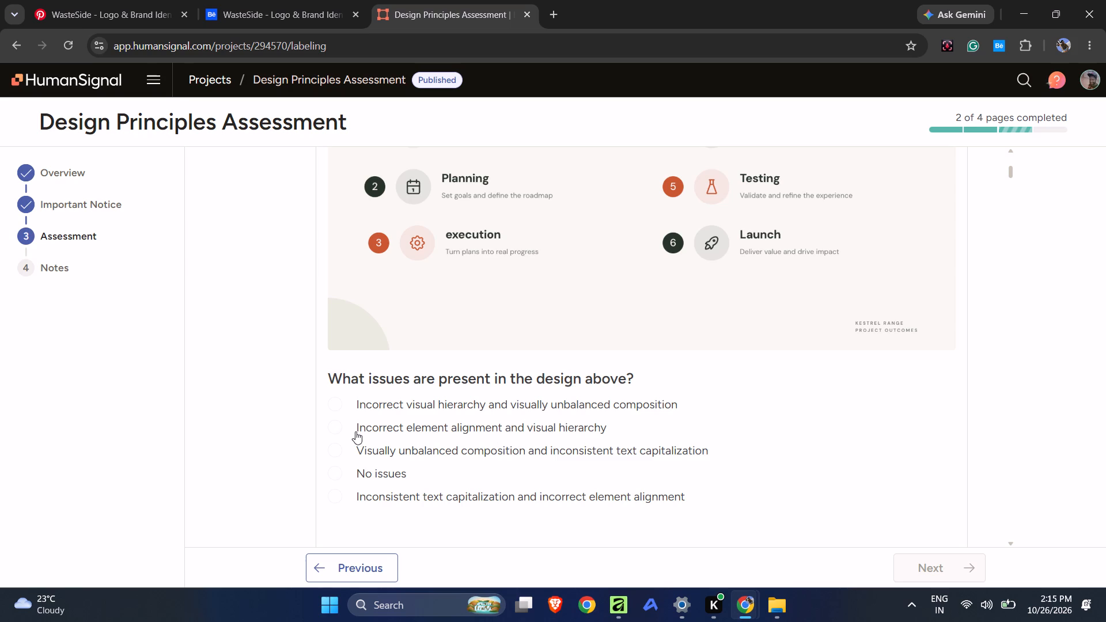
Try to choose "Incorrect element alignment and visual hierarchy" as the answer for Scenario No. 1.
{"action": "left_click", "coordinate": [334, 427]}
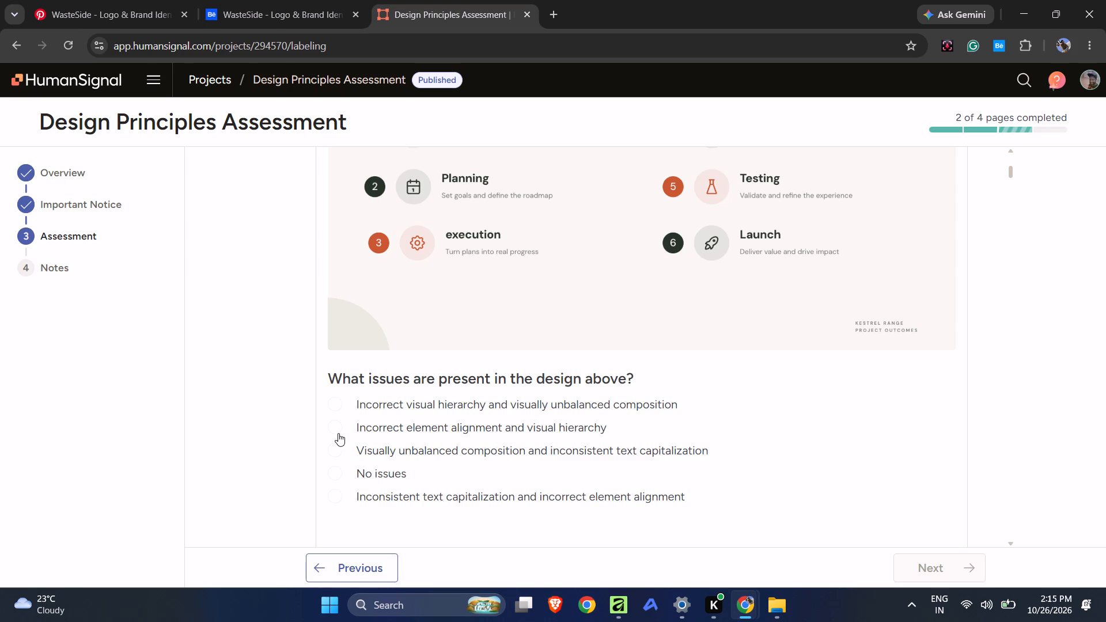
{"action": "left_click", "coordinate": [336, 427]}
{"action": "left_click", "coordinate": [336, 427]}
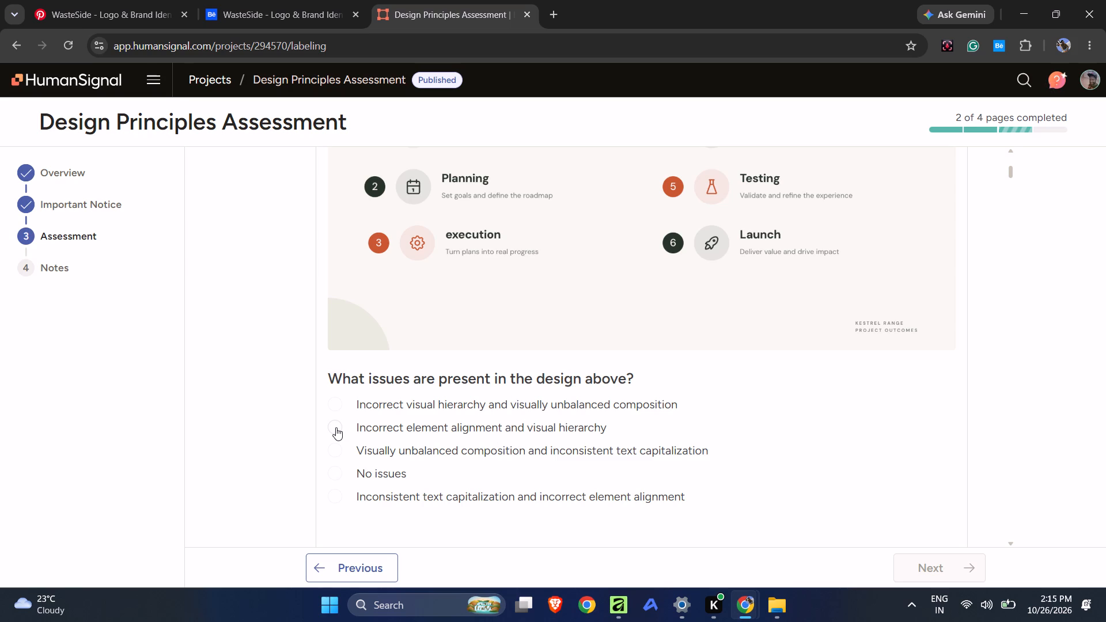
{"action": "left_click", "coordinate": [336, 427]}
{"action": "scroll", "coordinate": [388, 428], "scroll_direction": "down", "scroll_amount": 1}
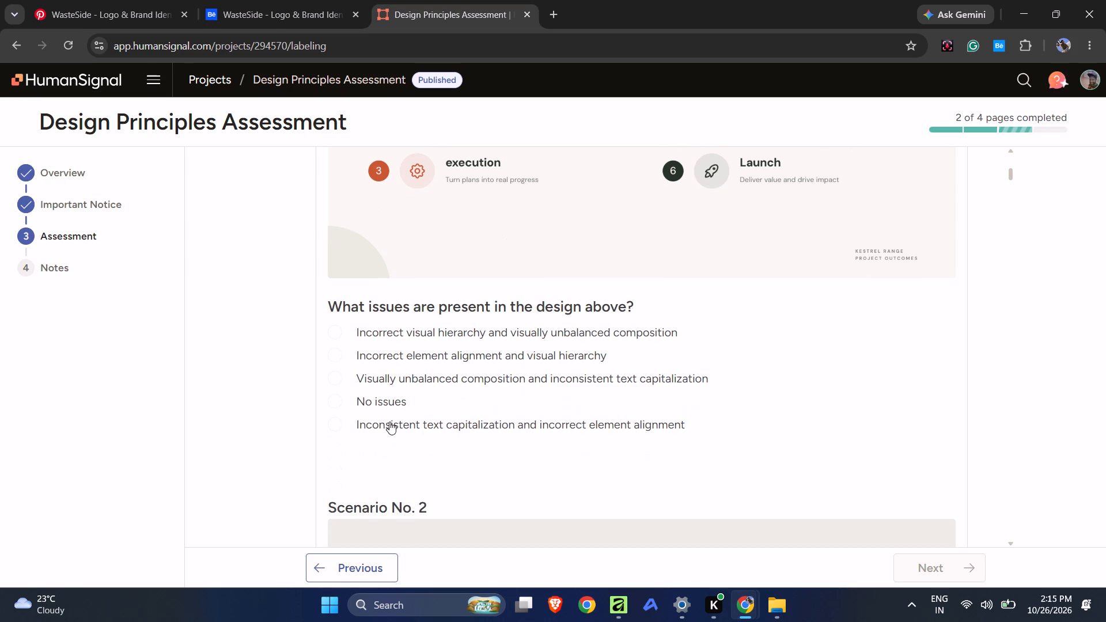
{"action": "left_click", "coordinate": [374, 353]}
Look through the Scenario No. 1 answer options and the scenarios that follow it.
{"action": "scroll", "coordinate": [381, 356], "scroll_direction": "down", "scroll_amount": 1}
{"action": "scroll", "coordinate": [385, 359], "scroll_direction": "up", "scroll_amount": 1}
{"action": "scroll", "coordinate": [387, 362], "scroll_direction": "down", "scroll_amount": 1}
{"action": "scroll", "coordinate": [387, 363], "scroll_direction": "up", "scroll_amount": 1}
{"action": "scroll", "coordinate": [387, 367], "scroll_direction": "down", "scroll_amount": 1}
{"action": "scroll", "coordinate": [388, 368], "scroll_direction": "up", "scroll_amount": 3}
{"action": "scroll", "coordinate": [388, 369], "scroll_direction": "down", "scroll_amount": 1}
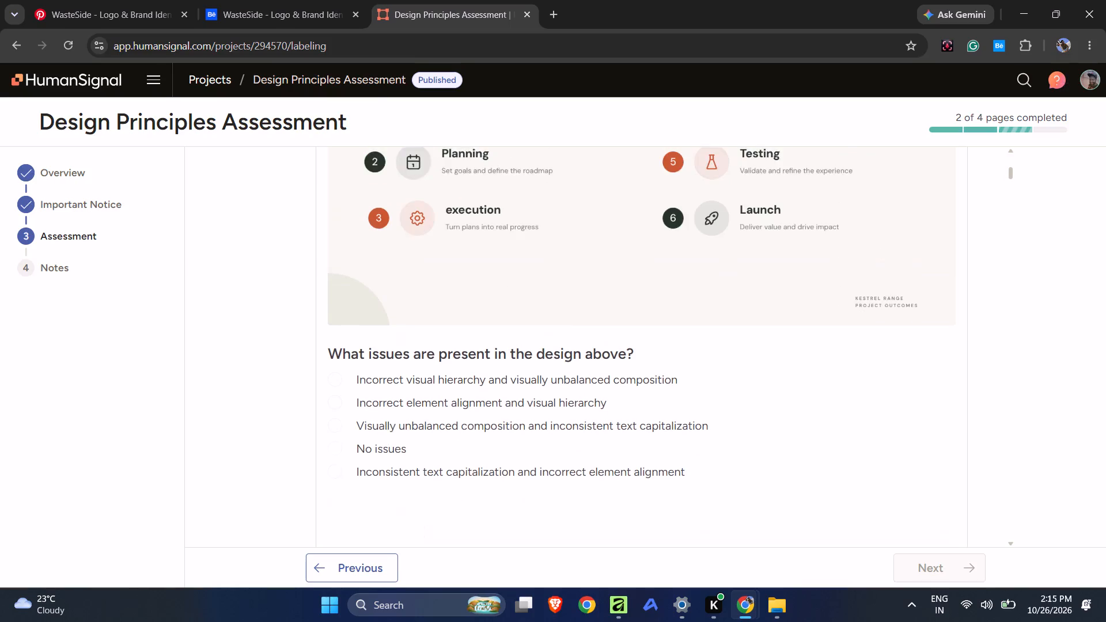
{"action": "scroll", "coordinate": [388, 369], "scroll_direction": "down", "scroll_amount": 3}
{"action": "scroll", "coordinate": [389, 373], "scroll_direction": "up", "scroll_amount": 6}
{"action": "scroll", "coordinate": [390, 374], "scroll_direction": "down", "scroll_amount": 5}
{"action": "scroll", "coordinate": [394, 385], "scroll_direction": "up", "scroll_amount": 2}
{"action": "scroll", "coordinate": [394, 385], "scroll_direction": "down", "scroll_amount": 3}
{"action": "scroll", "coordinate": [459, 386], "scroll_direction": "down", "scroll_amount": 8}
{"action": "scroll", "coordinate": [626, 385], "scroll_direction": "up", "scroll_amount": 1}
{"action": "scroll", "coordinate": [632, 382], "scroll_direction": "down", "scroll_amount": 1}
{"action": "scroll", "coordinate": [632, 382], "scroll_direction": "up", "scroll_amount": 5}
{"action": "scroll", "coordinate": [632, 382], "scroll_direction": "down", "scroll_amount": 4}
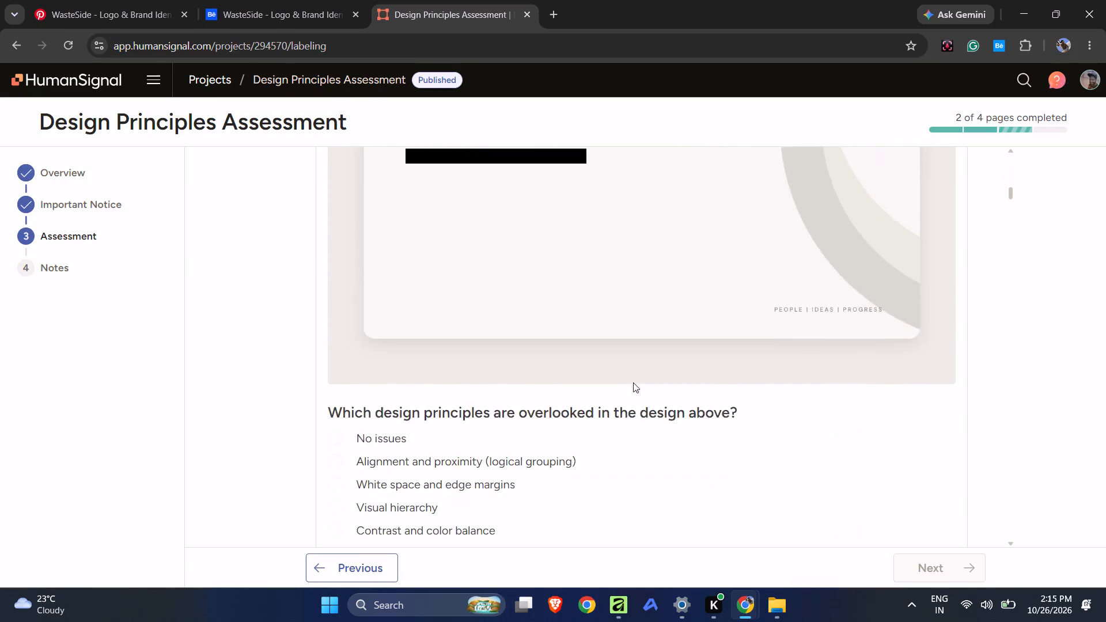
{"action": "scroll", "coordinate": [633, 382], "scroll_direction": "down", "scroll_amount": 2}
{"action": "scroll", "coordinate": [633, 382], "scroll_direction": "up", "scroll_amount": 3}
{"action": "scroll", "coordinate": [633, 382], "scroll_direction": "down", "scroll_amount": 10}
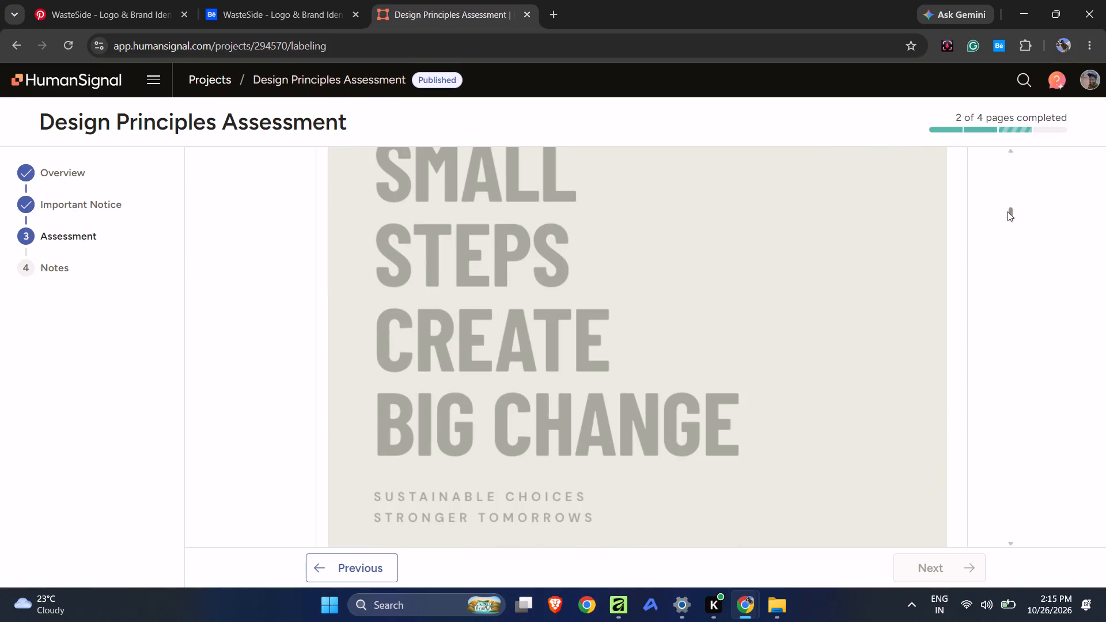
Check the submission status at the end of the assessment and reload the page.
{"action": "left_click_drag", "start_coordinate": [1007, 211], "coordinate": [987, 581]}
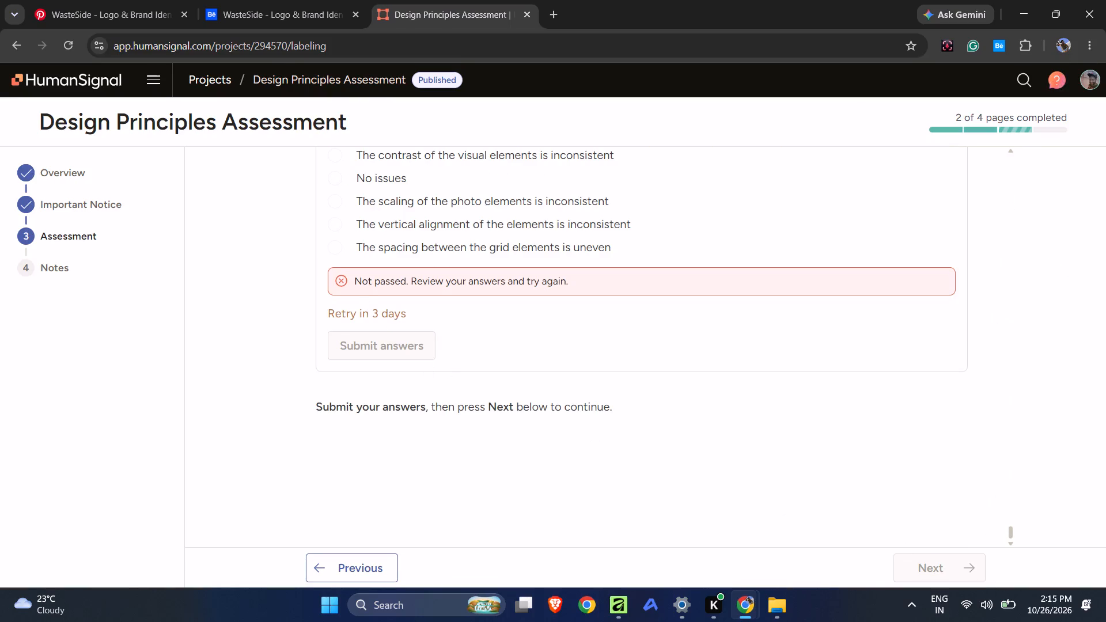
{"action": "left_click", "coordinate": [361, 280]}
{"action": "left_click", "coordinate": [357, 315]}
{"action": "left_click", "coordinate": [68, 41]}
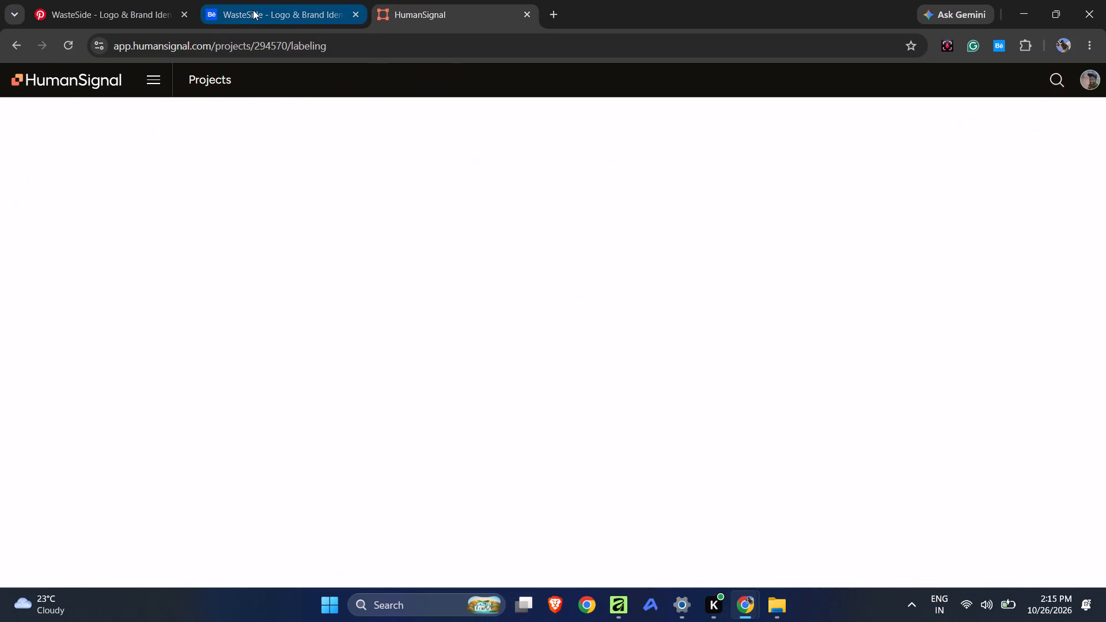
Search Google for "logo mockup" in a new browser tab.
{"action": "left_click", "coordinate": [556, 13]}
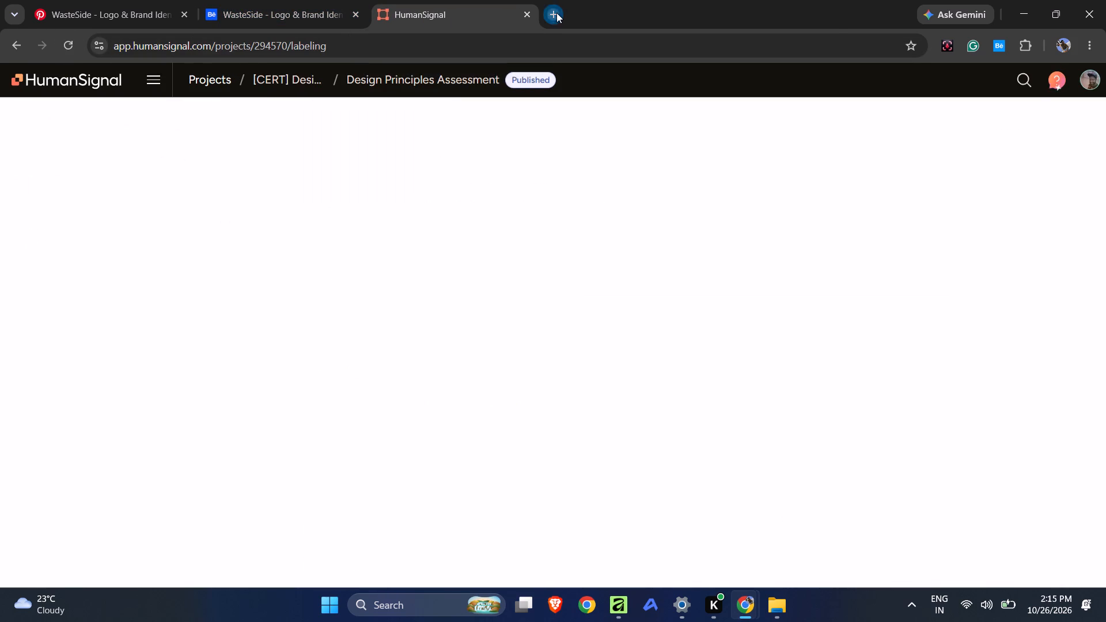
{"action": "left_click", "coordinate": [429, 273]}
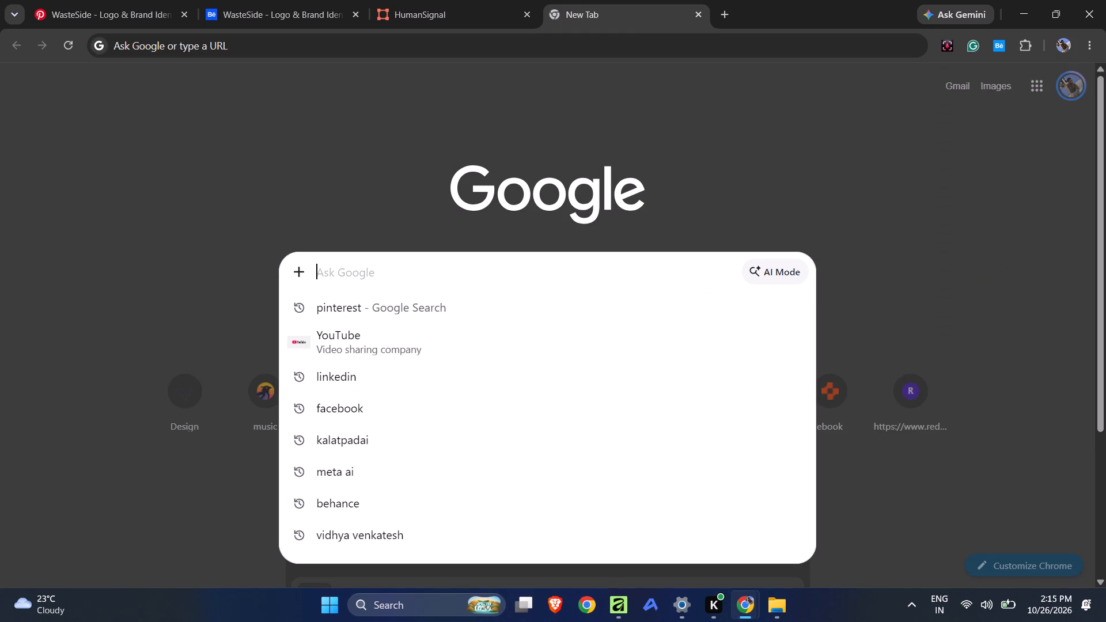
{"action": "type", "text": "logo mockup"}
{"action": "key", "text": "Return"}
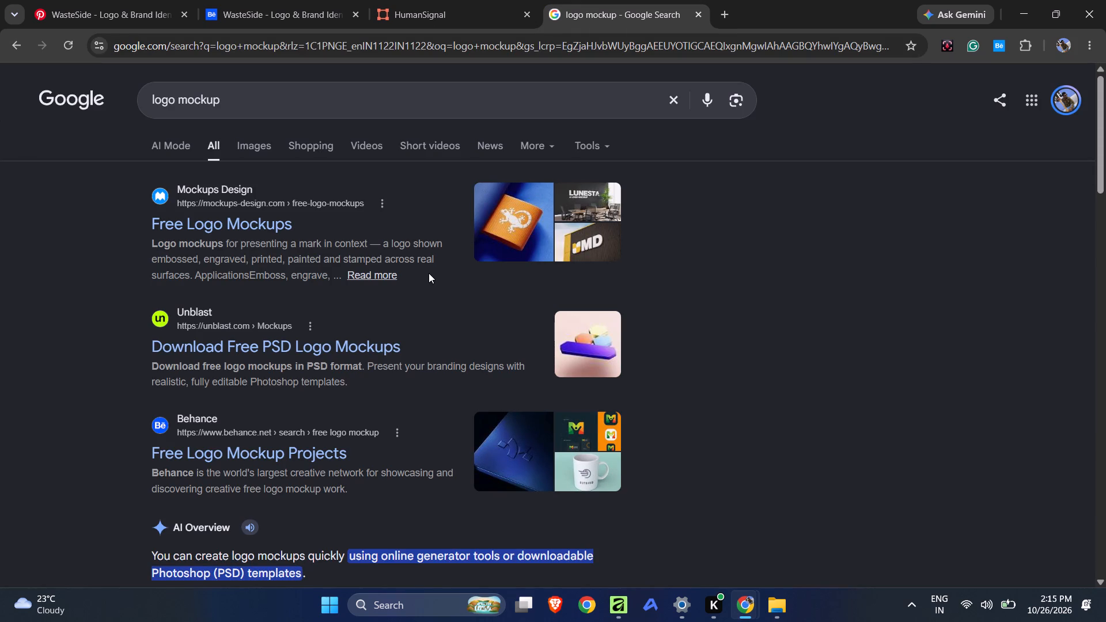
Open Unblast's free PSD logo mockups page, view its collections, and return to the search results.
{"action": "left_click", "coordinate": [332, 347]}
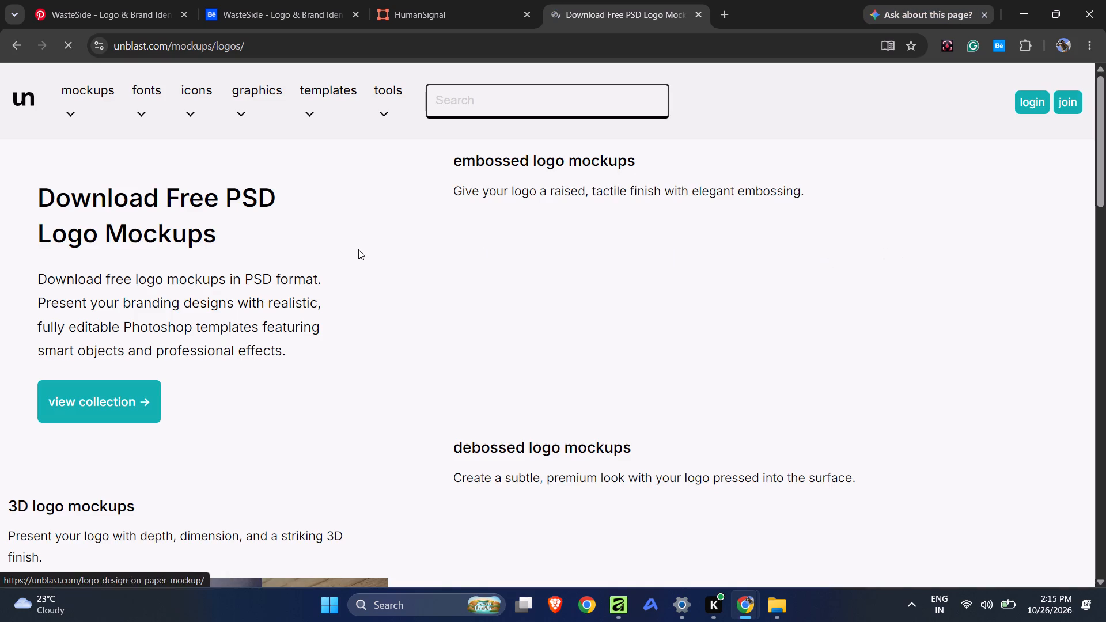
{"action": "scroll", "coordinate": [358, 274], "scroll_direction": "down", "scroll_amount": 5}
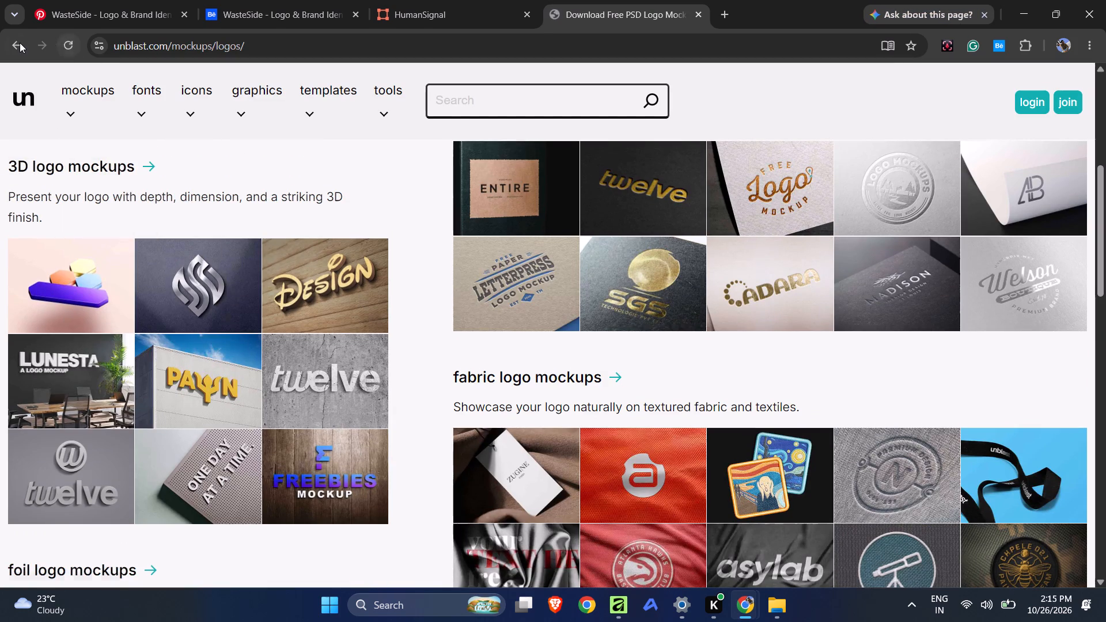
{"action": "left_click", "coordinate": [20, 43]}
Look through the remaining "logo mockup" search results for a suitable mockup source.
{"action": "scroll", "coordinate": [514, 366], "scroll_direction": "down", "scroll_amount": 4}
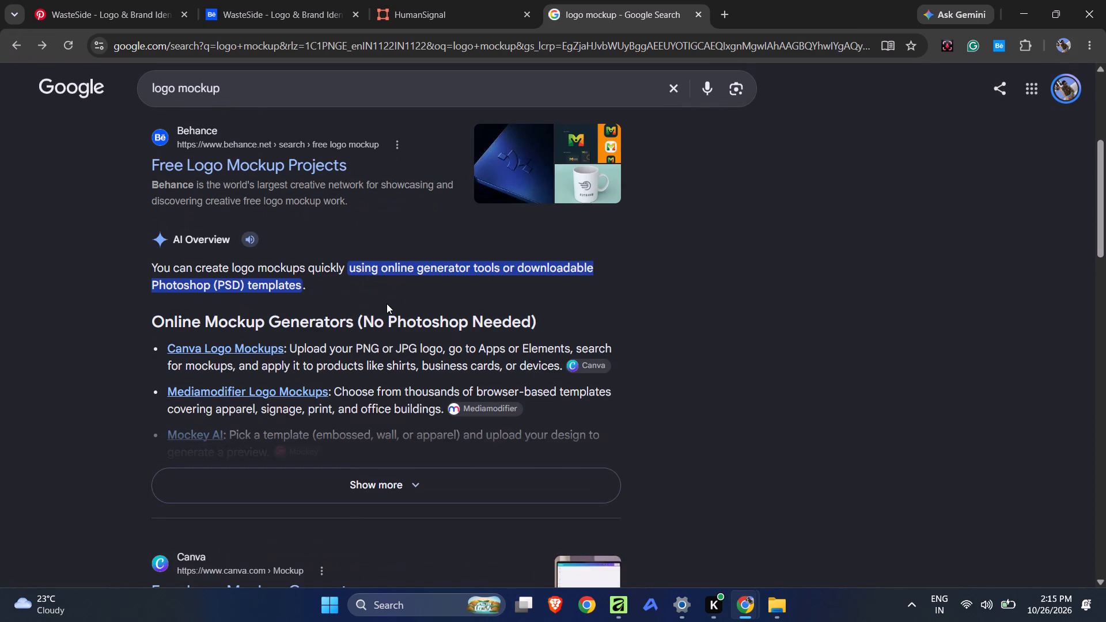
{"action": "scroll", "coordinate": [386, 303], "scroll_direction": "up", "scroll_amount": 1}
{"action": "scroll", "coordinate": [386, 303], "scroll_direction": "down", "scroll_amount": 1}
{"action": "scroll", "coordinate": [386, 303], "scroll_direction": "up", "scroll_amount": 2}
{"action": "scroll", "coordinate": [386, 303], "scroll_direction": "down", "scroll_amount": 5}
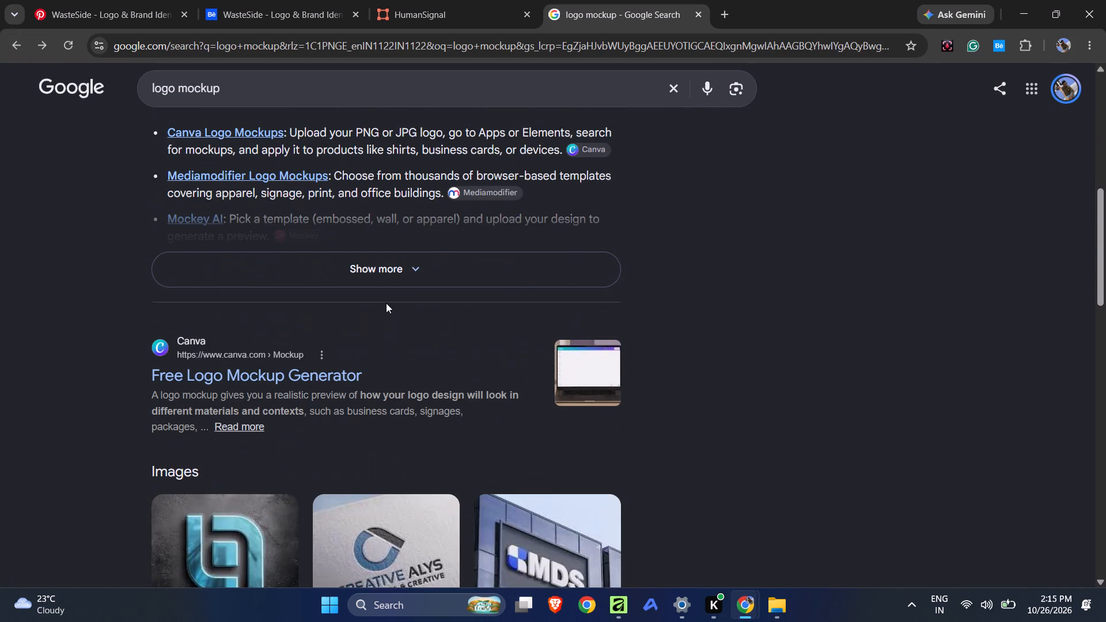
{"action": "scroll", "coordinate": [386, 303], "scroll_direction": "down", "scroll_amount": 10}
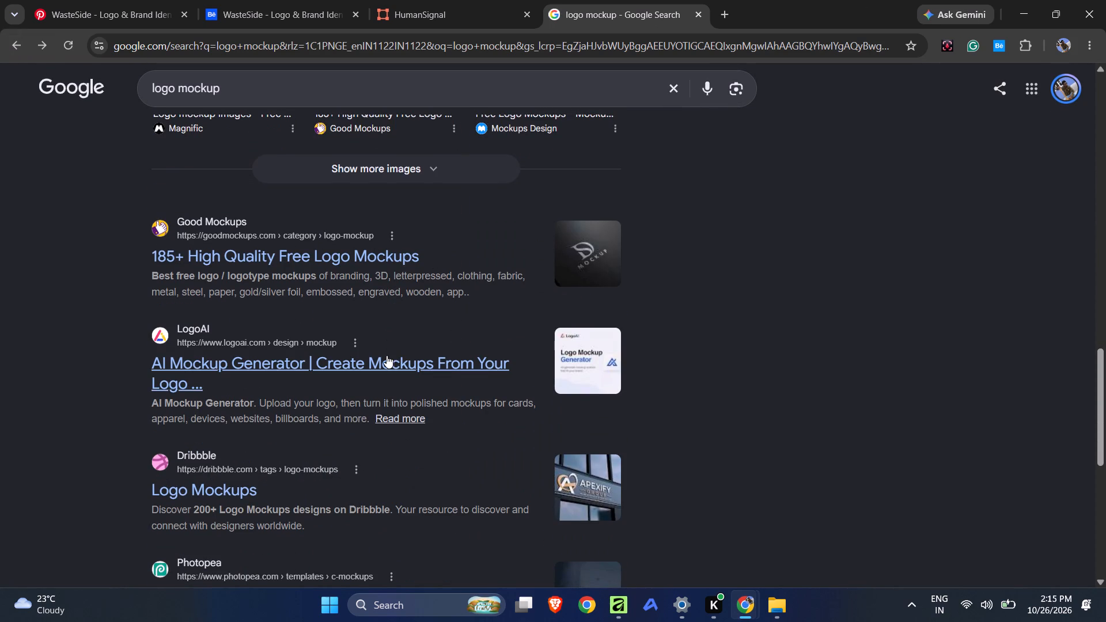
{"action": "scroll", "coordinate": [387, 361], "scroll_direction": "down", "scroll_amount": 4}
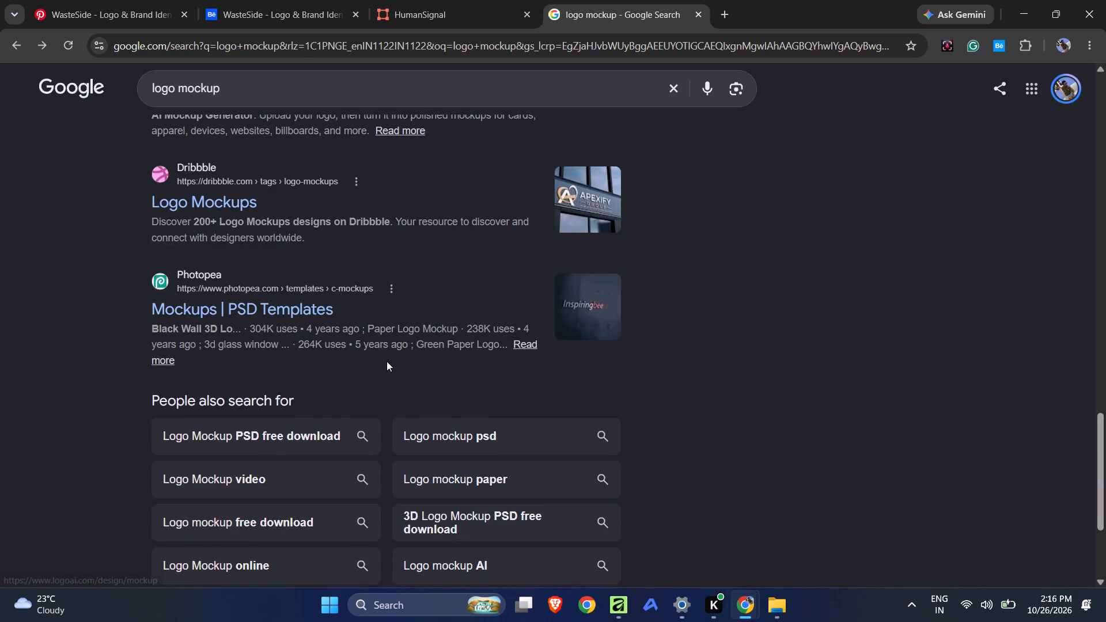
{"action": "scroll", "coordinate": [387, 361], "scroll_direction": "down", "scroll_amount": 4}
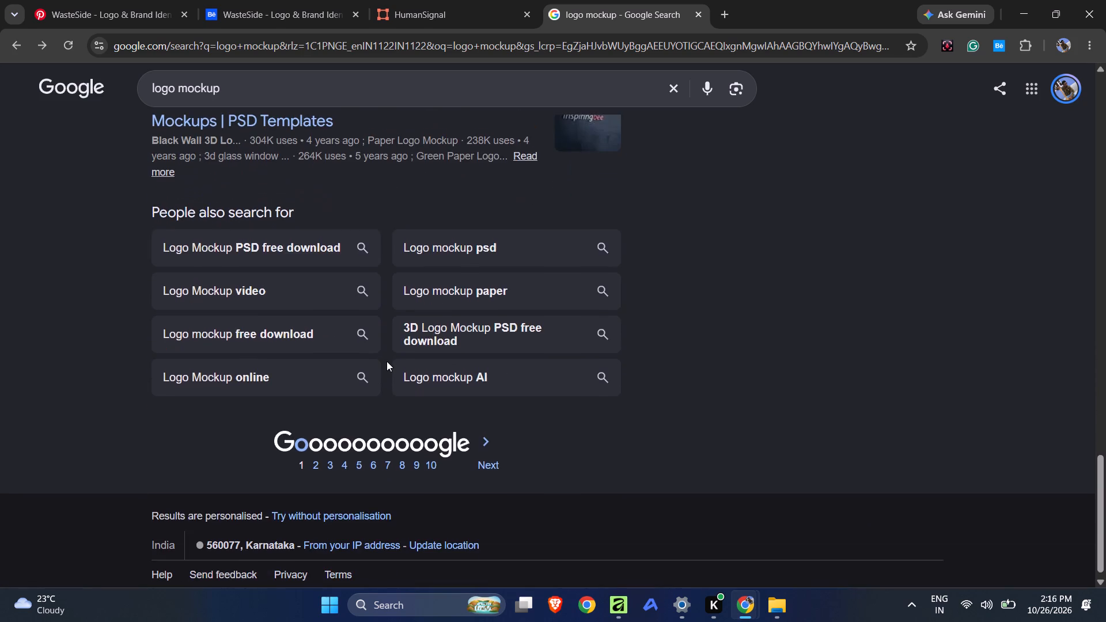
{"action": "scroll", "coordinate": [387, 361], "scroll_direction": "up", "scroll_amount": 6}
Open Photopea's Mockups PSD templates page and browse the logo mockups.
{"action": "left_click", "coordinate": [259, 547]}
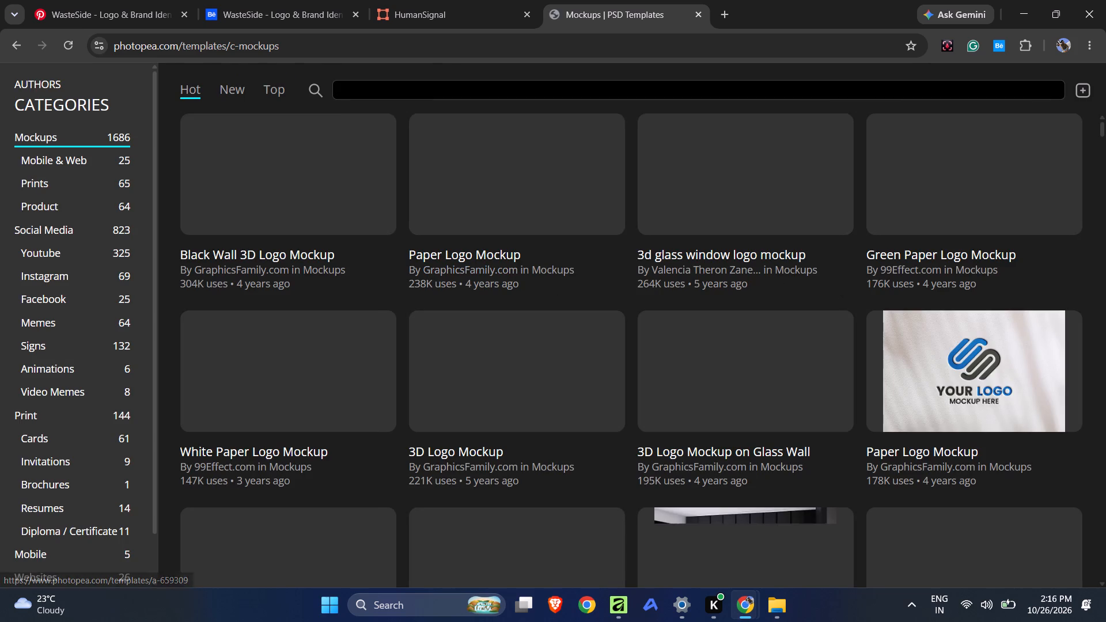
{"action": "scroll", "coordinate": [743, 277], "scroll_direction": "down", "scroll_amount": 2}
{"action": "scroll", "coordinate": [743, 276], "scroll_direction": "up", "scroll_amount": 2}
{"action": "scroll", "coordinate": [742, 276], "scroll_direction": "down", "scroll_amount": 3}
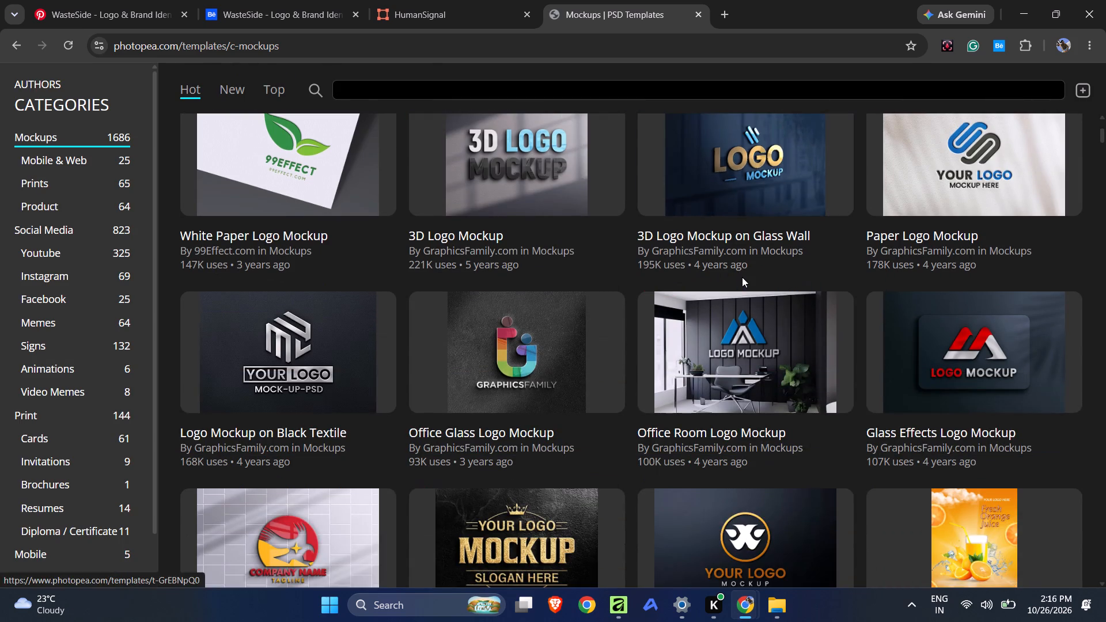
{"action": "scroll", "coordinate": [742, 277], "scroll_direction": "down", "scroll_amount": 8}
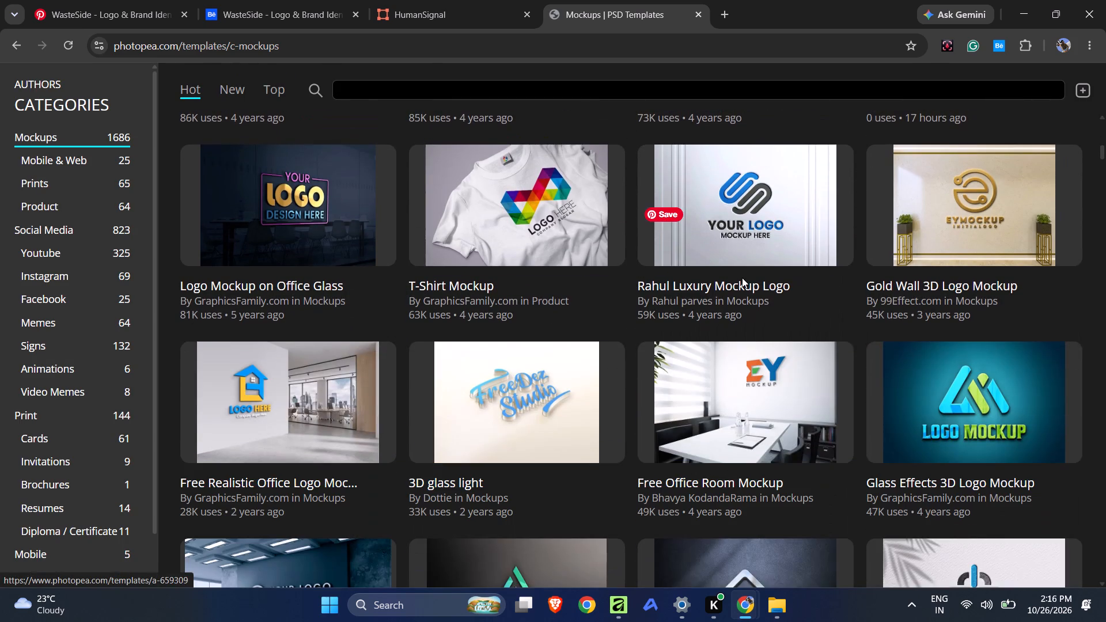
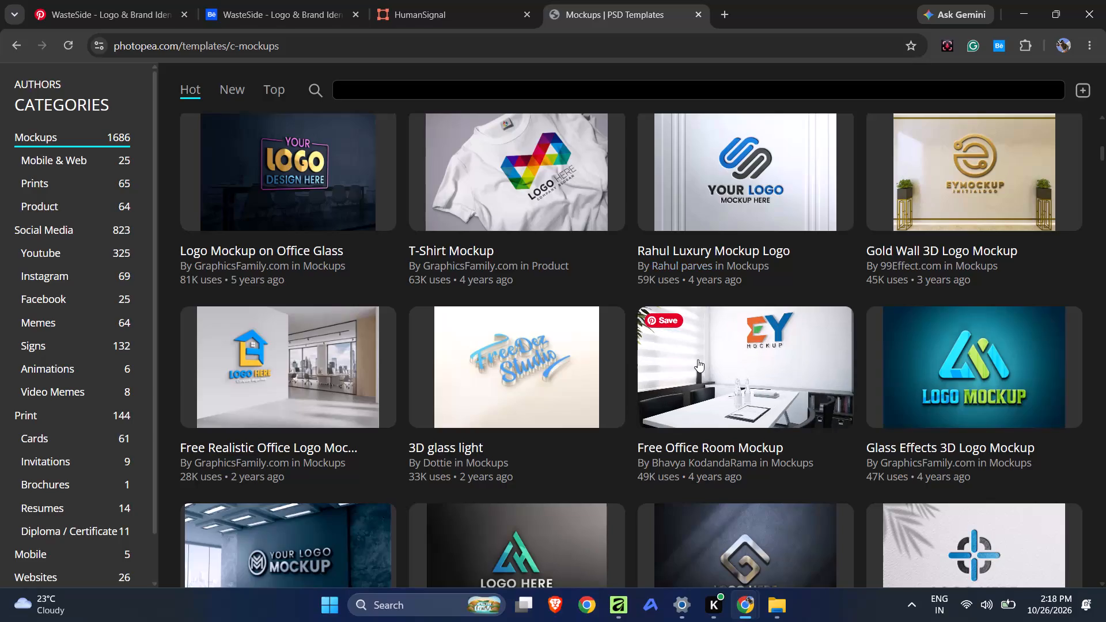
Look through more of Photopea's logo mockup templates.
{"action": "scroll", "coordinate": [698, 359], "scroll_direction": "down", "scroll_amount": 4}
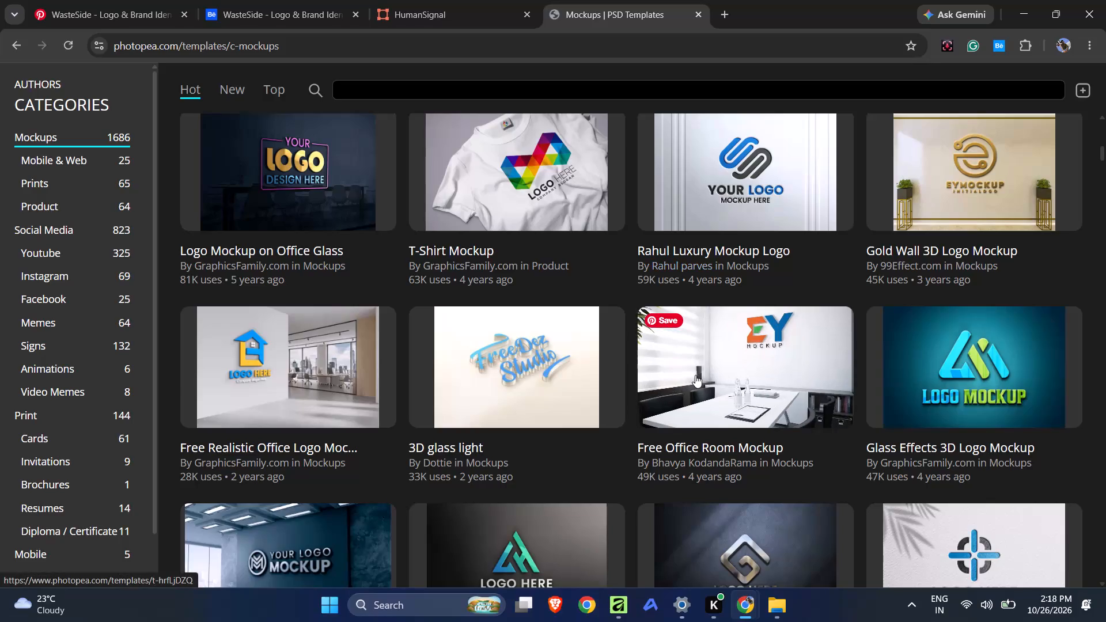
{"action": "scroll", "coordinate": [630, 407], "scroll_direction": "up", "scroll_amount": 9}
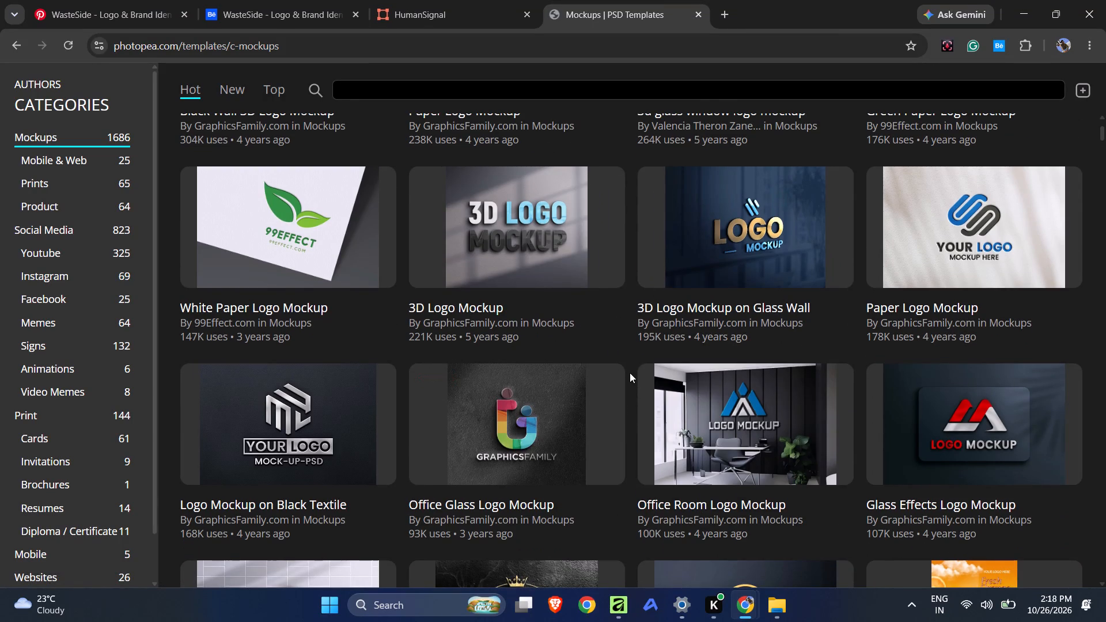
Switch to Affinity and place a copy of the tab's white X icon in the blue area beside the address field.
{"action": "key", "text": "alt+Tab"}
{"action": "left_click", "coordinate": [535, 296]}
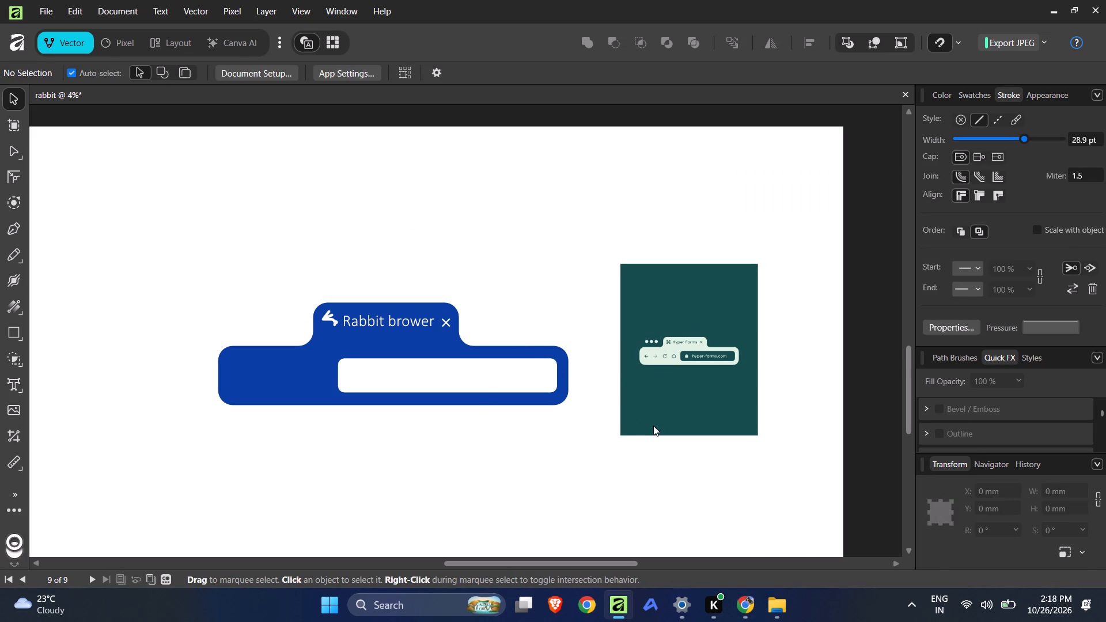
{"action": "scroll", "coordinate": [568, 408], "scroll_direction": "up", "scroll_amount": 2, "text": "ctrl"}
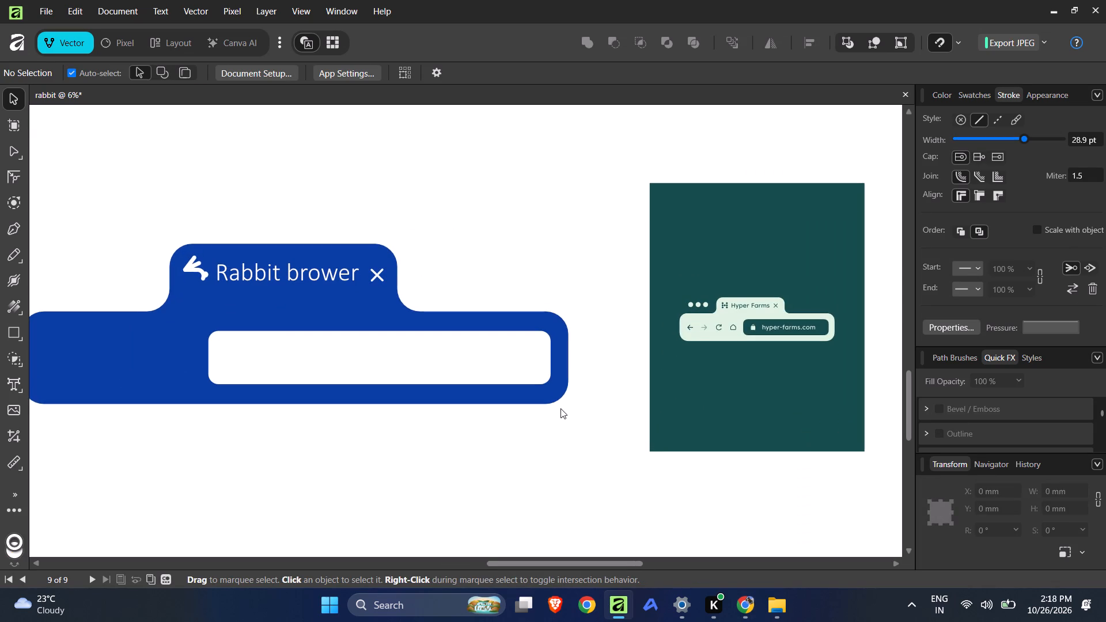
{"action": "scroll", "coordinate": [560, 408], "scroll_direction": "down", "scroll_amount": 10, "text": "ctrl"}
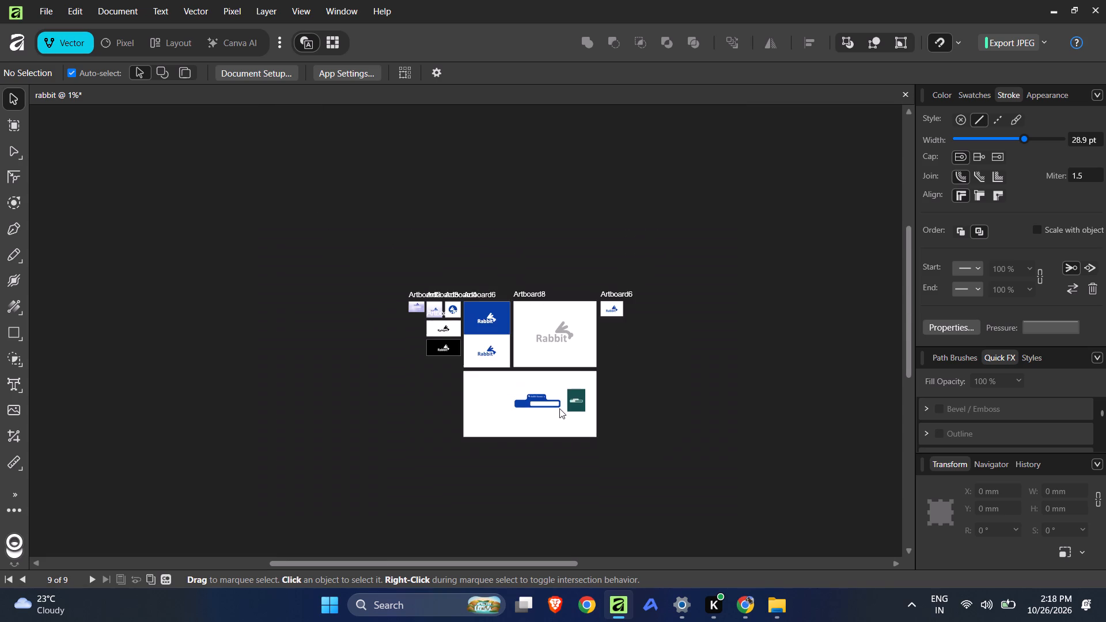
{"action": "scroll", "coordinate": [559, 408], "scroll_direction": "up", "scroll_amount": 5, "text": "ctrl"}
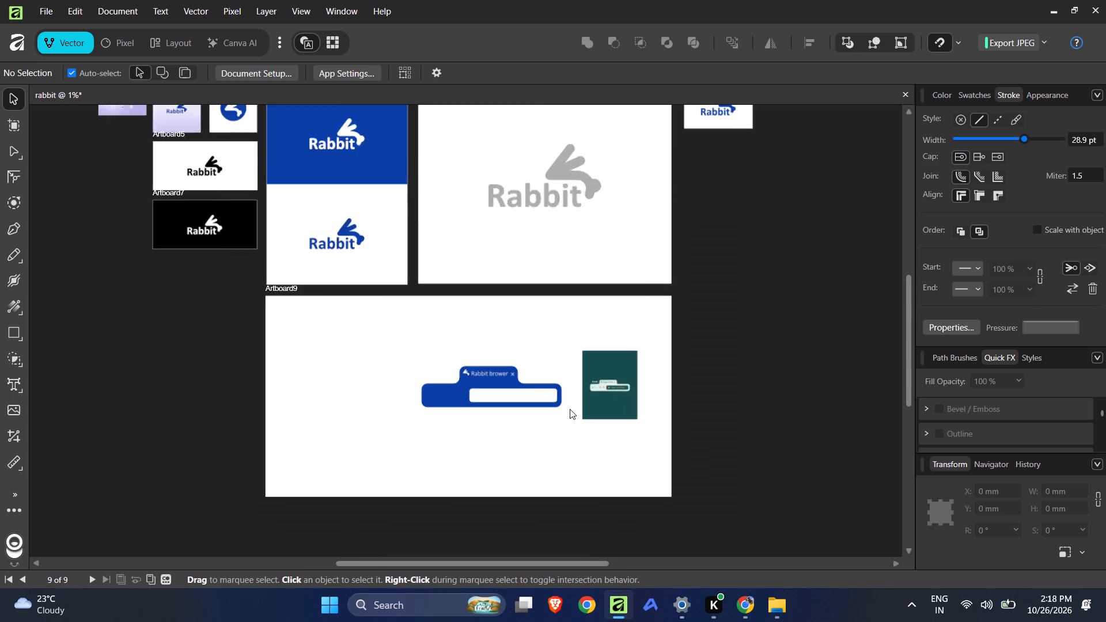
{"action": "scroll", "coordinate": [570, 409], "scroll_direction": "up", "scroll_amount": 3, "text": "ctrl"}
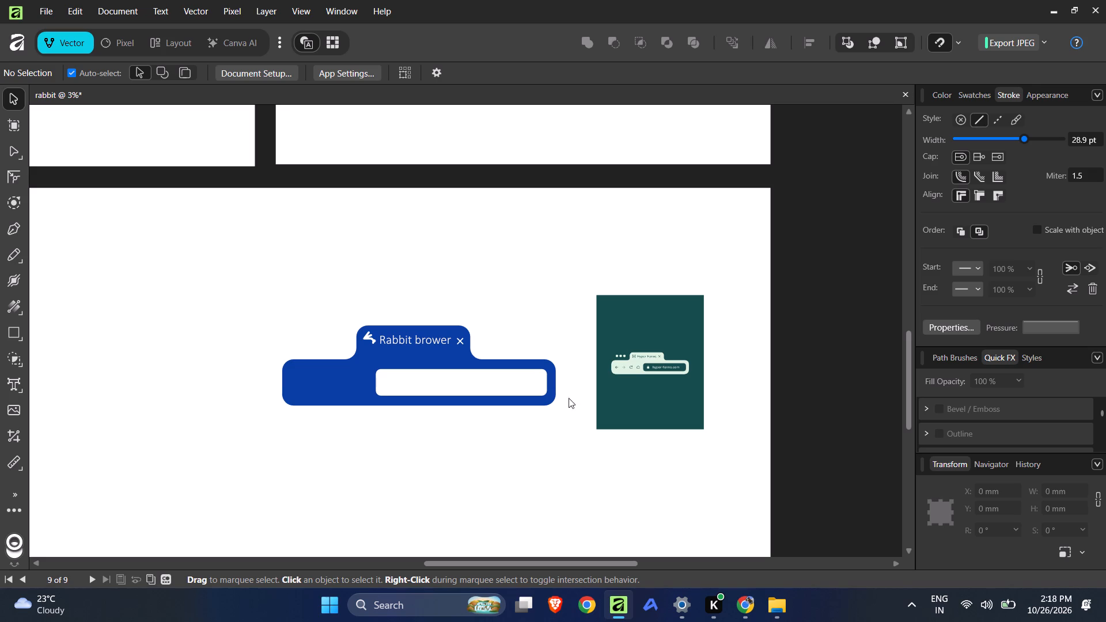
{"action": "scroll", "coordinate": [517, 388], "scroll_direction": "up", "scroll_amount": 2, "text": "ctrl"}
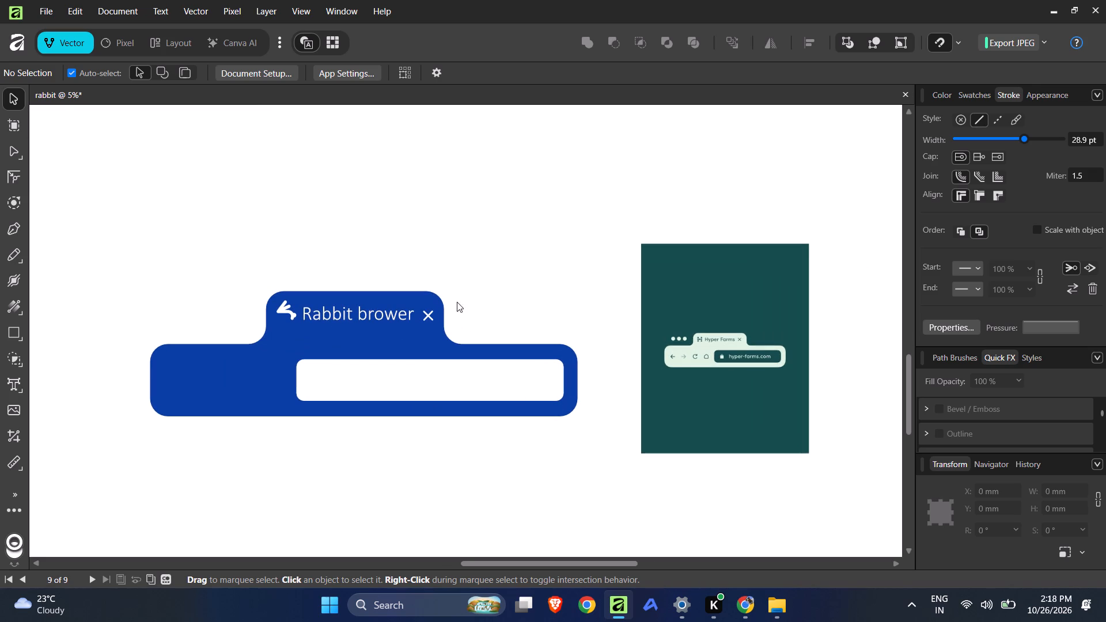
{"action": "left_click", "coordinate": [430, 317]}
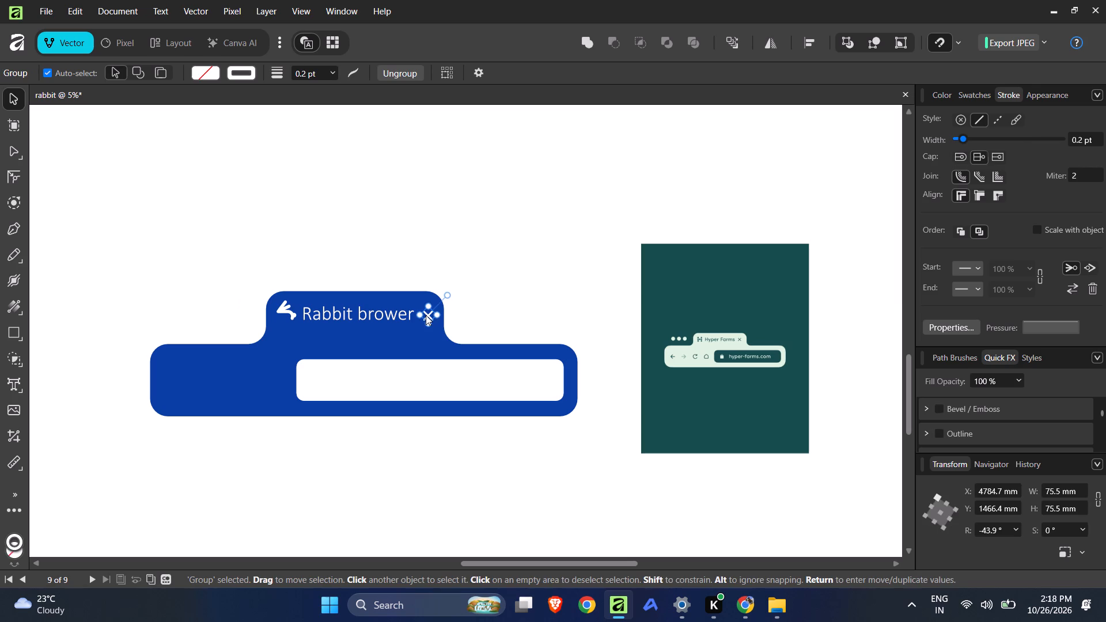
{"action": "left_click", "coordinate": [426, 315]}
{"action": "left_click_drag", "start_coordinate": [426, 315], "coordinate": [433, 330], "text": "alt"}
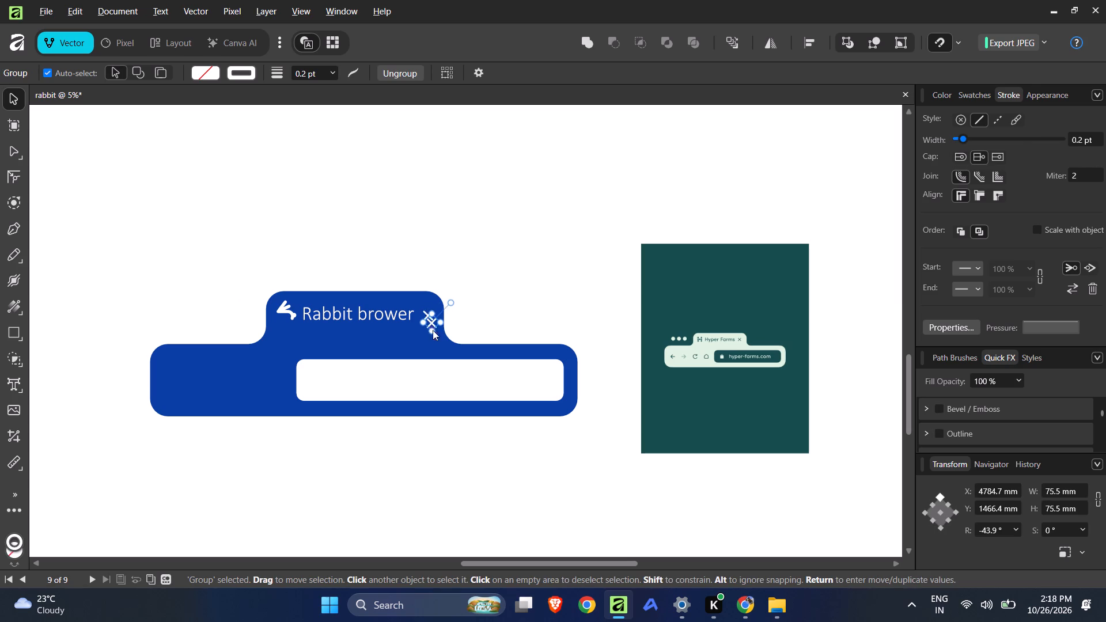
{"action": "left_click_drag", "start_coordinate": [433, 330], "coordinate": [222, 385], "text": "alt"}
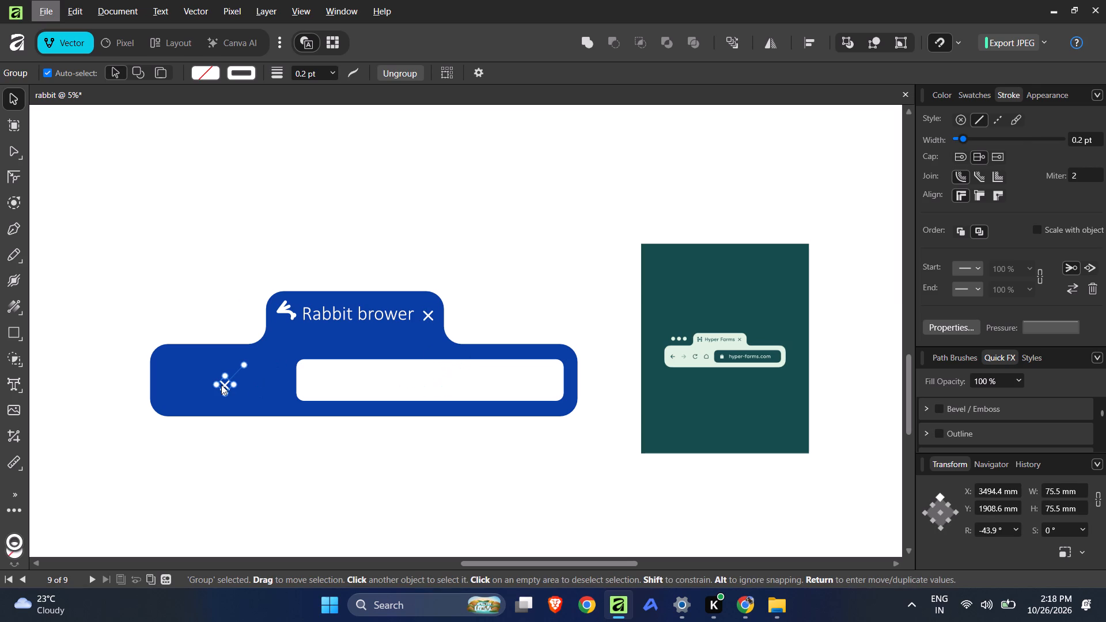
Ungroup the copied X icon and delete one of its two diagonal lines.
{"action": "scroll", "coordinate": [292, 387], "scroll_direction": "down", "scroll_amount": 2, "text": "alt"}
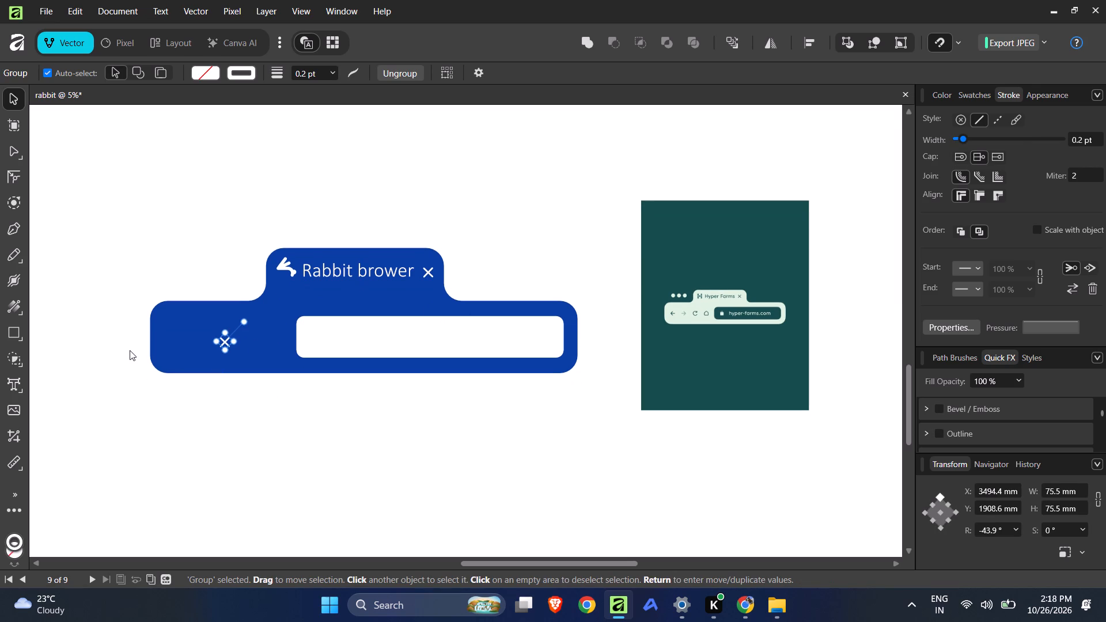
{"action": "scroll", "coordinate": [130, 350], "scroll_direction": "up", "scroll_amount": 4, "text": "alt"}
{"action": "scroll", "coordinate": [275, 423], "scroll_direction": "down", "scroll_amount": 1, "text": "ctrl"}
{"action": "scroll", "coordinate": [302, 427], "scroll_direction": "up", "scroll_amount": 1, "text": "ctrl"}
{"action": "scroll", "coordinate": [310, 428], "scroll_direction": "down", "scroll_amount": 1, "text": "ctrl"}
{"action": "scroll", "coordinate": [187, 425], "scroll_direction": "up", "scroll_amount": 5, "text": "ctrl"}
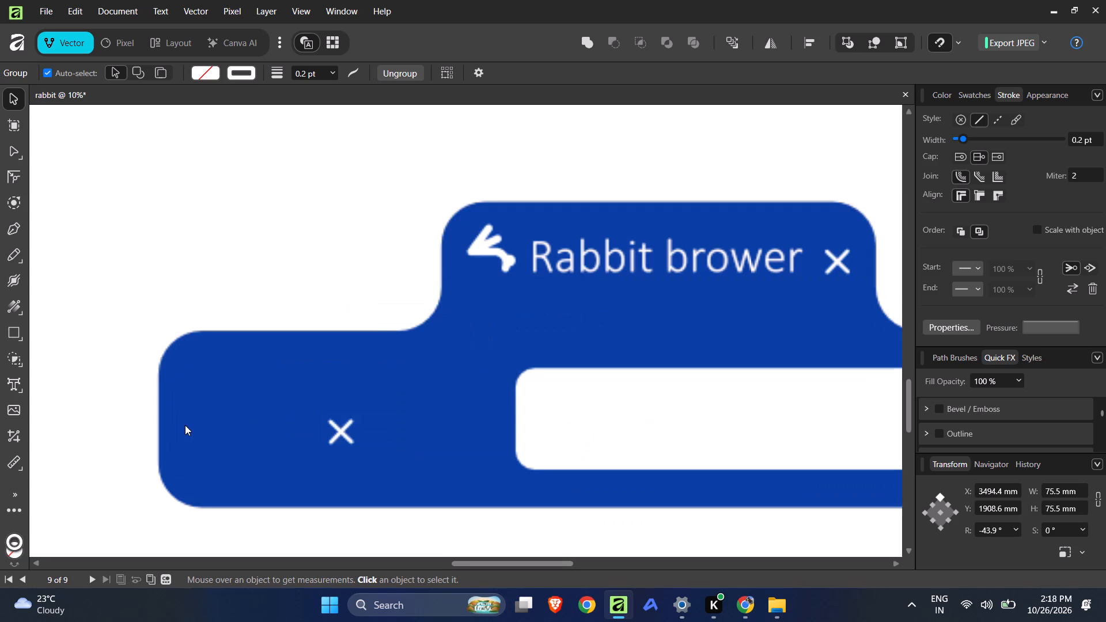
{"action": "scroll", "coordinate": [338, 435], "scroll_direction": "up", "scroll_amount": 4, "text": "ctrl"}
{"action": "key", "text": "ctrl+shift+g"}
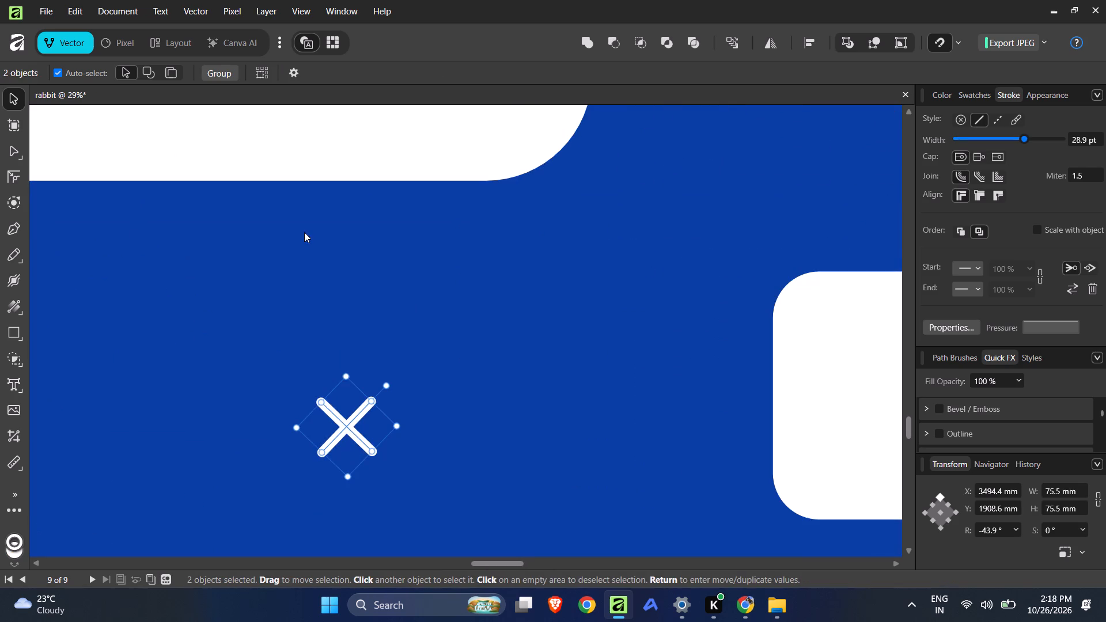
{"action": "left_click", "coordinate": [296, 153]}
{"action": "left_click", "coordinate": [359, 414]}
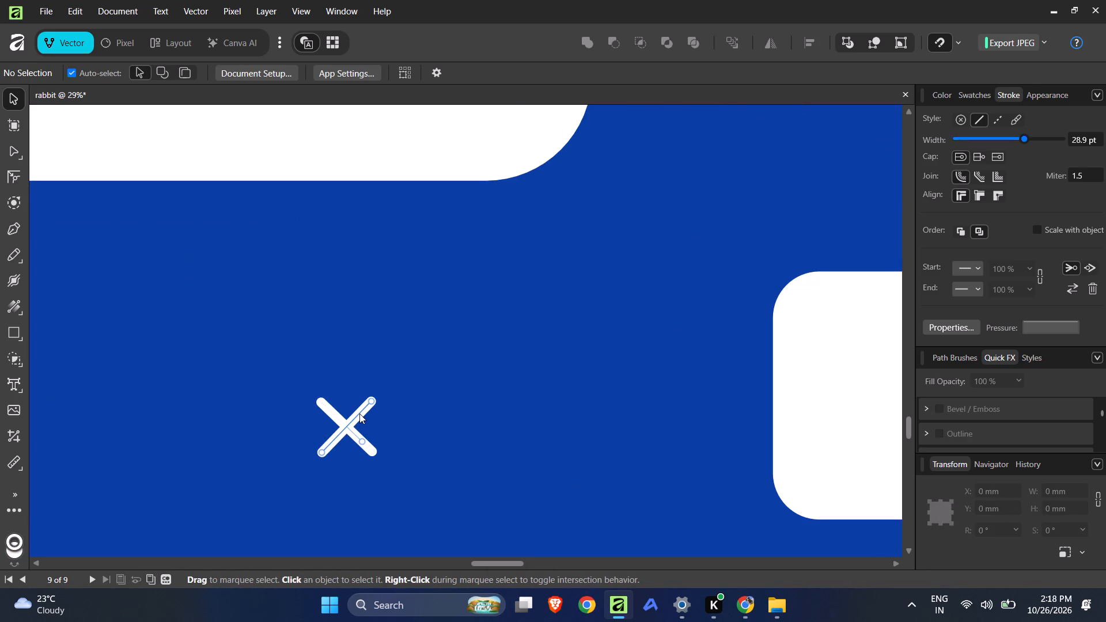
{"action": "key", "text": "BackSpace"}
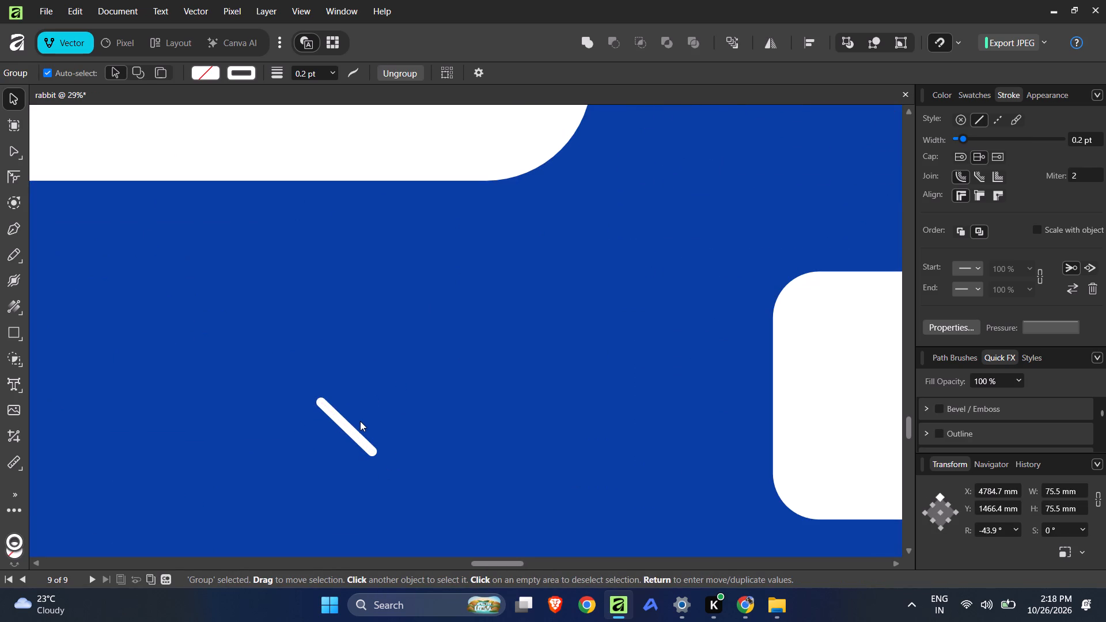
Rotate the remaining diagonal white line to horizontal, at 0°.
{"action": "left_click", "coordinate": [355, 433]}
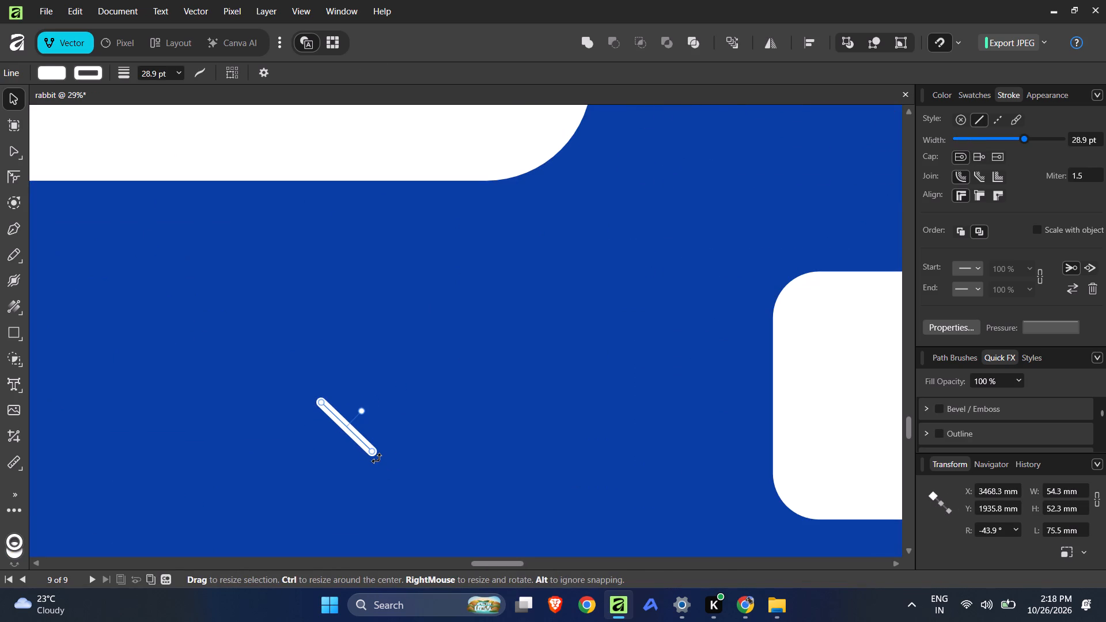
{"action": "left_click_drag", "start_coordinate": [376, 458], "coordinate": [412, 425]}
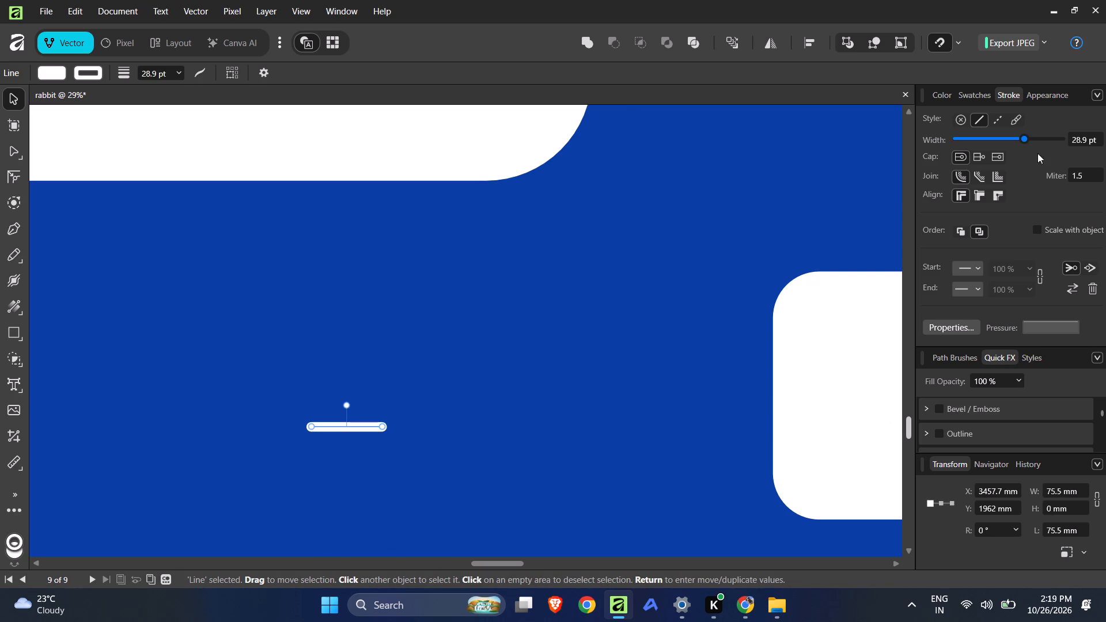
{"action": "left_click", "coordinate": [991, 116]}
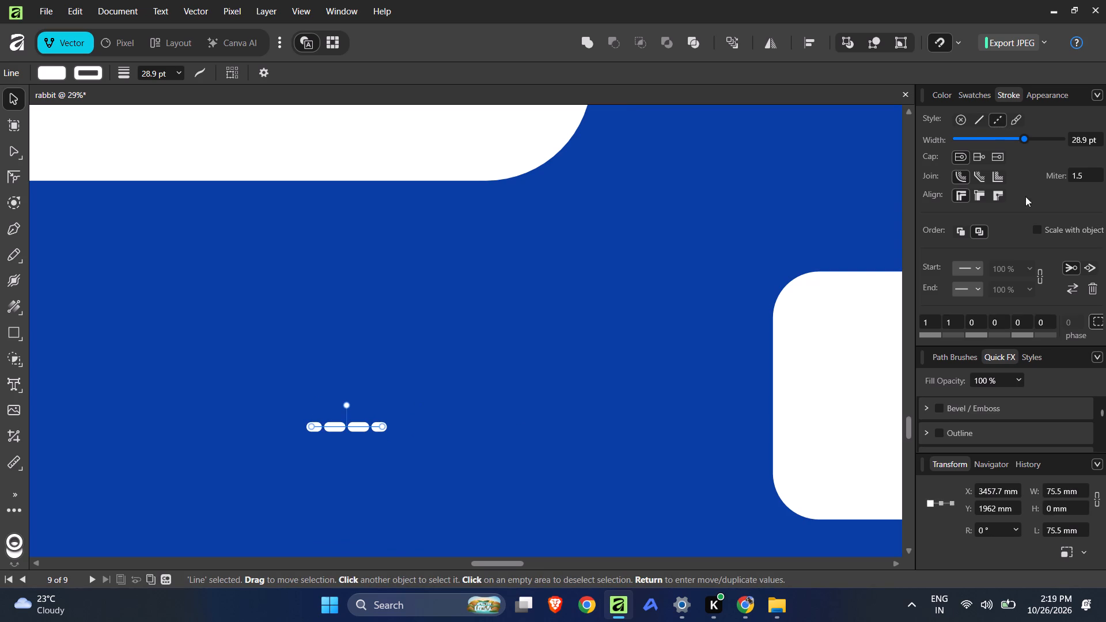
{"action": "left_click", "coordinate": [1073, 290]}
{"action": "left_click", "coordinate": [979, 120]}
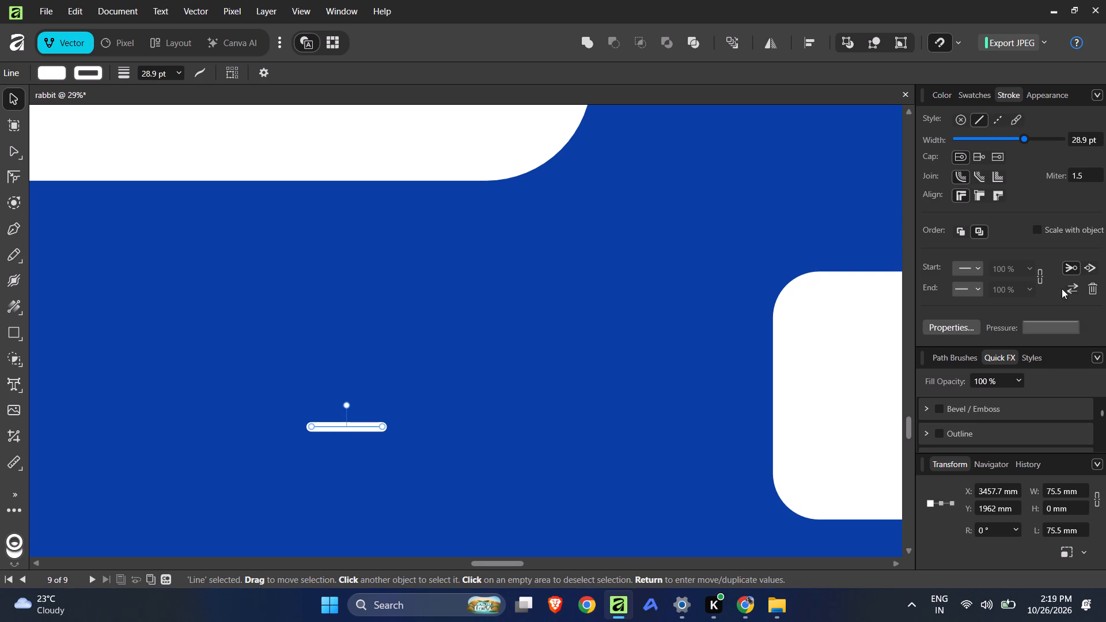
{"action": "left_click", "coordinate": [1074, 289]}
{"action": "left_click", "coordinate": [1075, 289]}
Set the horizontal line's start arrowhead to Simple to make a back arrow.
{"action": "left_click", "coordinate": [975, 267]}
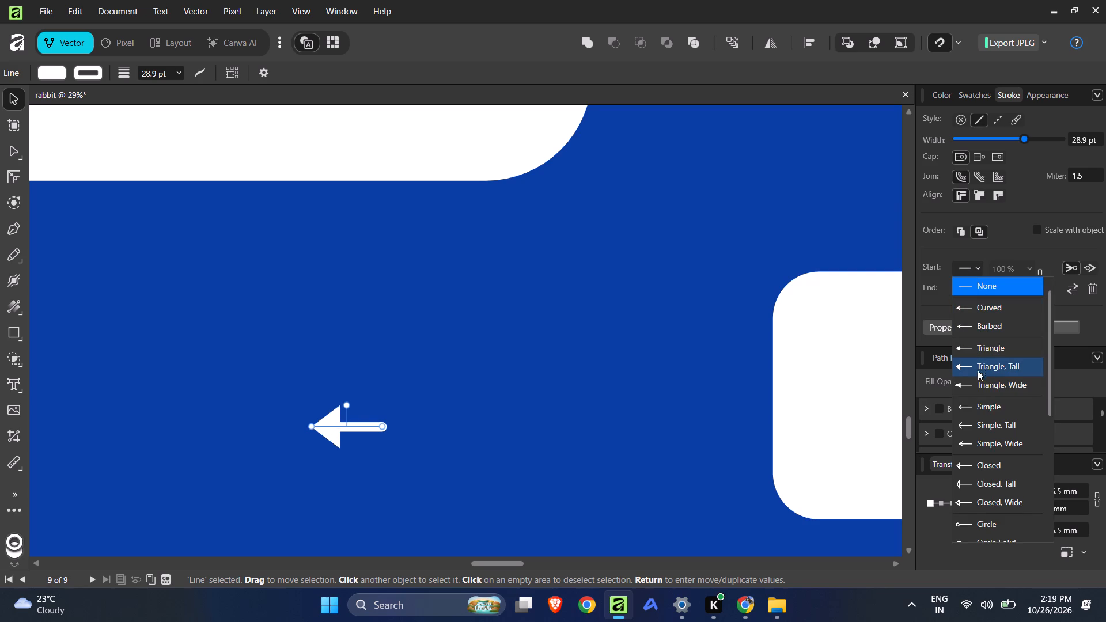
{"action": "left_click", "coordinate": [978, 405]}
{"action": "left_click", "coordinate": [270, 149]}
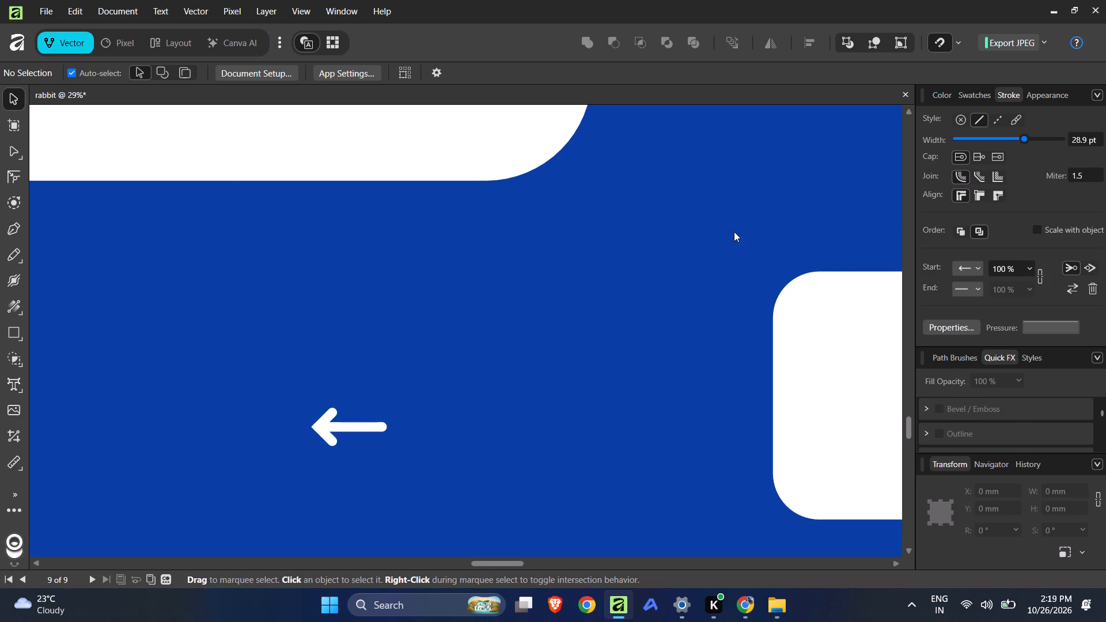
Preview alternative start arrowhead styles on the white back-arrow line.
{"action": "left_click", "coordinate": [332, 422]}
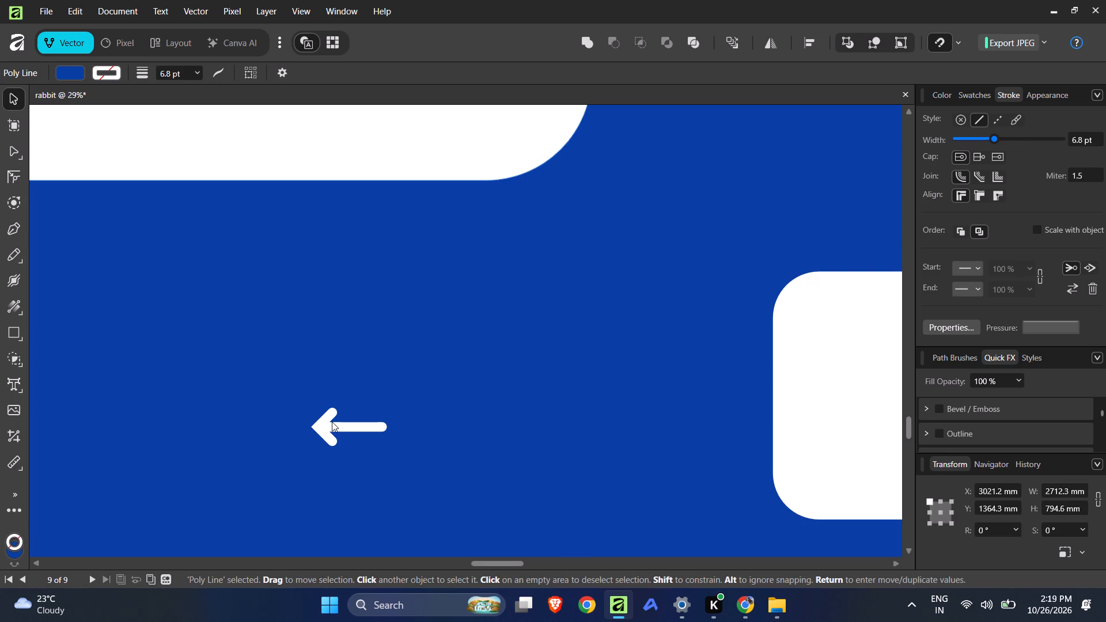
{"action": "left_click", "coordinate": [330, 427]}
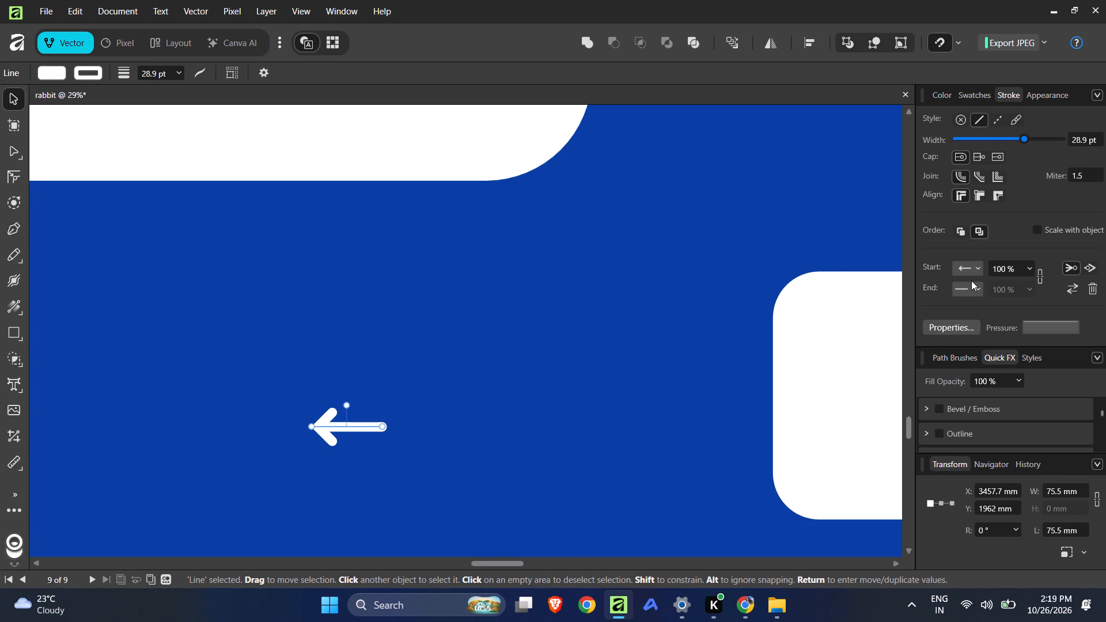
{"action": "left_click", "coordinate": [968, 266]}
{"action": "scroll", "coordinate": [1005, 380], "scroll_direction": "down", "scroll_amount": 3}
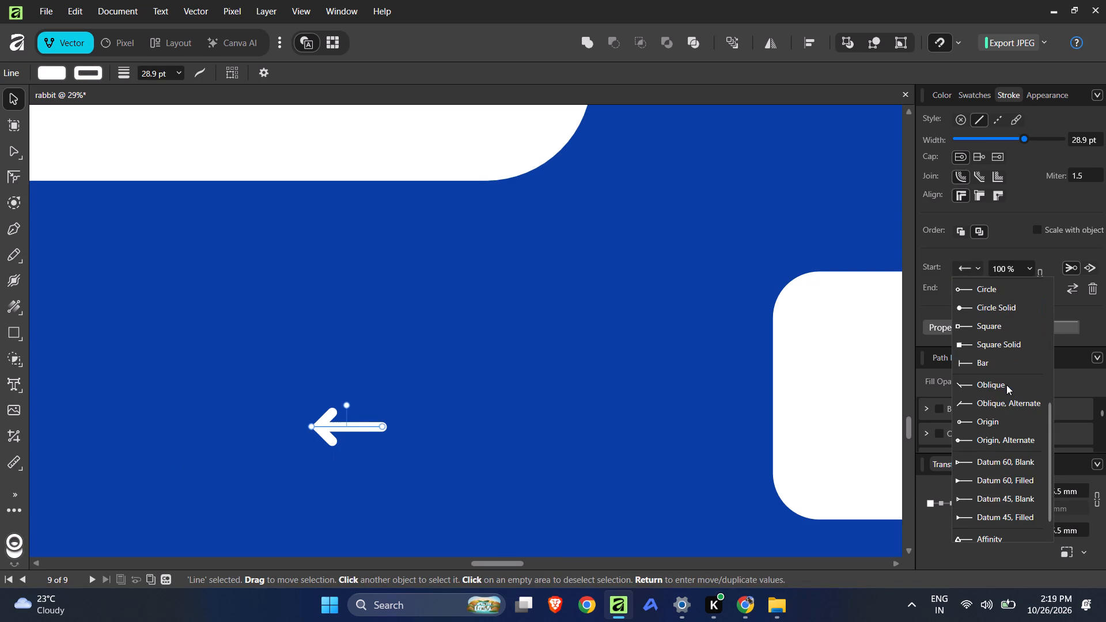
{"action": "scroll", "coordinate": [1007, 392], "scroll_direction": "down", "scroll_amount": 3}
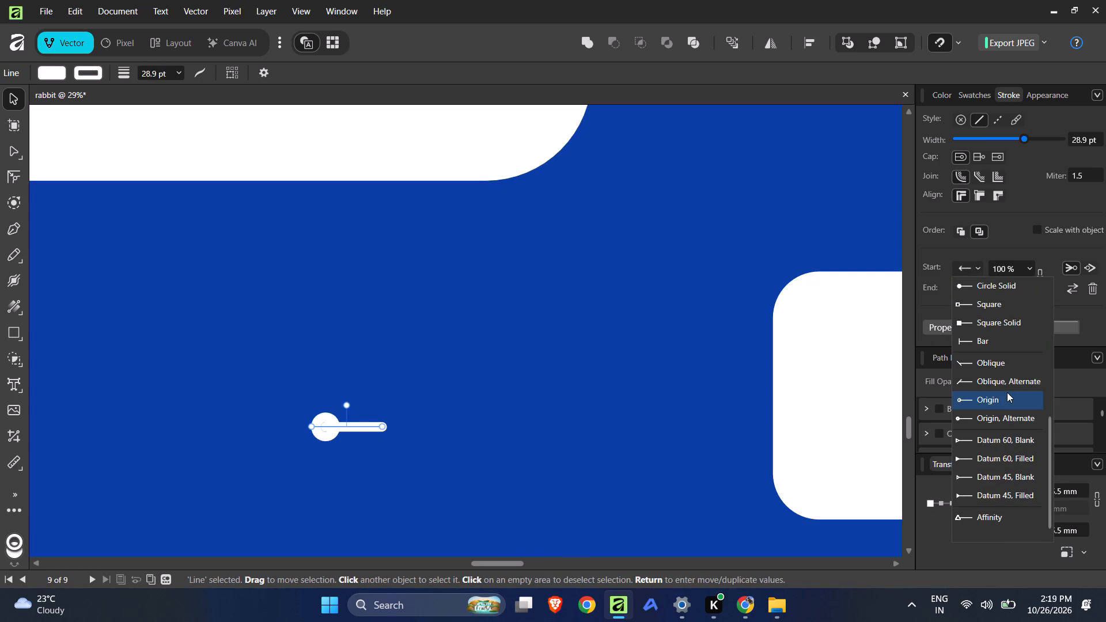
{"action": "scroll", "coordinate": [1007, 392], "scroll_direction": "up", "scroll_amount": 3}
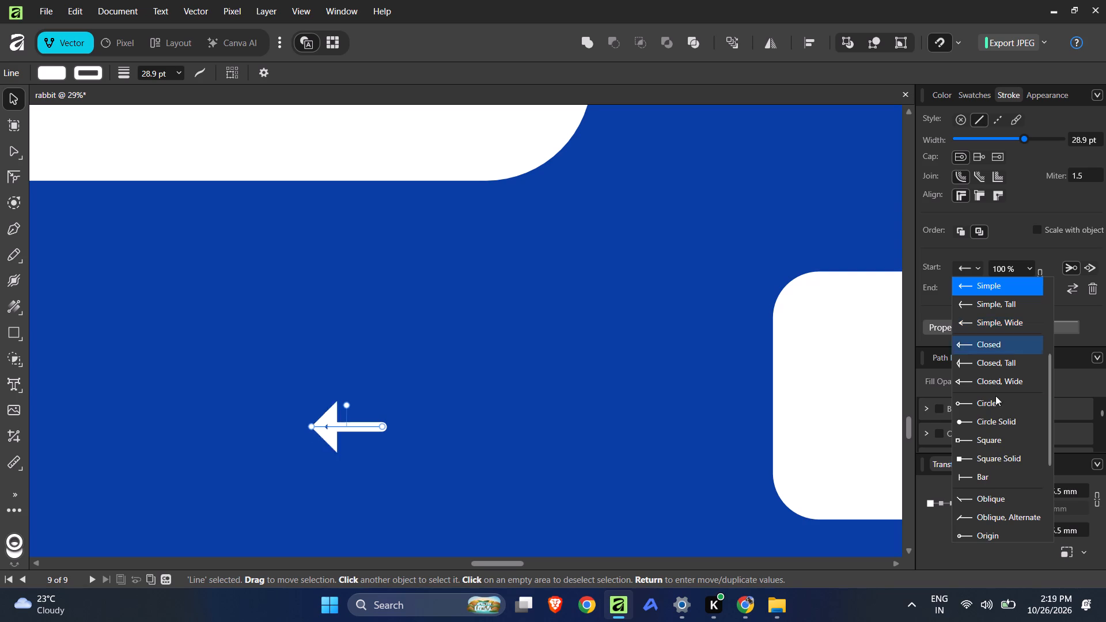
{"action": "scroll", "coordinate": [1006, 438], "scroll_direction": "up", "scroll_amount": 2}
{"action": "scroll", "coordinate": [1006, 439], "scroll_direction": "down", "scroll_amount": 6}
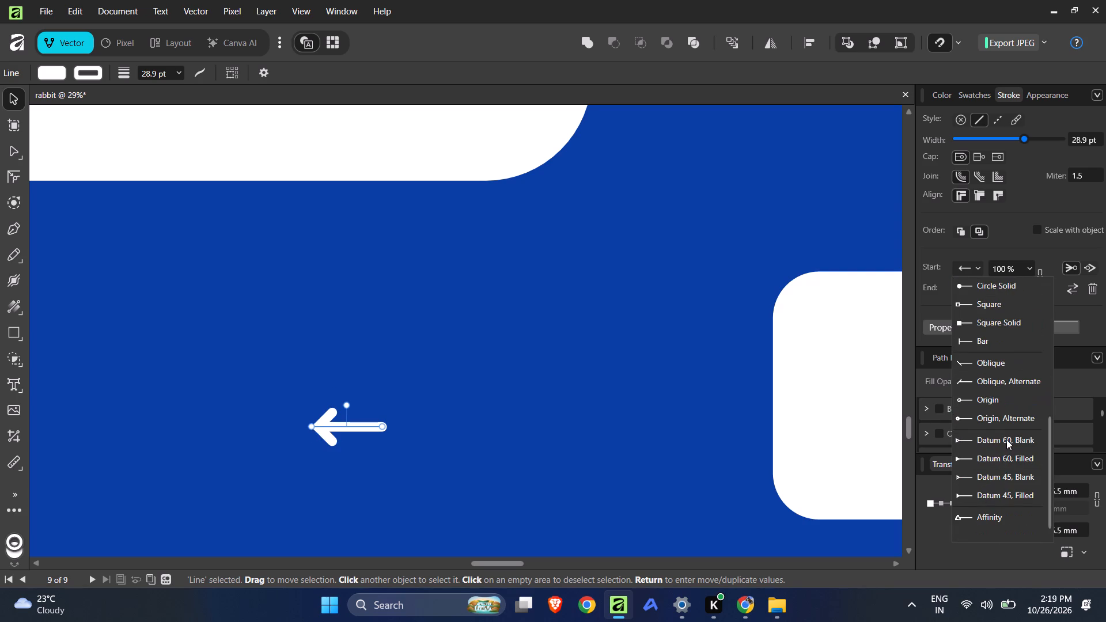
{"action": "scroll", "coordinate": [1006, 439], "scroll_direction": "down", "scroll_amount": 2}
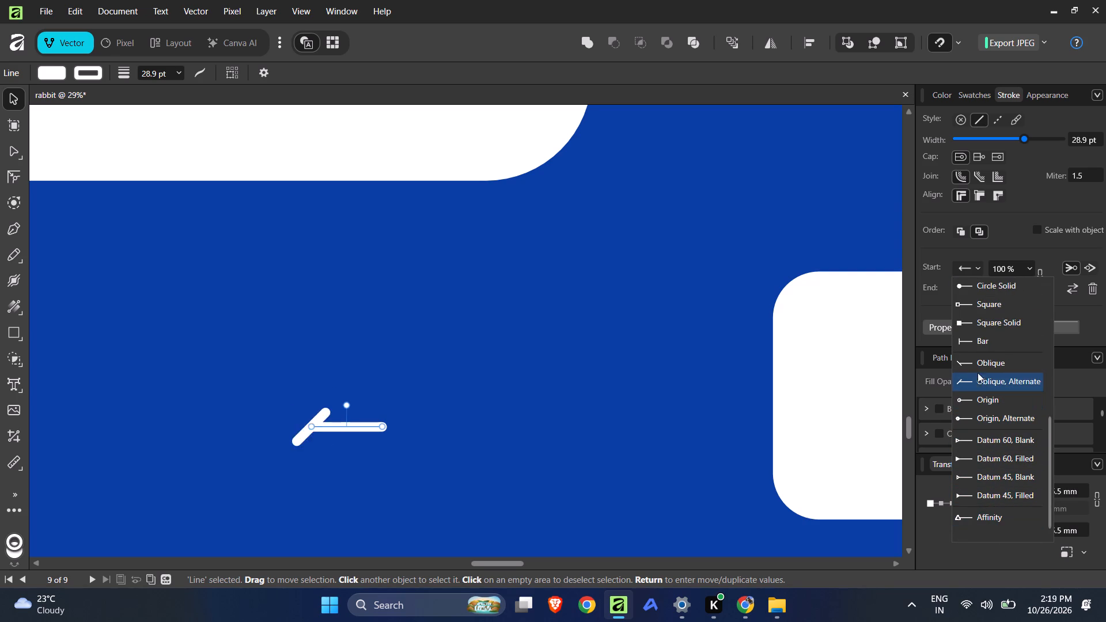
{"action": "scroll", "coordinate": [981, 337], "scroll_direction": "up", "scroll_amount": 2}
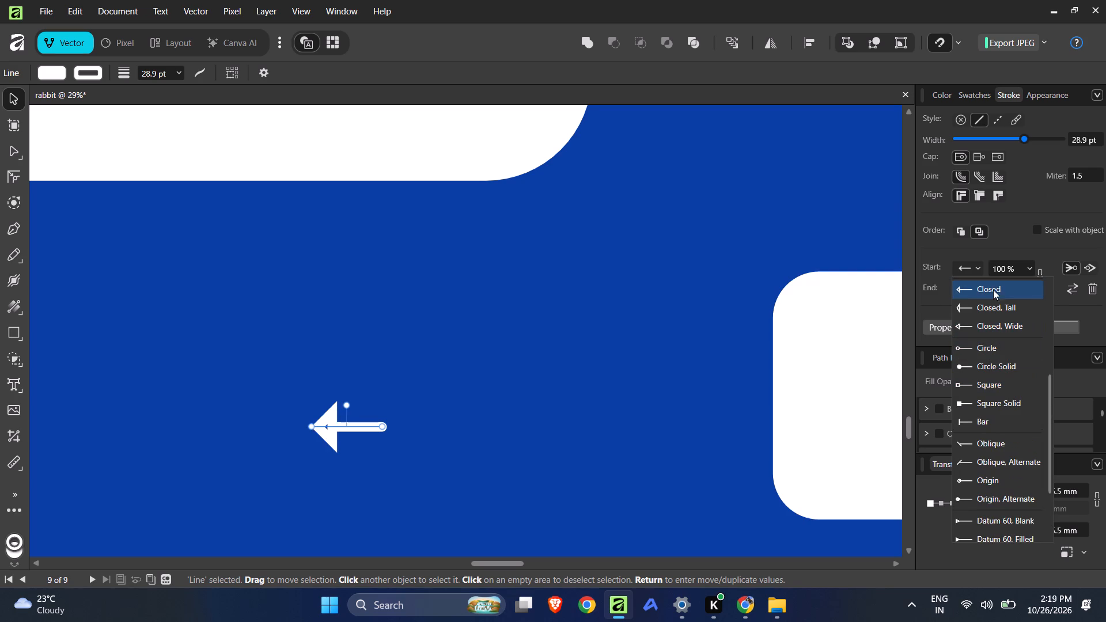
{"action": "left_click", "coordinate": [980, 267]}
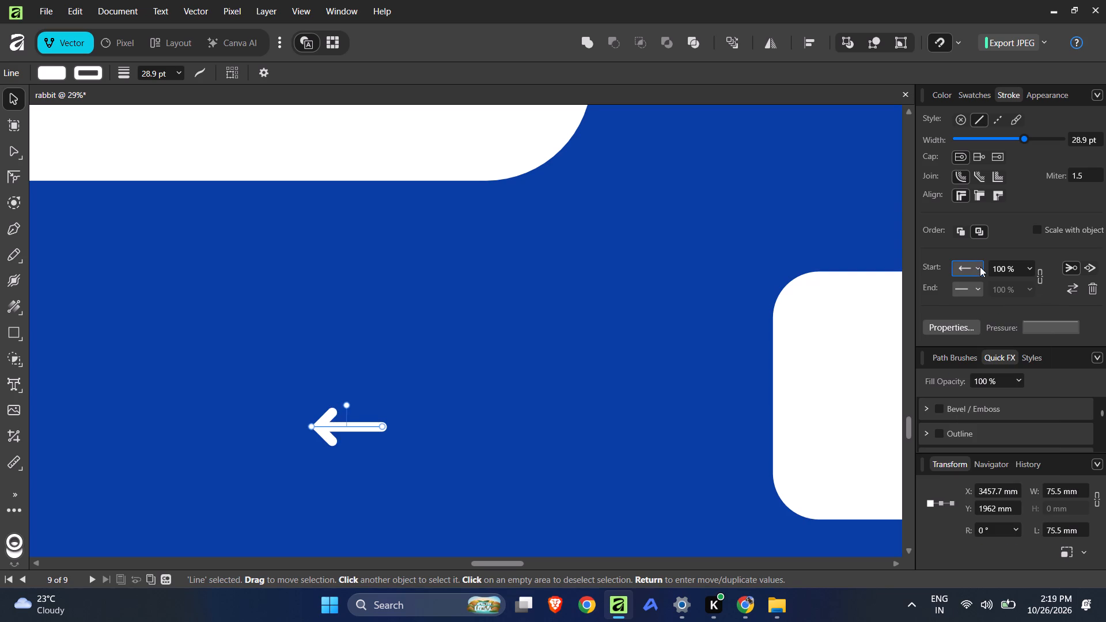
Compare the arrowhead styles again and set the white line's start arrowhead to None.
{"action": "left_click", "coordinate": [980, 267]}
{"action": "scroll", "coordinate": [1009, 442], "scroll_direction": "down", "scroll_amount": 1}
{"action": "scroll", "coordinate": [1009, 446], "scroll_direction": "up", "scroll_amount": 1}
{"action": "scroll", "coordinate": [1009, 448], "scroll_direction": "down", "scroll_amount": 4}
{"action": "scroll", "coordinate": [1009, 452], "scroll_direction": "up", "scroll_amount": 3}
{"action": "scroll", "coordinate": [1009, 452], "scroll_direction": "down", "scroll_amount": 2}
{"action": "scroll", "coordinate": [1010, 464], "scroll_direction": "up", "scroll_amount": 1}
{"action": "scroll", "coordinate": [1010, 466], "scroll_direction": "down", "scroll_amount": 2}
{"action": "scroll", "coordinate": [1010, 466], "scroll_direction": "up", "scroll_amount": 2}
{"action": "scroll", "coordinate": [1010, 466], "scroll_direction": "down", "scroll_amount": 3}
{"action": "scroll", "coordinate": [1009, 468], "scroll_direction": "up", "scroll_amount": 2}
{"action": "scroll", "coordinate": [1009, 469], "scroll_direction": "down", "scroll_amount": 1}
{"action": "scroll", "coordinate": [1009, 469], "scroll_direction": "up", "scroll_amount": 1}
{"action": "scroll", "coordinate": [1009, 469], "scroll_direction": "down", "scroll_amount": 6}
{"action": "scroll", "coordinate": [1005, 476], "scroll_direction": "up", "scroll_amount": 1}
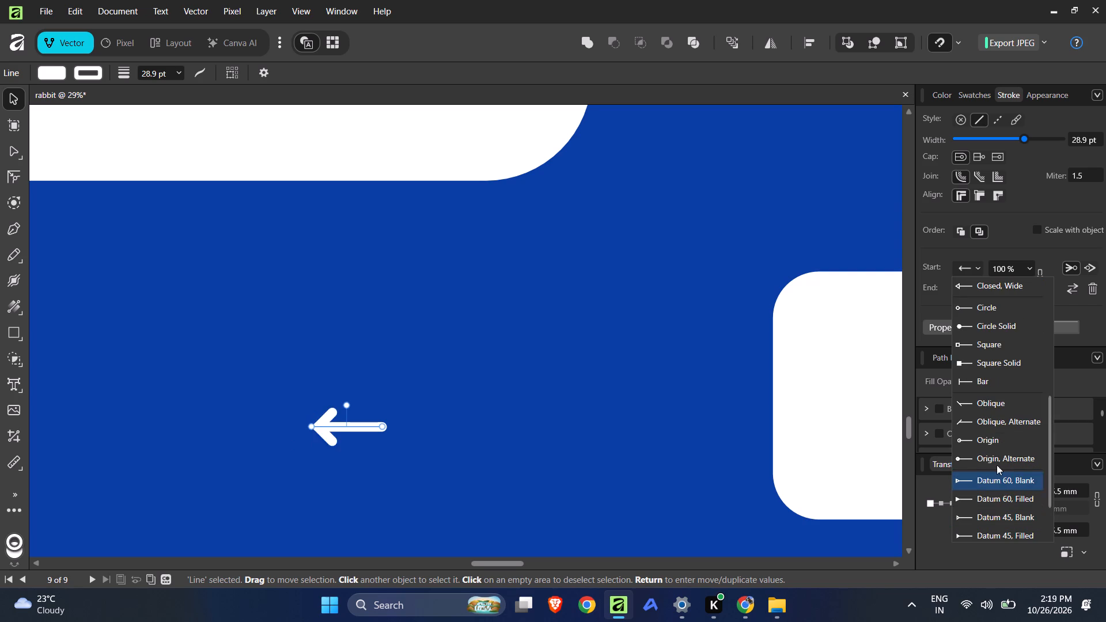
{"action": "scroll", "coordinate": [983, 401], "scroll_direction": "up", "scroll_amount": 4}
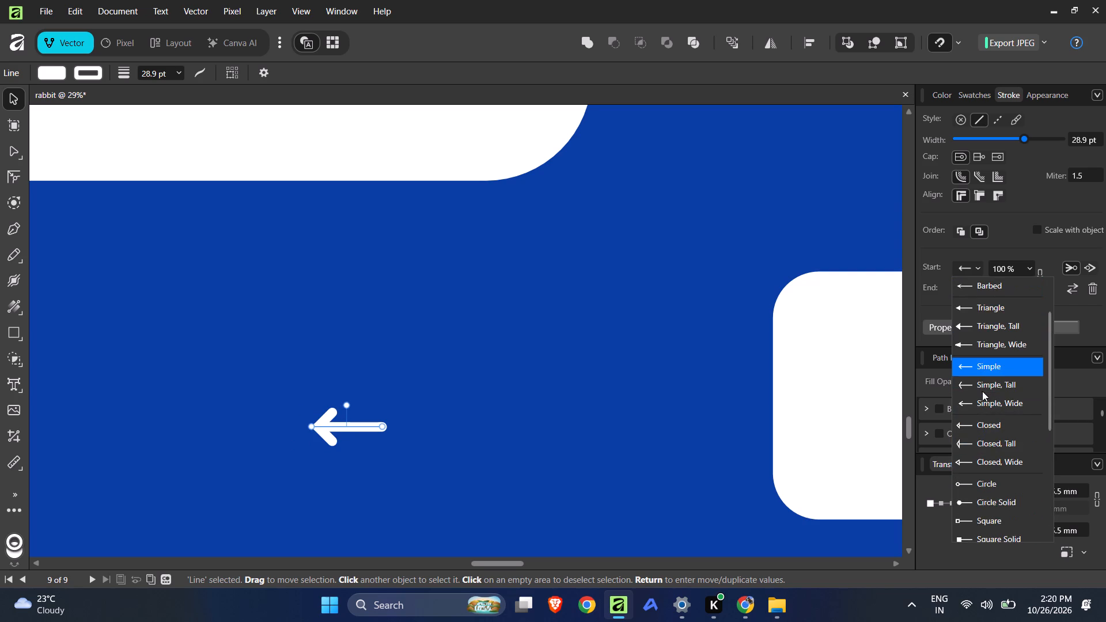
{"action": "scroll", "coordinate": [982, 391], "scroll_direction": "down", "scroll_amount": 2}
{"action": "scroll", "coordinate": [982, 391], "scroll_direction": "up", "scroll_amount": 4}
{"action": "scroll", "coordinate": [982, 389], "scroll_direction": "down", "scroll_amount": 2}
{"action": "scroll", "coordinate": [982, 386], "scroll_direction": "up", "scroll_amount": 4}
{"action": "scroll", "coordinate": [983, 385], "scroll_direction": "down", "scroll_amount": 1}
{"action": "scroll", "coordinate": [983, 384], "scroll_direction": "up", "scroll_amount": 4}
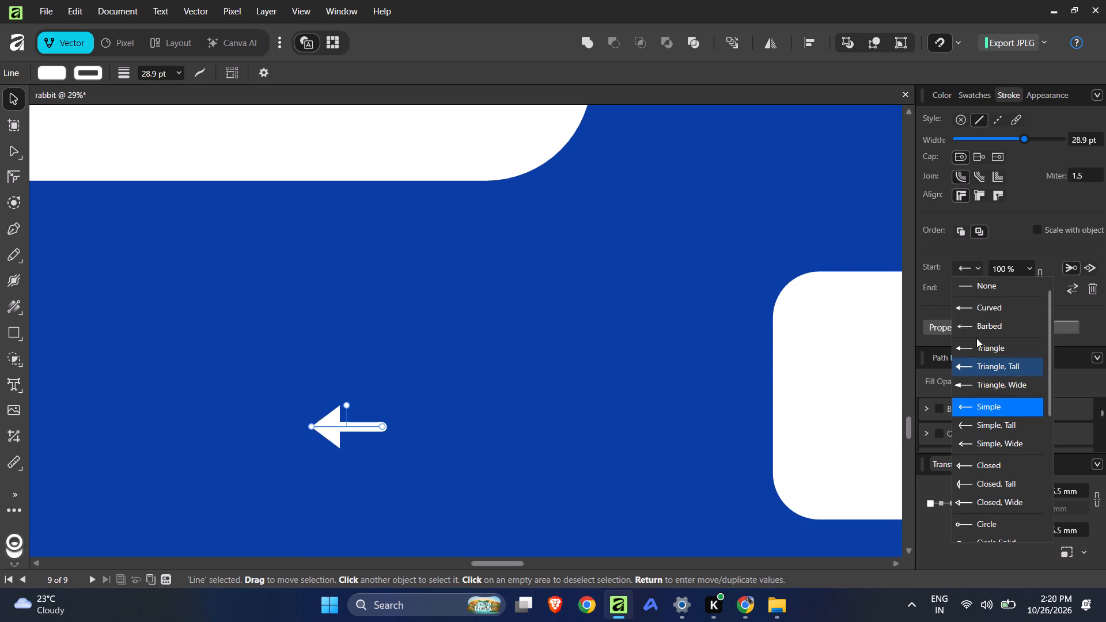
{"action": "left_click", "coordinate": [983, 278]}
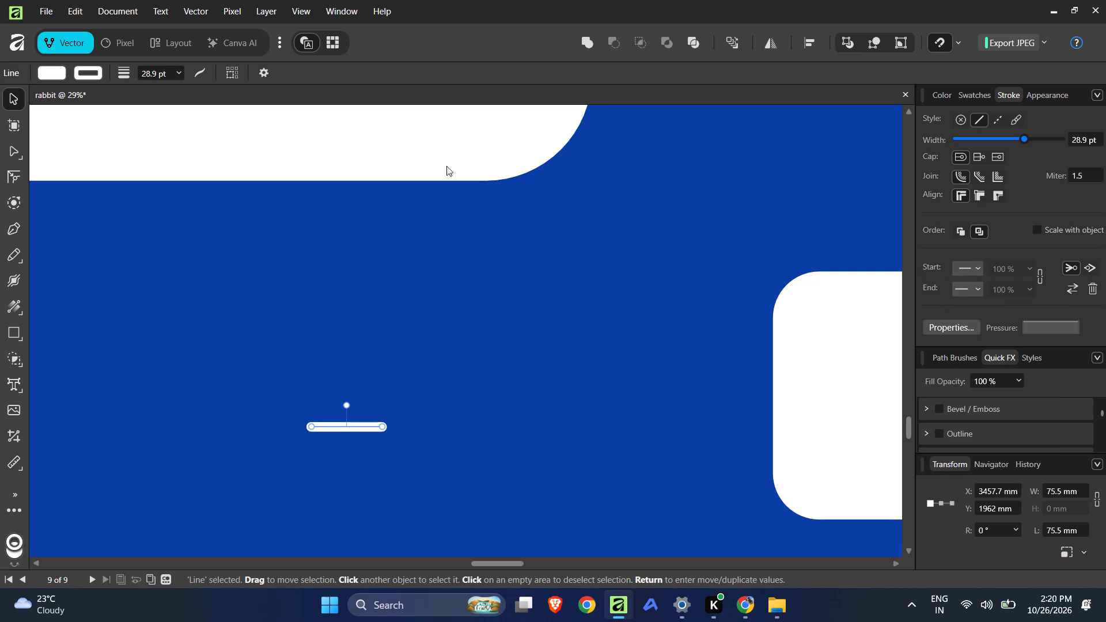
Duplicate the horizontal white line in place, shorten the copy to about 23 mm and rotate it to vertical, at 90°.
{"action": "left_click", "coordinate": [423, 155]}
{"action": "scroll", "coordinate": [556, 266], "scroll_direction": "down", "scroll_amount": 2, "text": "ctrl"}
{"action": "scroll", "coordinate": [329, 388], "scroll_direction": "up", "scroll_amount": 4, "text": "ctrl"}
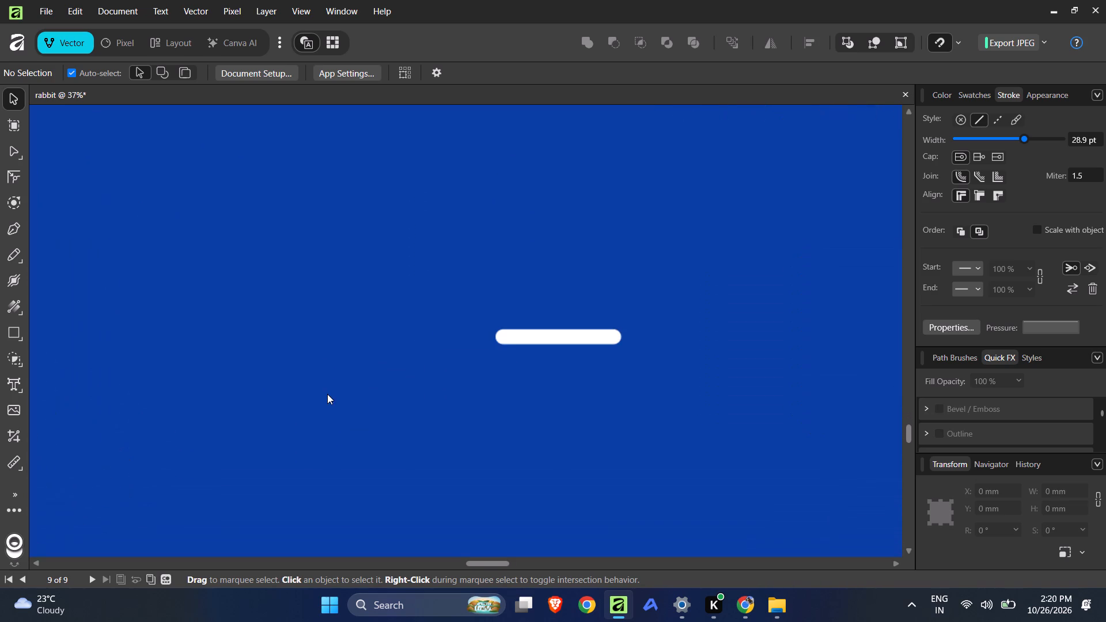
{"action": "left_click", "coordinate": [571, 337]}
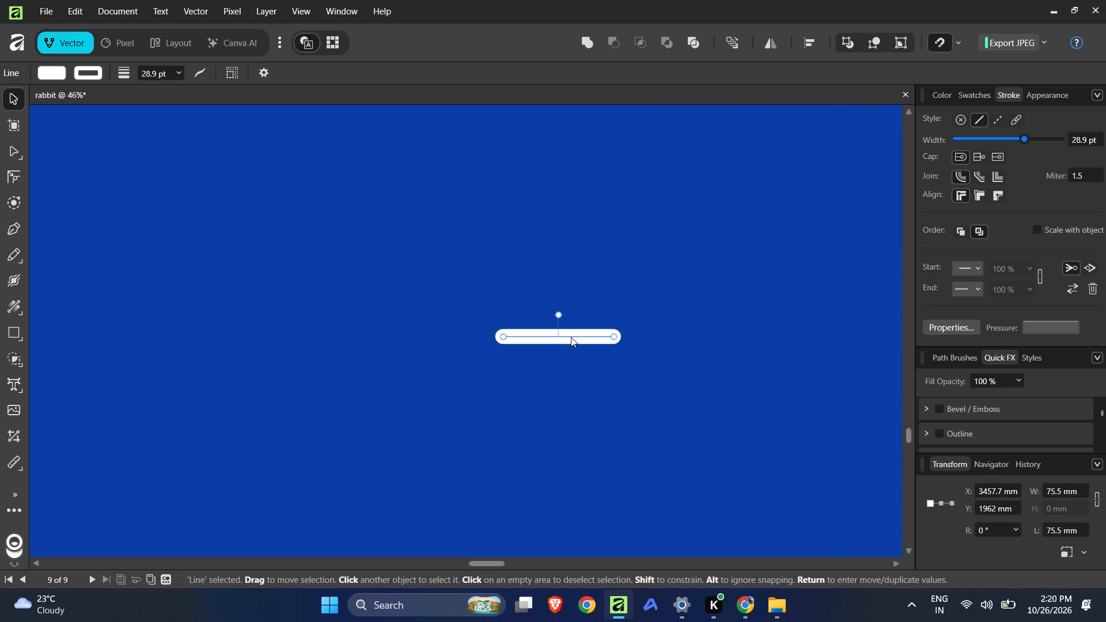
{"action": "key", "text": "ctrl+c"}
{"action": "key", "text": "ctrl+v"}
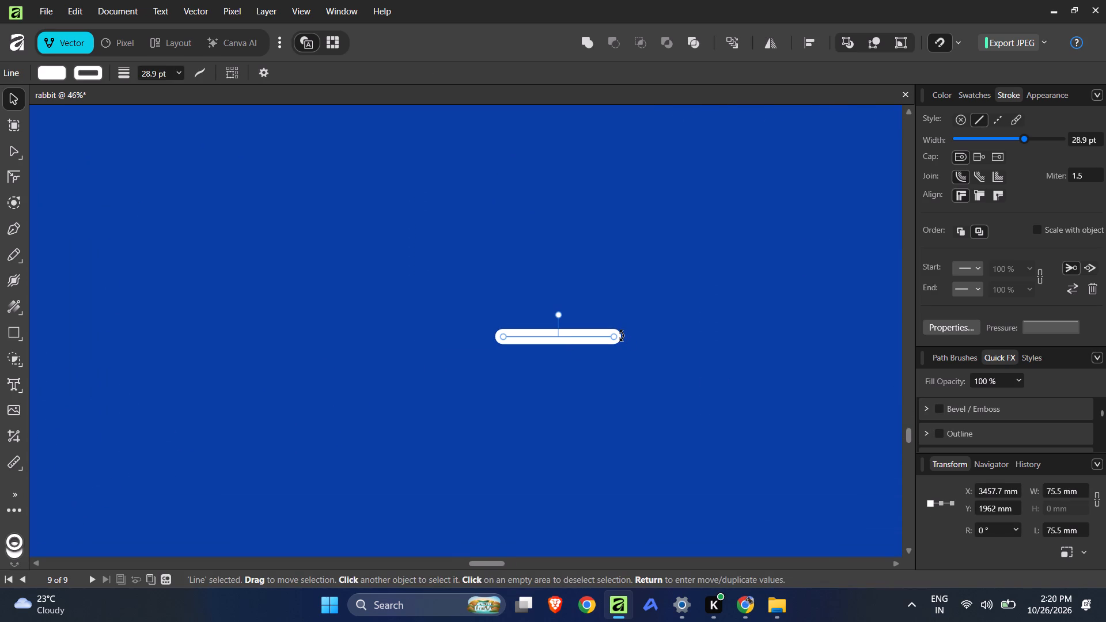
{"action": "left_click_drag", "start_coordinate": [619, 336], "coordinate": [540, 336]}
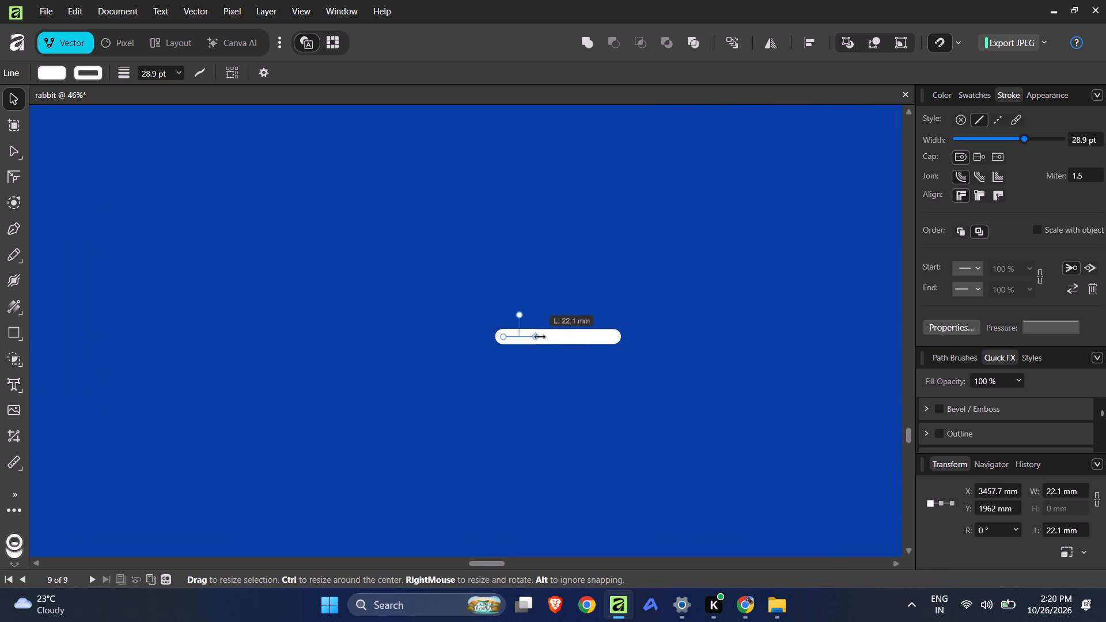
{"action": "left_click_drag", "start_coordinate": [540, 336], "coordinate": [543, 336]}
{"action": "left_click_drag", "start_coordinate": [545, 342], "coordinate": [533, 313]}
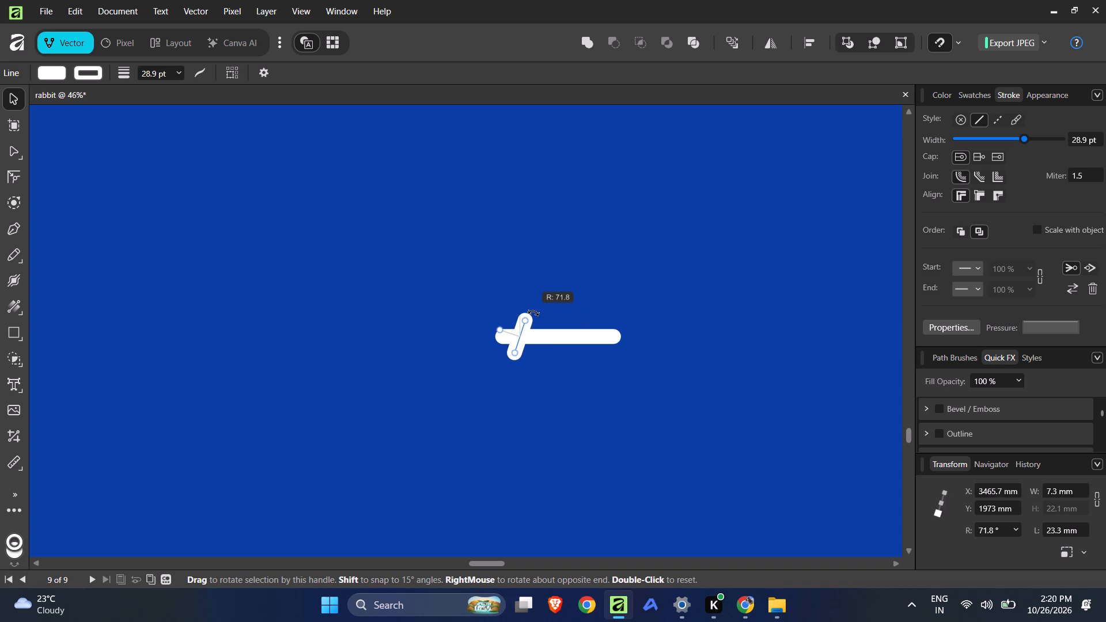
{"action": "left_click_drag", "start_coordinate": [533, 313], "coordinate": [525, 304]}
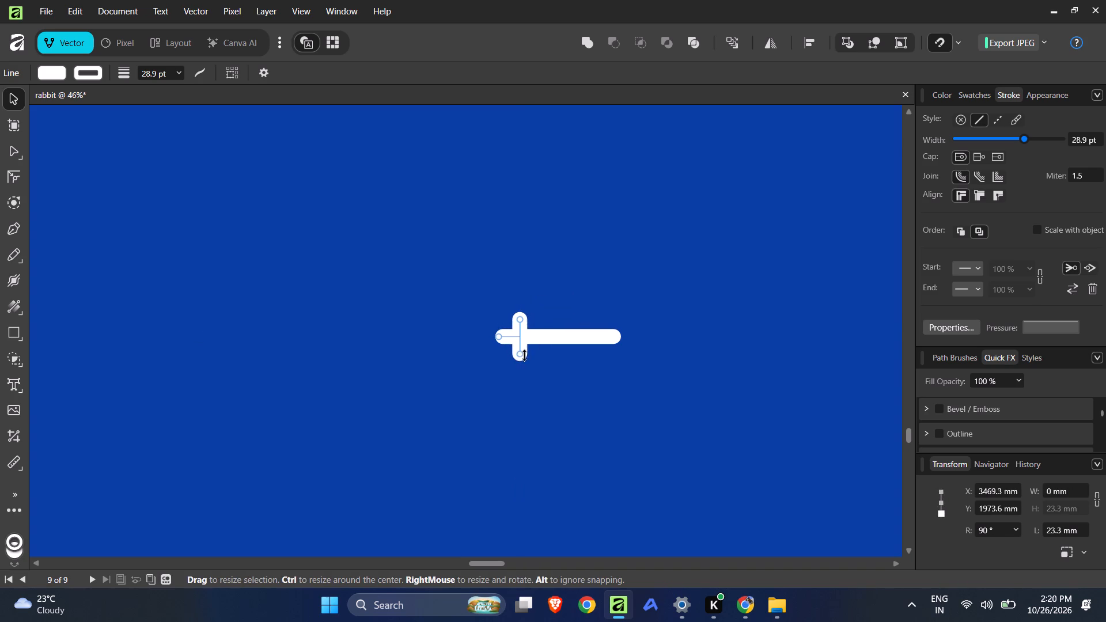
Lengthen the vertical line to about 36 mm and place its lower end on the horizontal line's left end.
{"action": "left_click_drag", "start_coordinate": [521, 319], "coordinate": [521, 299]}
{"action": "key", "text": "ctrl+z"}
{"action": "left_click_drag", "start_coordinate": [517, 318], "coordinate": [517, 307]}
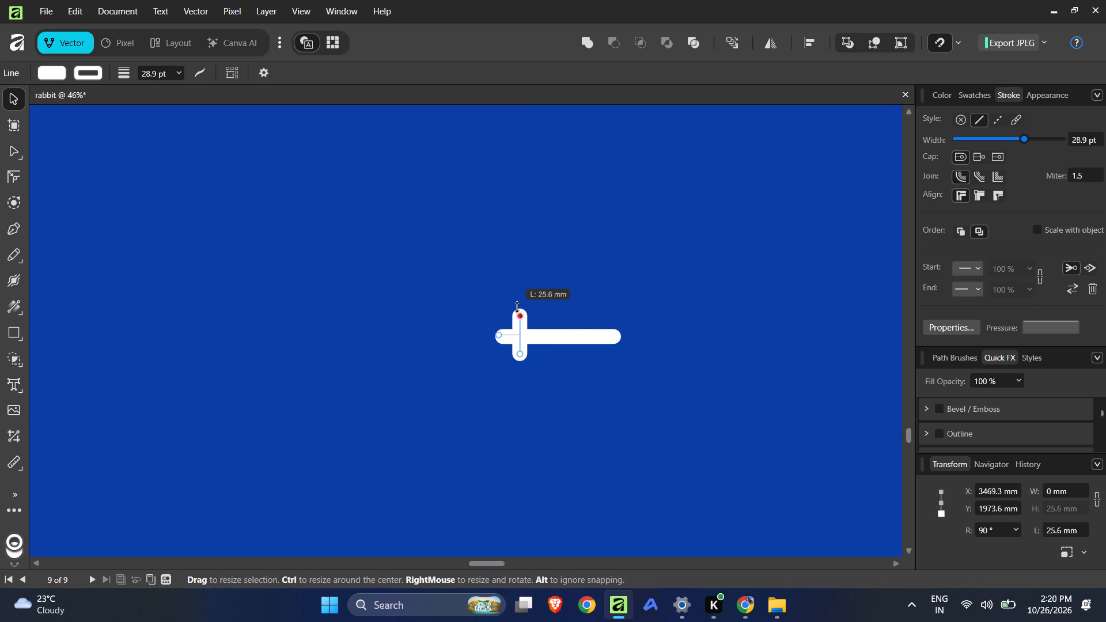
{"action": "left_click_drag", "start_coordinate": [517, 307], "coordinate": [517, 300]}
{"action": "left_click_drag", "start_coordinate": [521, 327], "coordinate": [507, 307]}
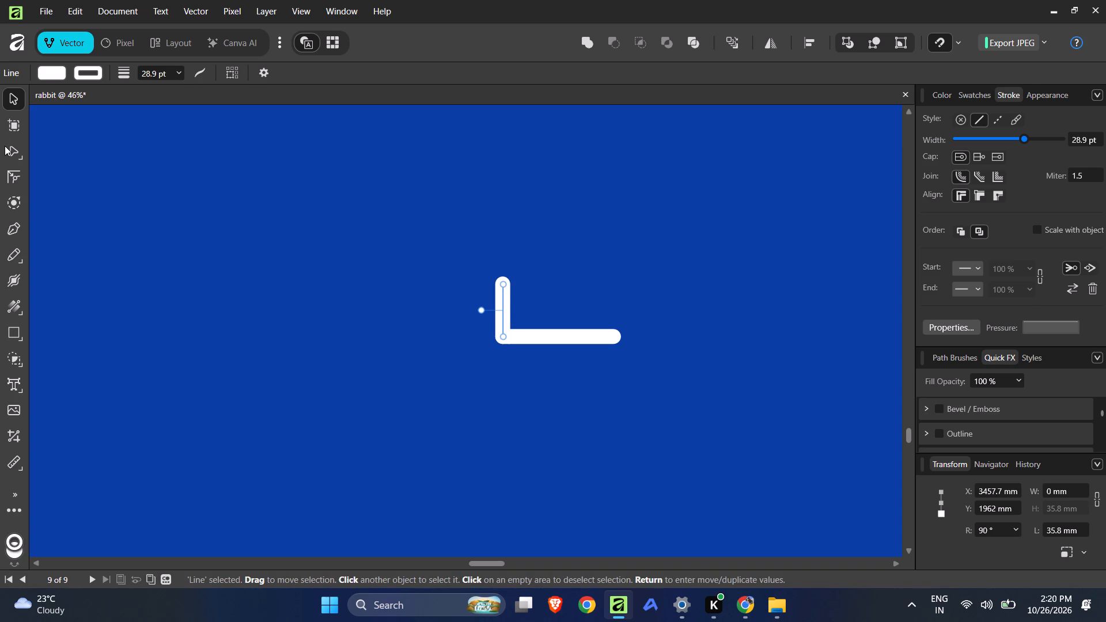
Move the vertical line's upper node to slant it into the upper arrowhead stroke, about 25 mm long at about 55°.
{"action": "left_click", "coordinate": [7, 147]}
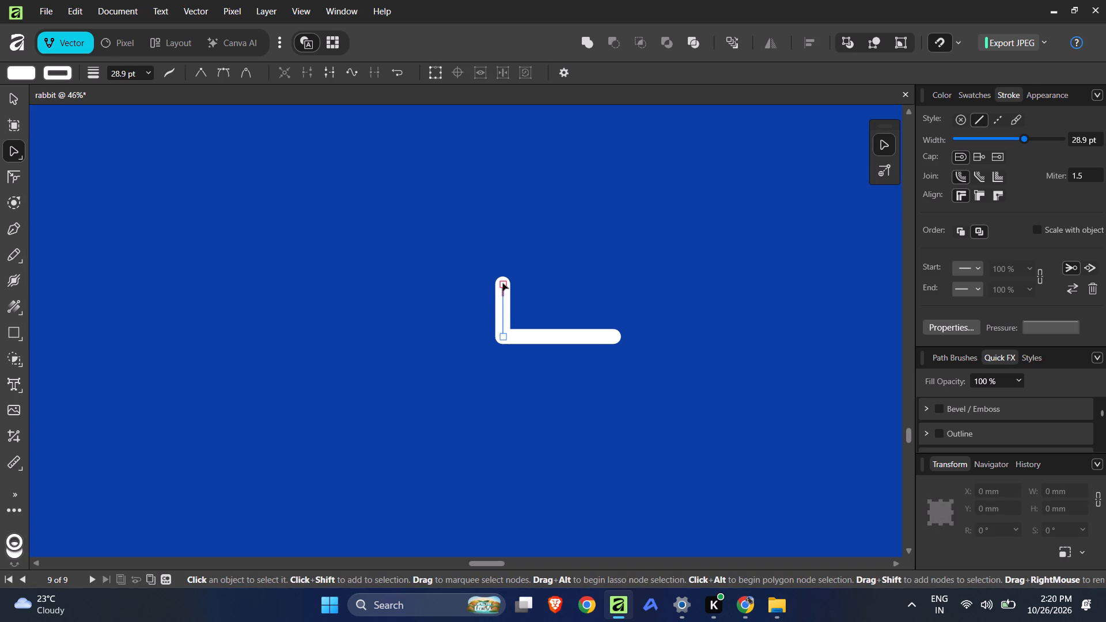
{"action": "left_click", "coordinate": [503, 283]}
{"action": "left_click_drag", "start_coordinate": [503, 283], "coordinate": [529, 304]}
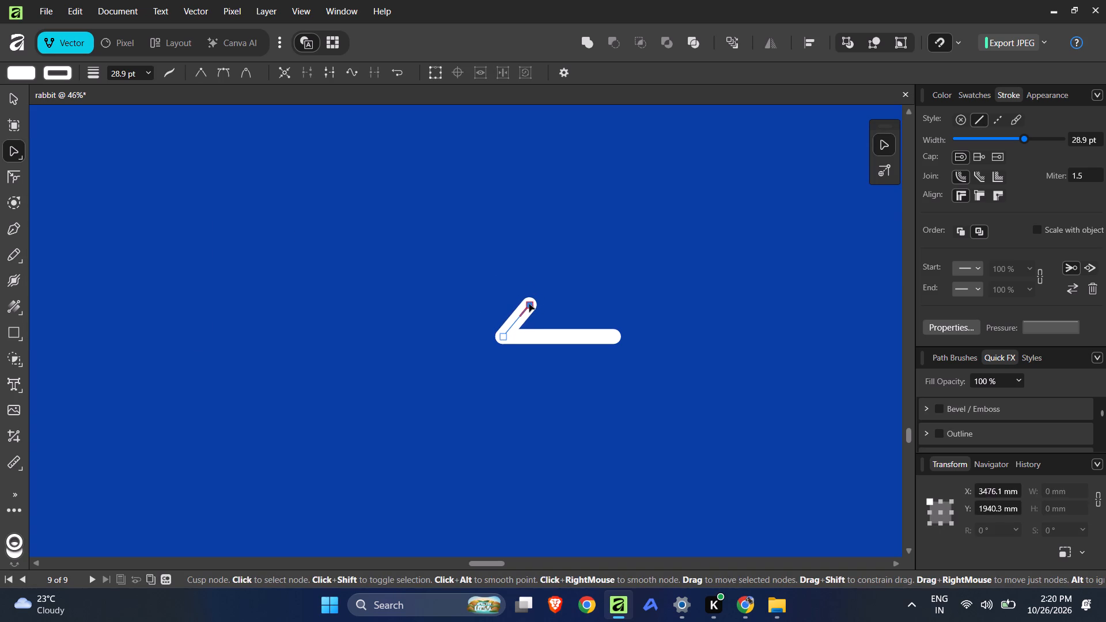
{"action": "left_click_drag", "start_coordinate": [529, 304], "coordinate": [524, 306]}
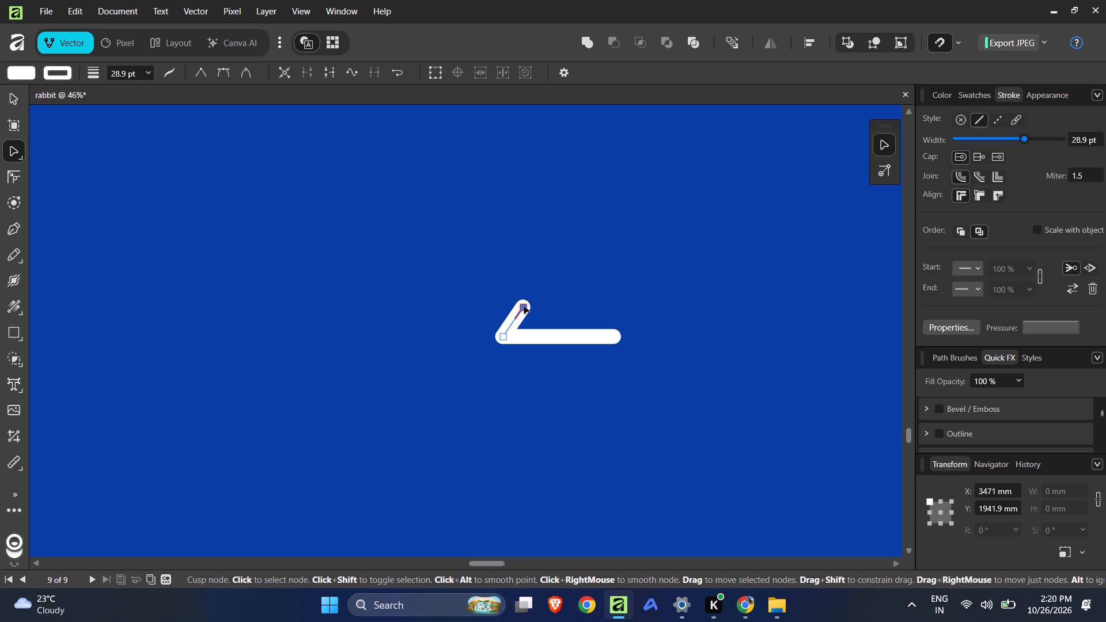
{"action": "left_click_drag", "start_coordinate": [524, 306], "coordinate": [525, 306]}
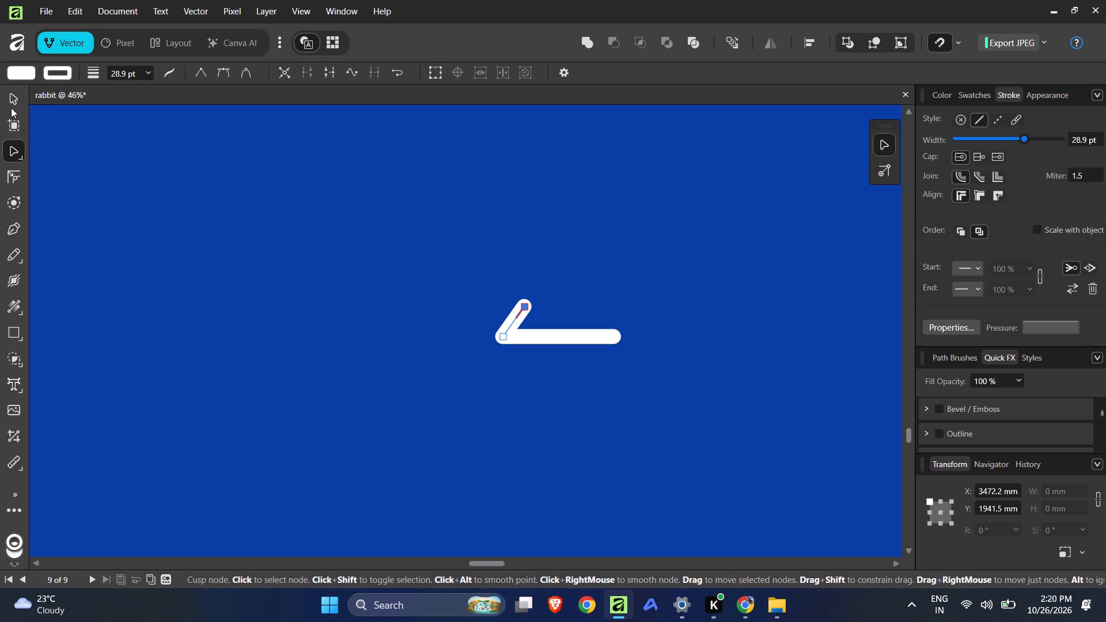
{"action": "left_click", "coordinate": [9, 101]}
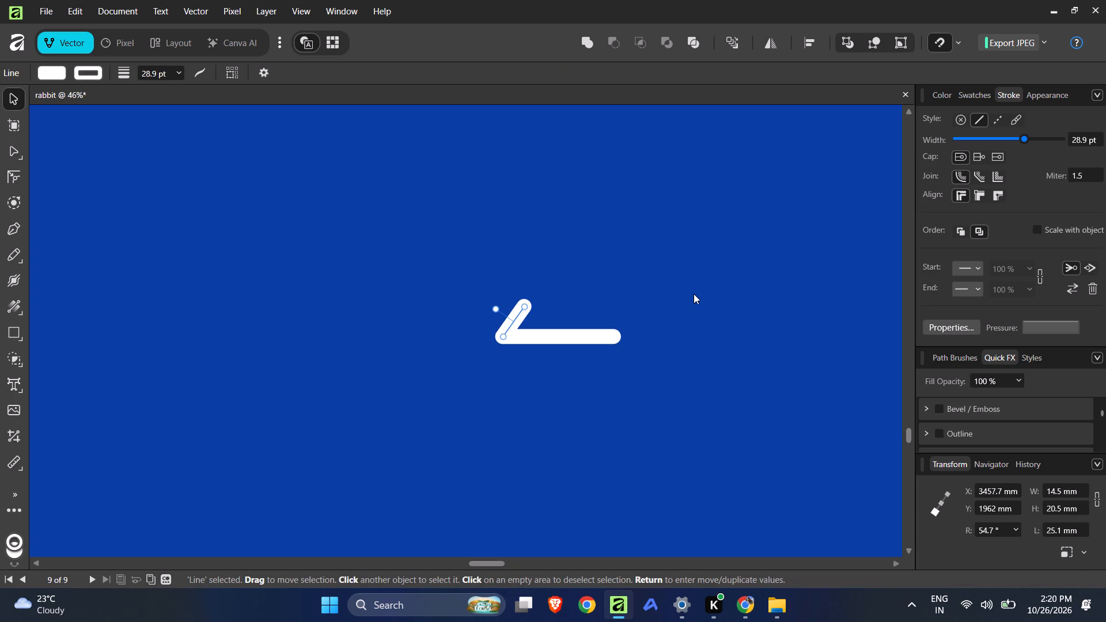
Duplicate the slanted stroke, rotate the copy by 90° and place it at the arrow's tip as the lower arrowhead stroke.
{"action": "key", "text": "ctrl+c"}
{"action": "key", "text": "ctrl+v"}
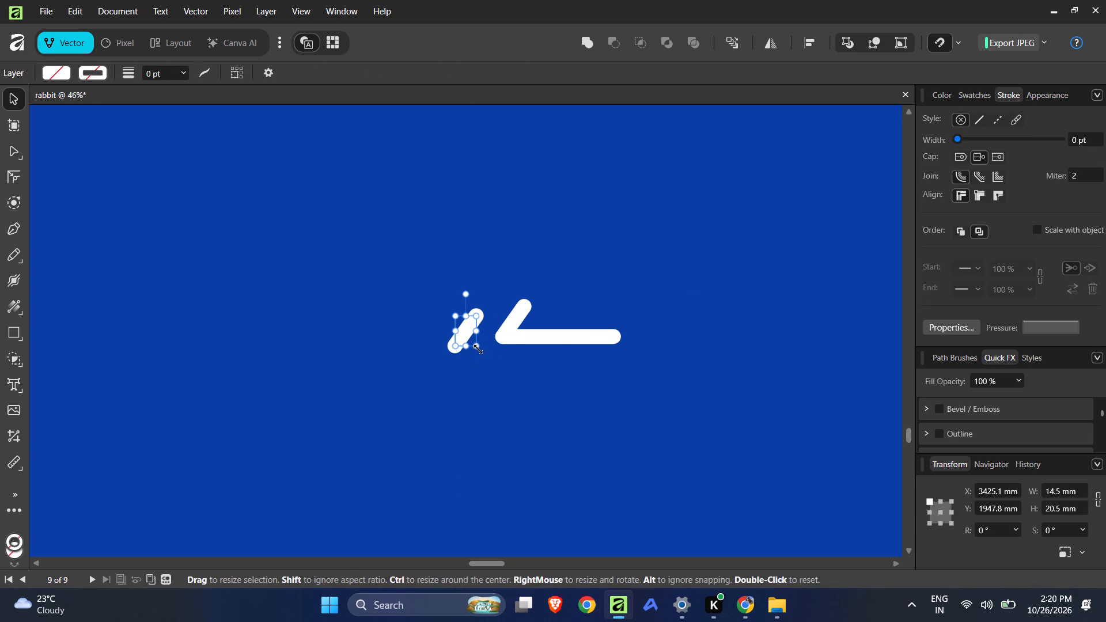
{"action": "left_click_drag", "start_coordinate": [481, 354], "coordinate": [504, 301]}
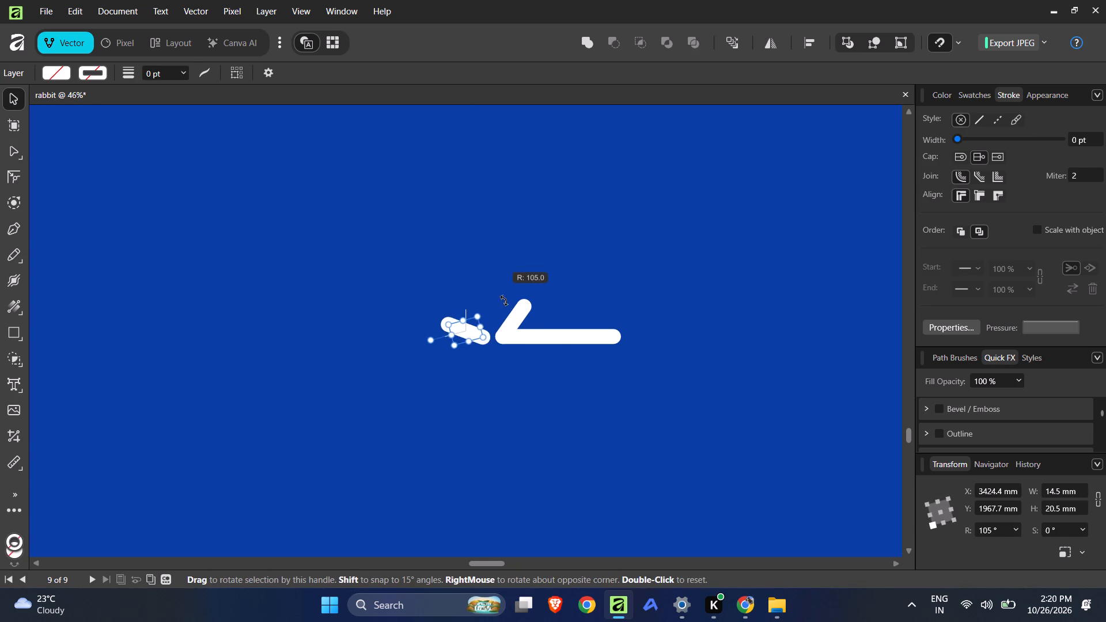
{"action": "left_click_drag", "start_coordinate": [504, 301], "coordinate": [503, 309]}
{"action": "left_click_drag", "start_coordinate": [469, 333], "coordinate": [524, 361]}
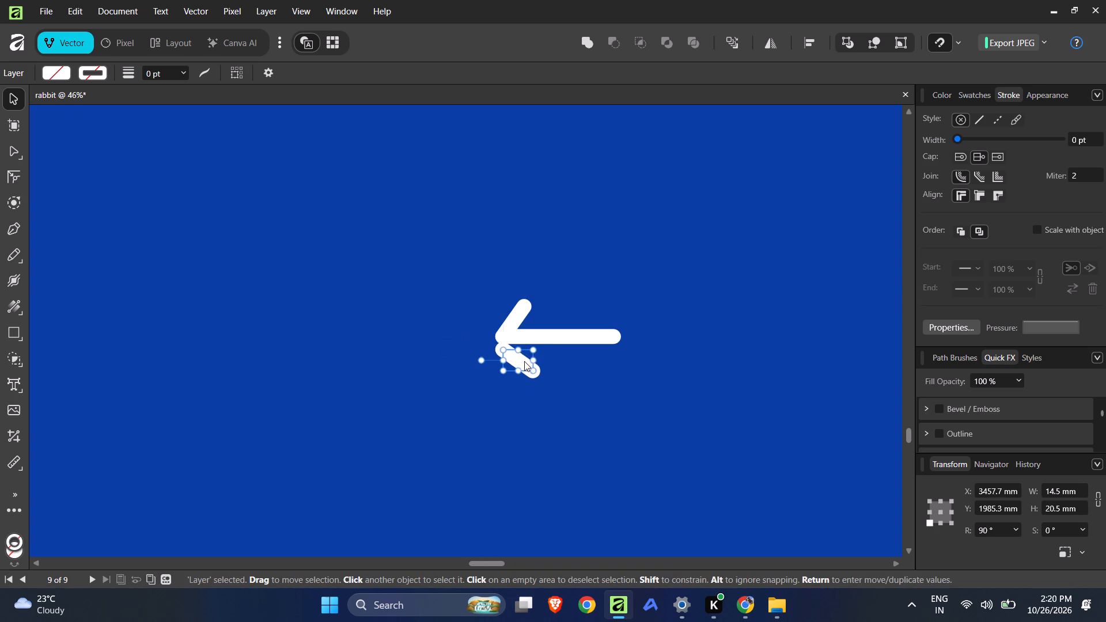
{"action": "left_click_drag", "start_coordinate": [524, 361], "coordinate": [520, 350]}
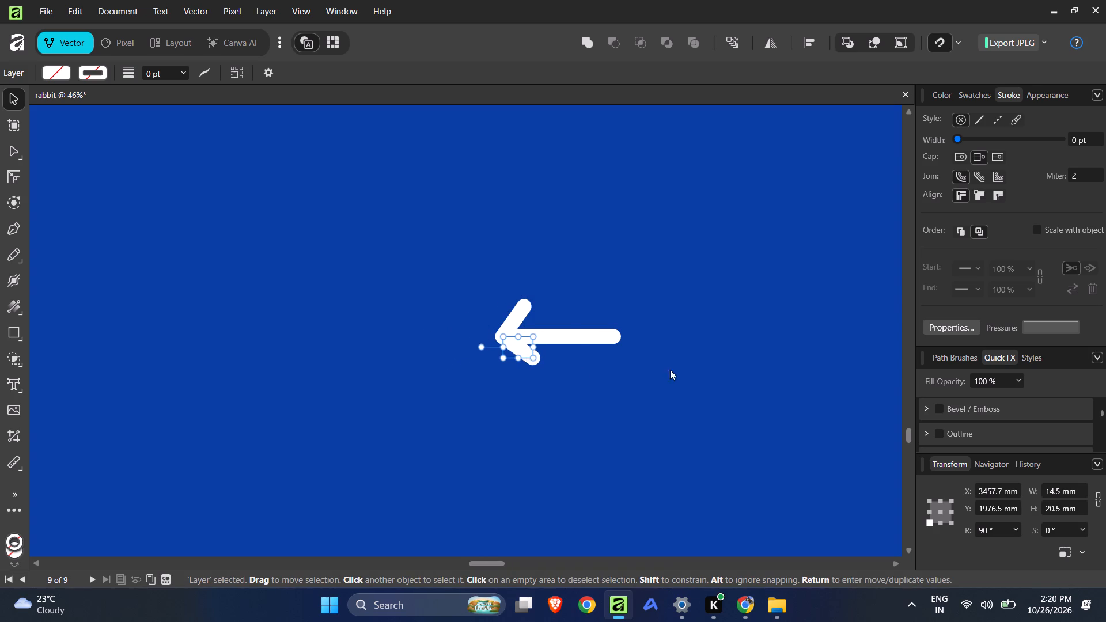
Adjust the lower arrowhead stroke's rotation to about 75° and align its end with the arrow's tip.
{"action": "scroll", "coordinate": [566, 308], "scroll_direction": "down", "scroll_amount": 2, "text": "ctrl"}
{"action": "scroll", "coordinate": [546, 336], "scroll_direction": "up", "scroll_amount": 4, "text": "ctrl"}
{"action": "scroll", "coordinate": [533, 333], "scroll_direction": "down", "scroll_amount": 1, "text": "ctrl"}
{"action": "scroll", "coordinate": [533, 333], "scroll_direction": "up", "scroll_amount": 3, "text": "ctrl"}
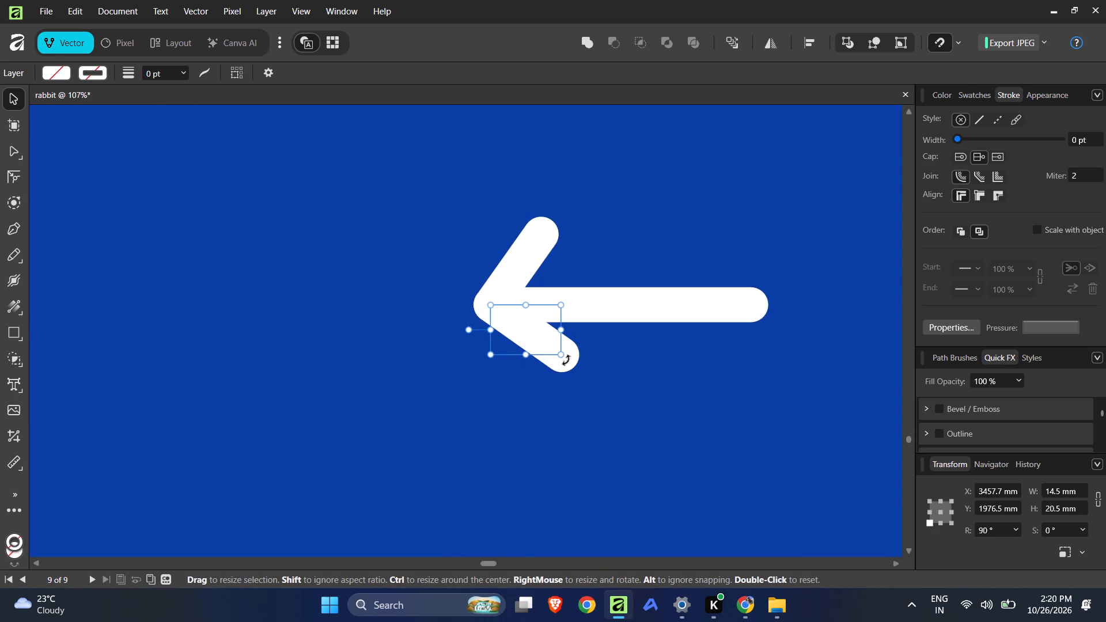
{"action": "left_click_drag", "start_coordinate": [566, 361], "coordinate": [561, 375]}
{"action": "left_click_drag", "start_coordinate": [541, 343], "coordinate": [525, 342]}
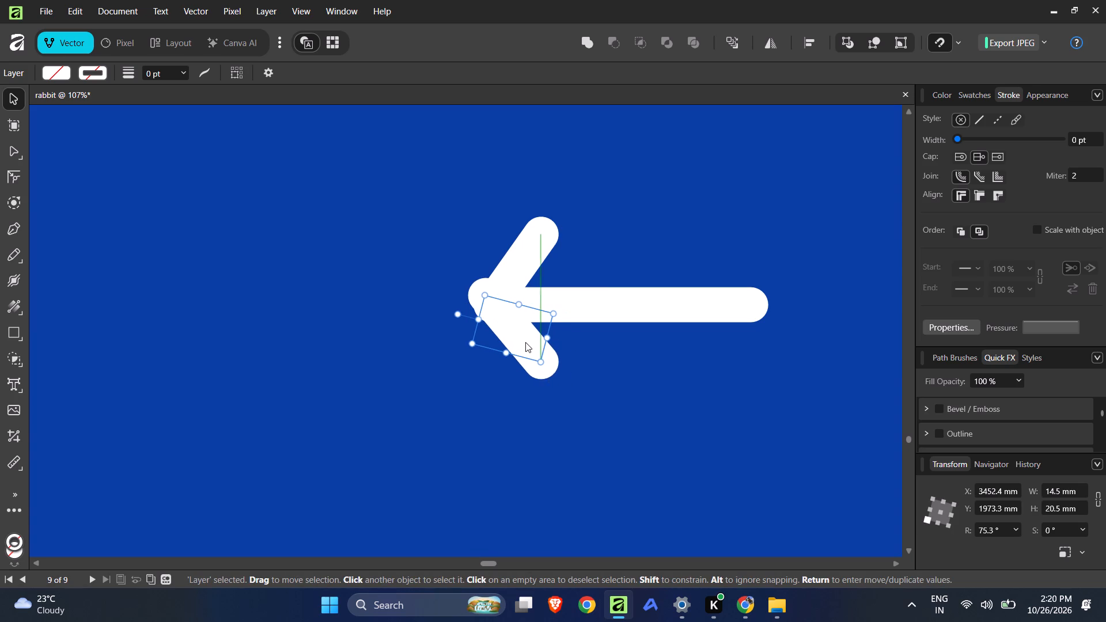
{"action": "left_click_drag", "start_coordinate": [525, 342], "coordinate": [538, 354]}
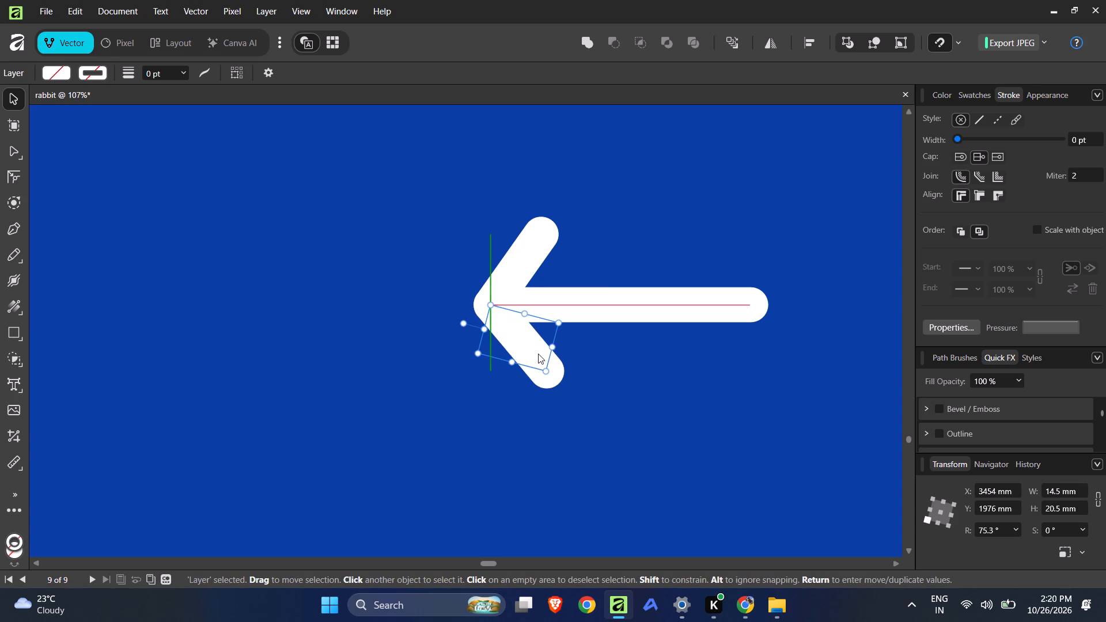
{"action": "left_click_drag", "start_coordinate": [538, 354], "coordinate": [538, 352]}
{"action": "left_click", "coordinate": [741, 377]}
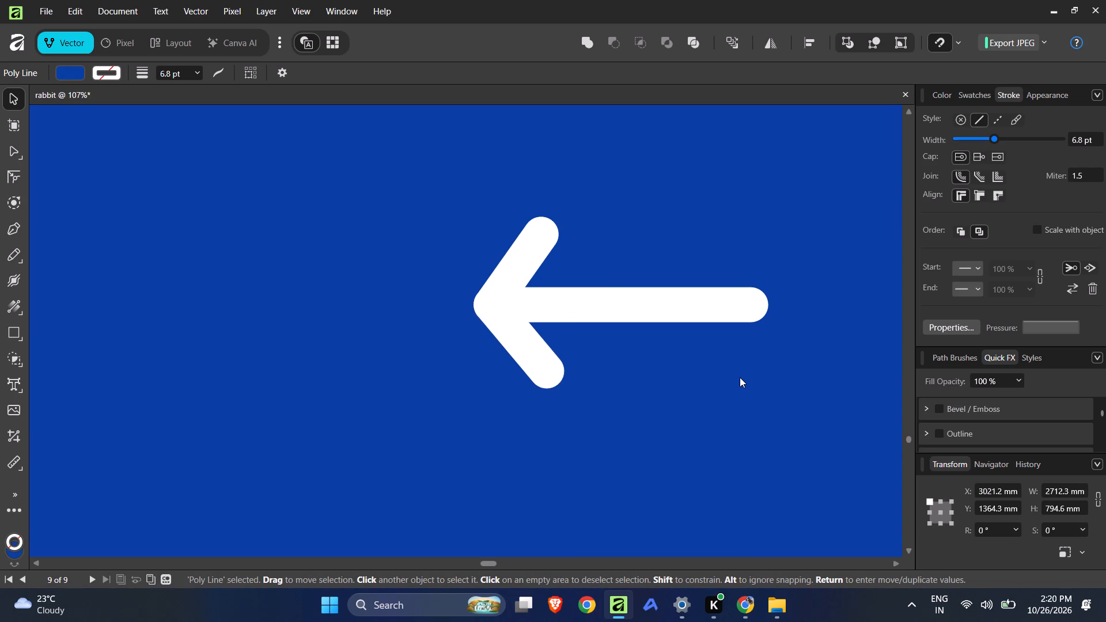
{"action": "scroll", "coordinate": [739, 377], "scroll_direction": "down", "scroll_amount": 7, "text": "ctrl"}
{"action": "scroll", "coordinate": [700, 360], "scroll_direction": "up", "scroll_amount": 4, "text": "ctrl"}
{"action": "scroll", "coordinate": [685, 360], "scroll_direction": "down", "scroll_amount": 2, "text": "ctrl"}
{"action": "scroll", "coordinate": [667, 360], "scroll_direction": "up", "scroll_amount": 1, "text": "ctrl"}
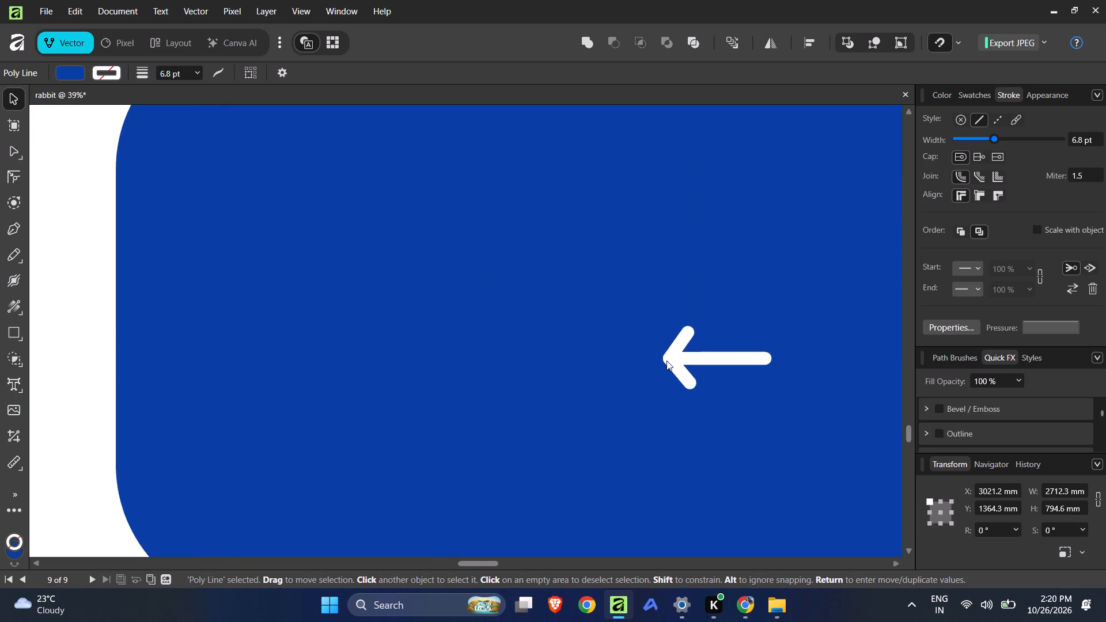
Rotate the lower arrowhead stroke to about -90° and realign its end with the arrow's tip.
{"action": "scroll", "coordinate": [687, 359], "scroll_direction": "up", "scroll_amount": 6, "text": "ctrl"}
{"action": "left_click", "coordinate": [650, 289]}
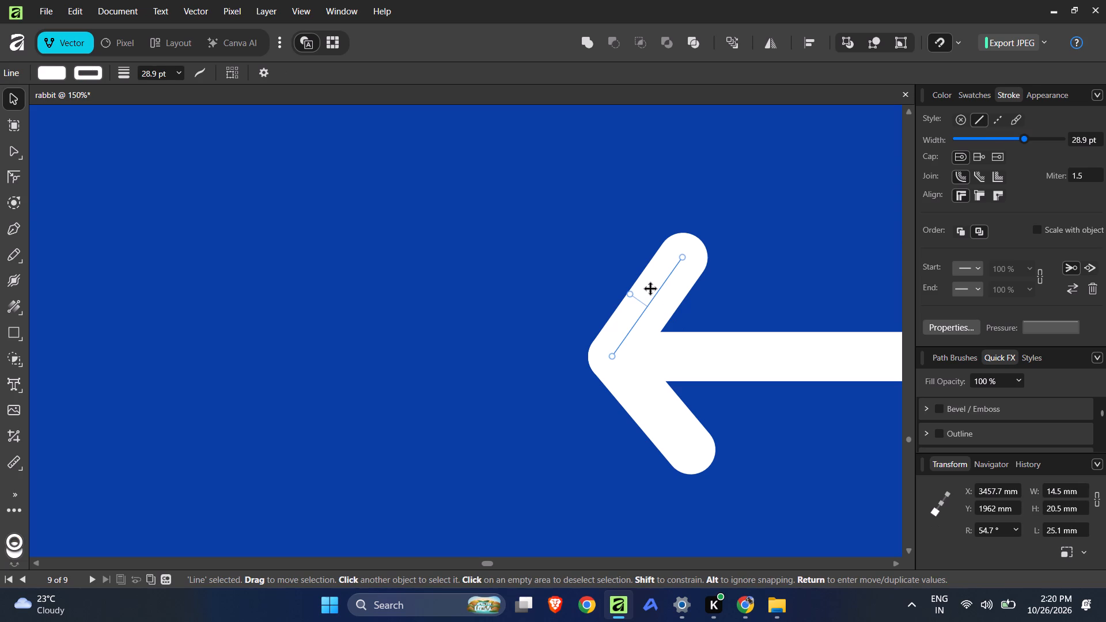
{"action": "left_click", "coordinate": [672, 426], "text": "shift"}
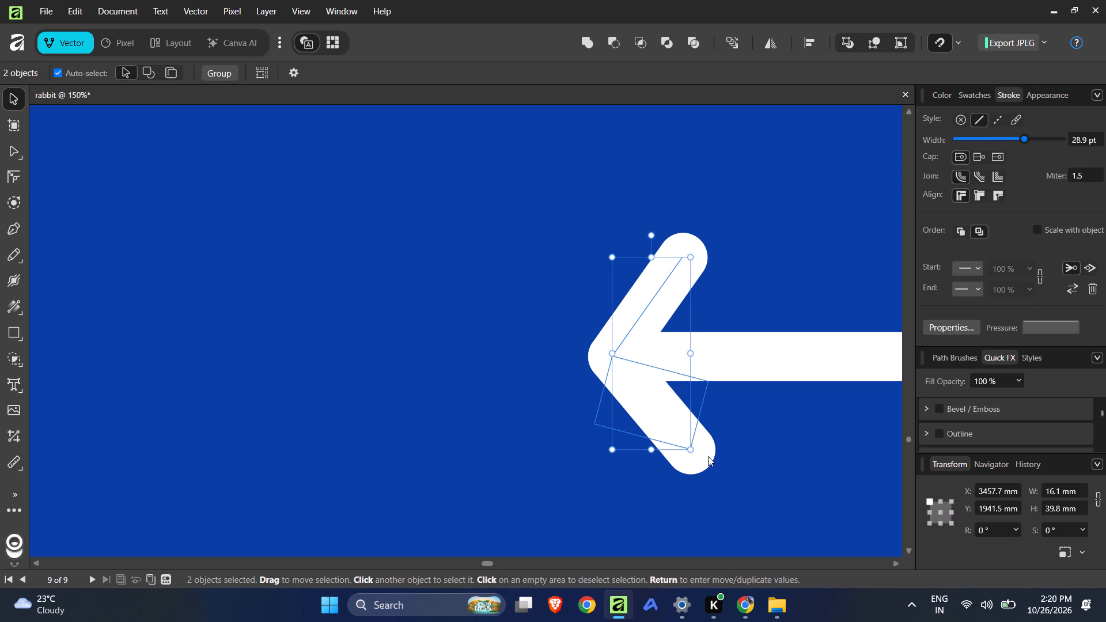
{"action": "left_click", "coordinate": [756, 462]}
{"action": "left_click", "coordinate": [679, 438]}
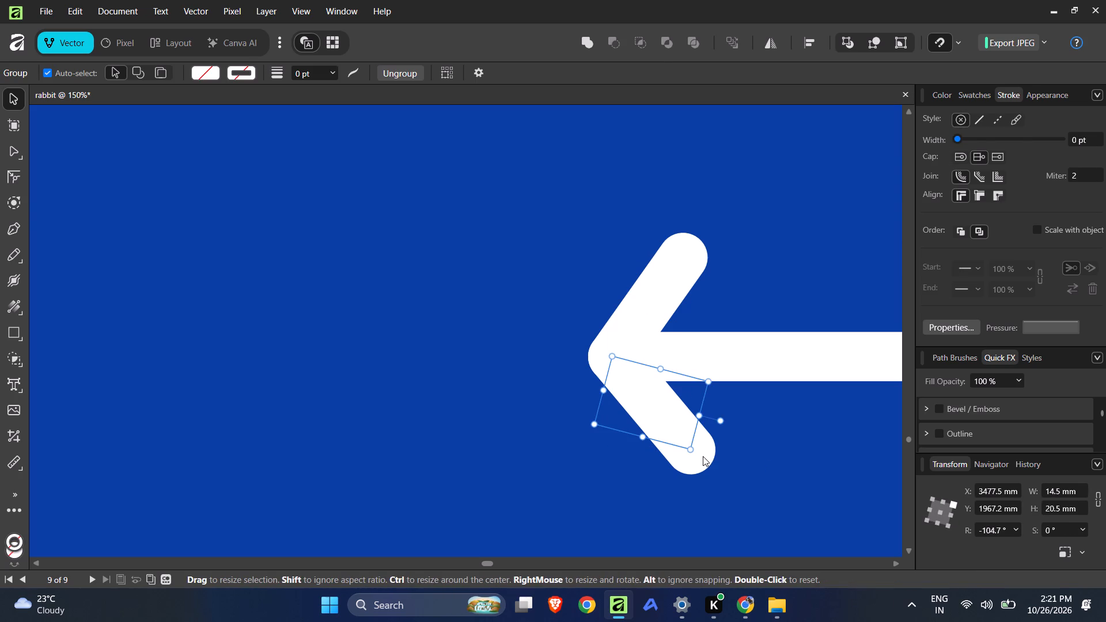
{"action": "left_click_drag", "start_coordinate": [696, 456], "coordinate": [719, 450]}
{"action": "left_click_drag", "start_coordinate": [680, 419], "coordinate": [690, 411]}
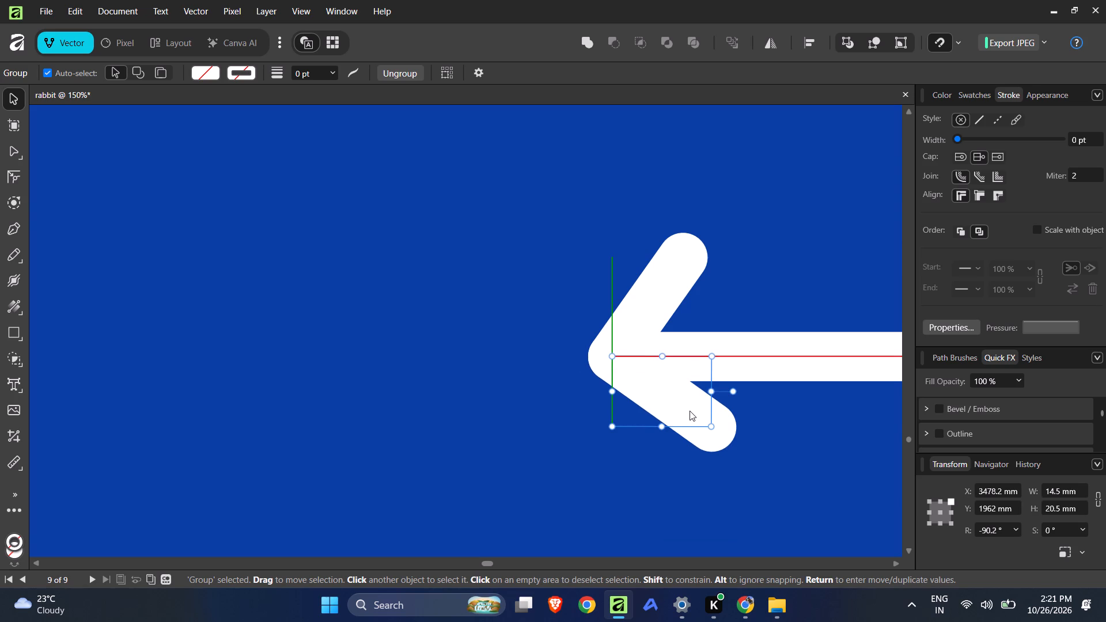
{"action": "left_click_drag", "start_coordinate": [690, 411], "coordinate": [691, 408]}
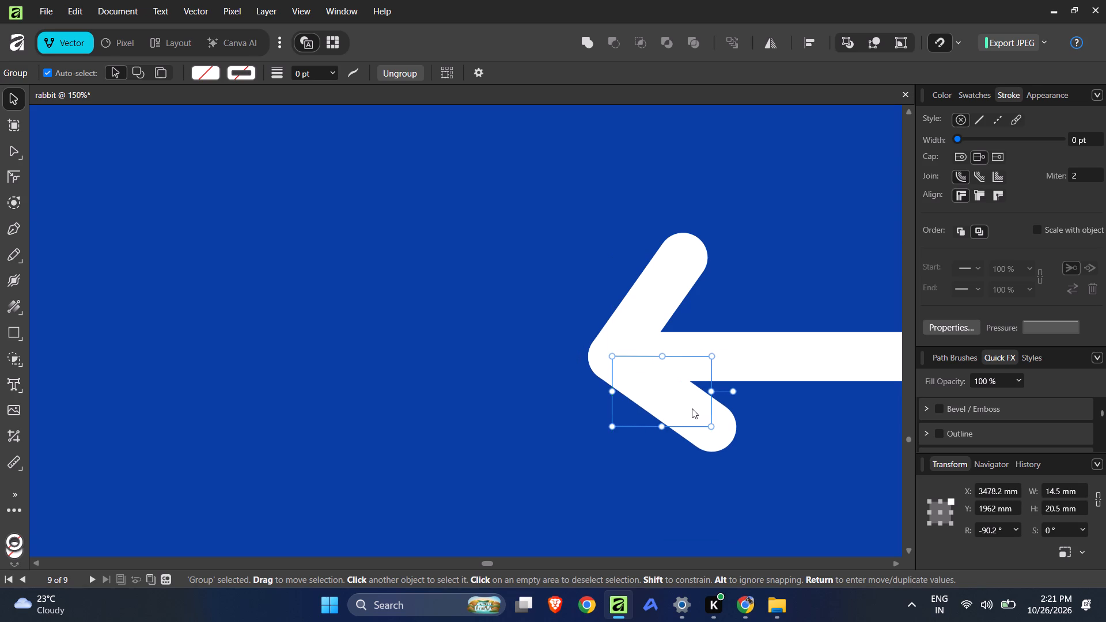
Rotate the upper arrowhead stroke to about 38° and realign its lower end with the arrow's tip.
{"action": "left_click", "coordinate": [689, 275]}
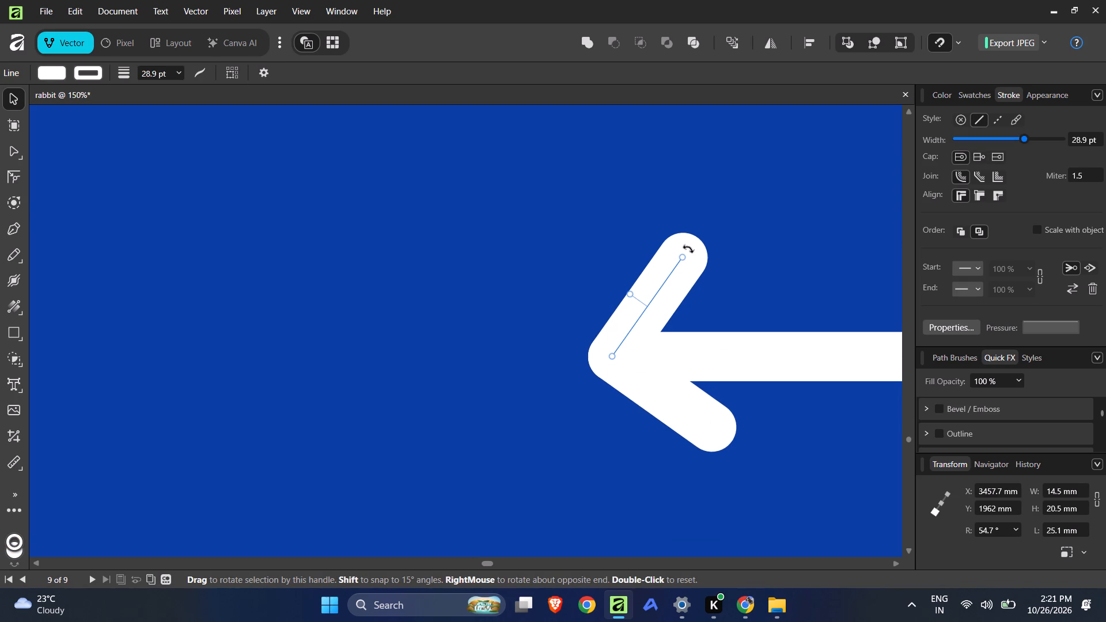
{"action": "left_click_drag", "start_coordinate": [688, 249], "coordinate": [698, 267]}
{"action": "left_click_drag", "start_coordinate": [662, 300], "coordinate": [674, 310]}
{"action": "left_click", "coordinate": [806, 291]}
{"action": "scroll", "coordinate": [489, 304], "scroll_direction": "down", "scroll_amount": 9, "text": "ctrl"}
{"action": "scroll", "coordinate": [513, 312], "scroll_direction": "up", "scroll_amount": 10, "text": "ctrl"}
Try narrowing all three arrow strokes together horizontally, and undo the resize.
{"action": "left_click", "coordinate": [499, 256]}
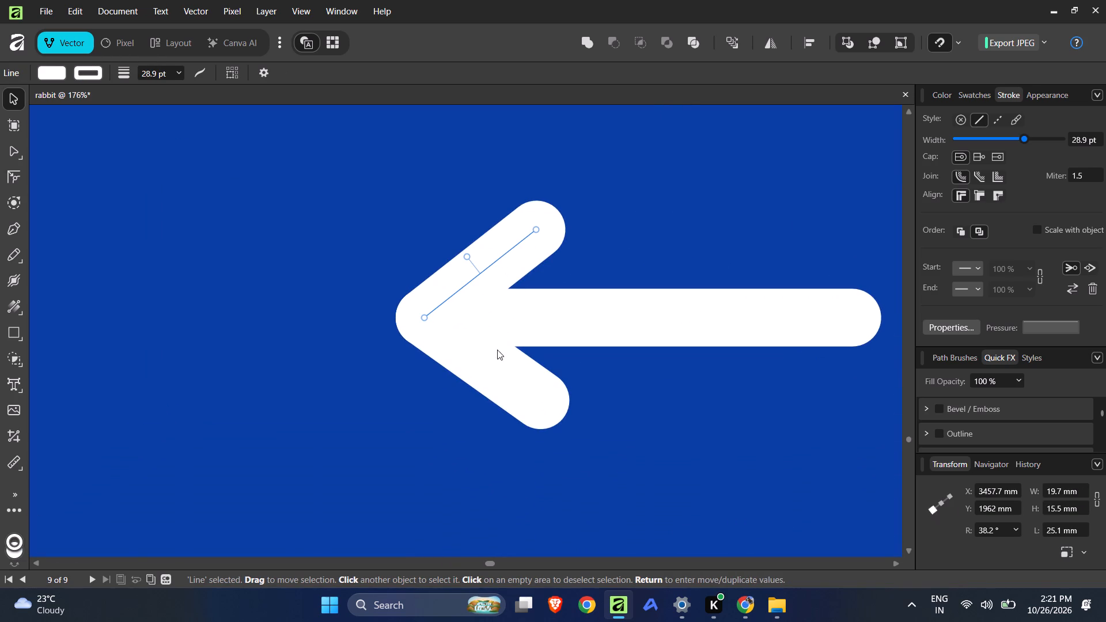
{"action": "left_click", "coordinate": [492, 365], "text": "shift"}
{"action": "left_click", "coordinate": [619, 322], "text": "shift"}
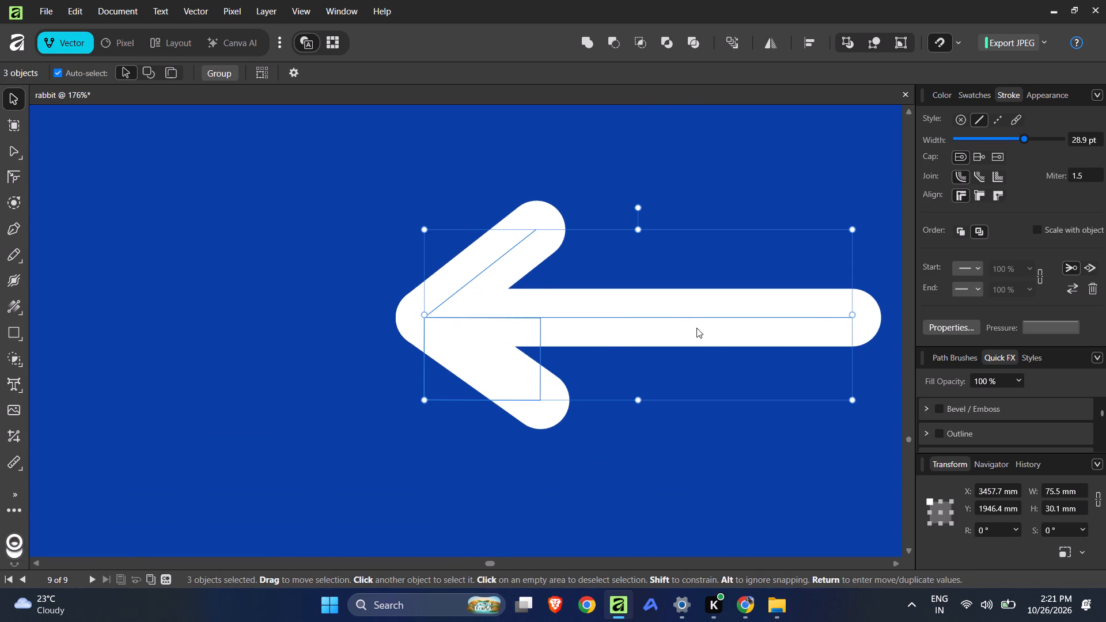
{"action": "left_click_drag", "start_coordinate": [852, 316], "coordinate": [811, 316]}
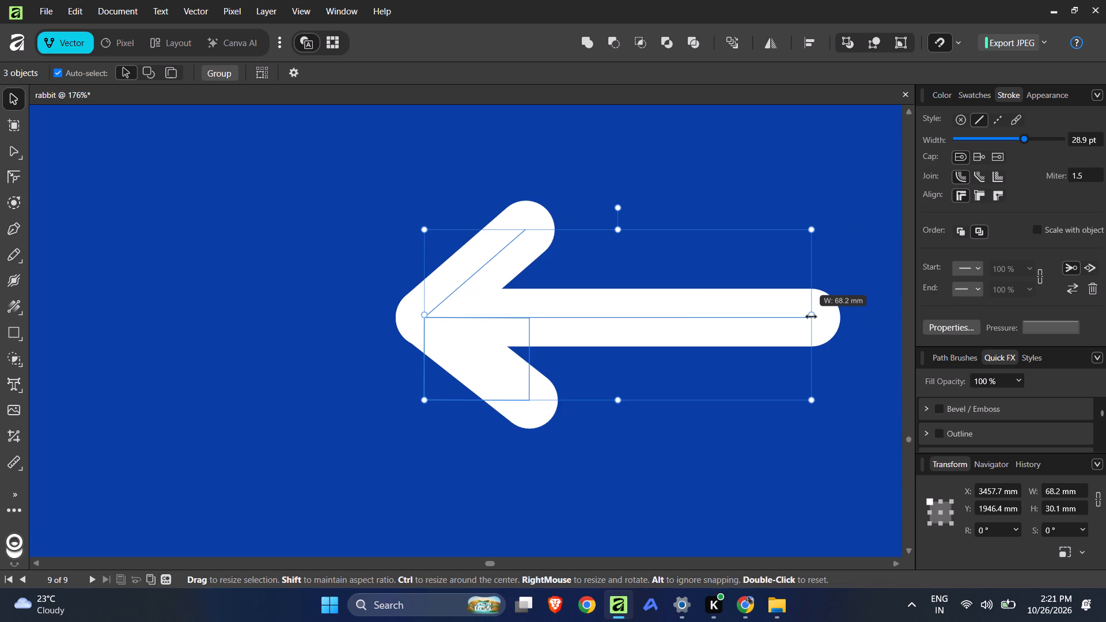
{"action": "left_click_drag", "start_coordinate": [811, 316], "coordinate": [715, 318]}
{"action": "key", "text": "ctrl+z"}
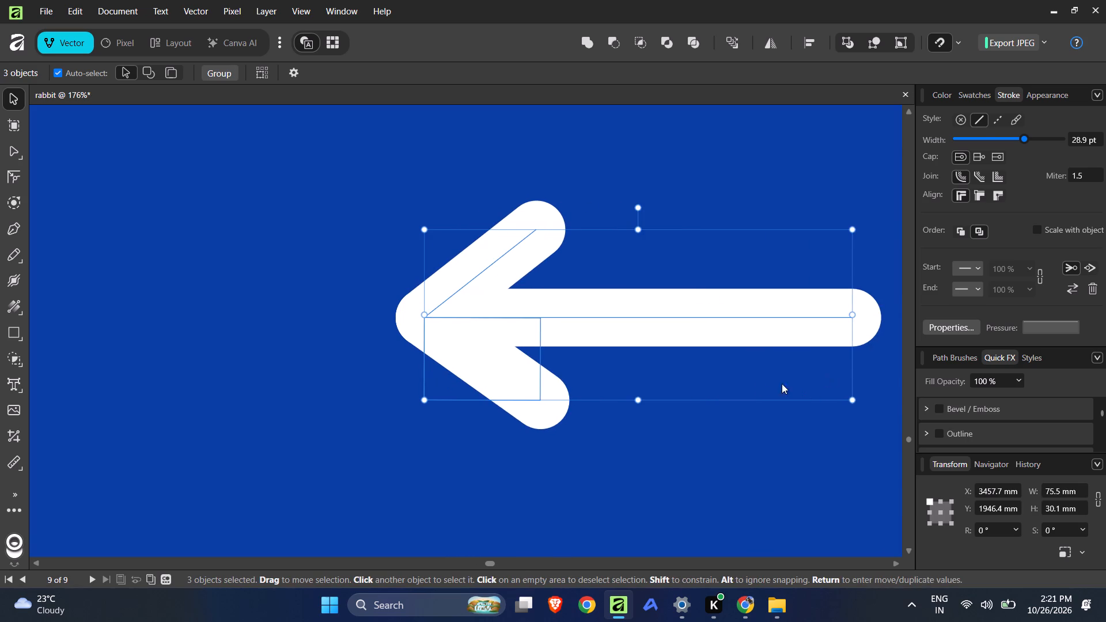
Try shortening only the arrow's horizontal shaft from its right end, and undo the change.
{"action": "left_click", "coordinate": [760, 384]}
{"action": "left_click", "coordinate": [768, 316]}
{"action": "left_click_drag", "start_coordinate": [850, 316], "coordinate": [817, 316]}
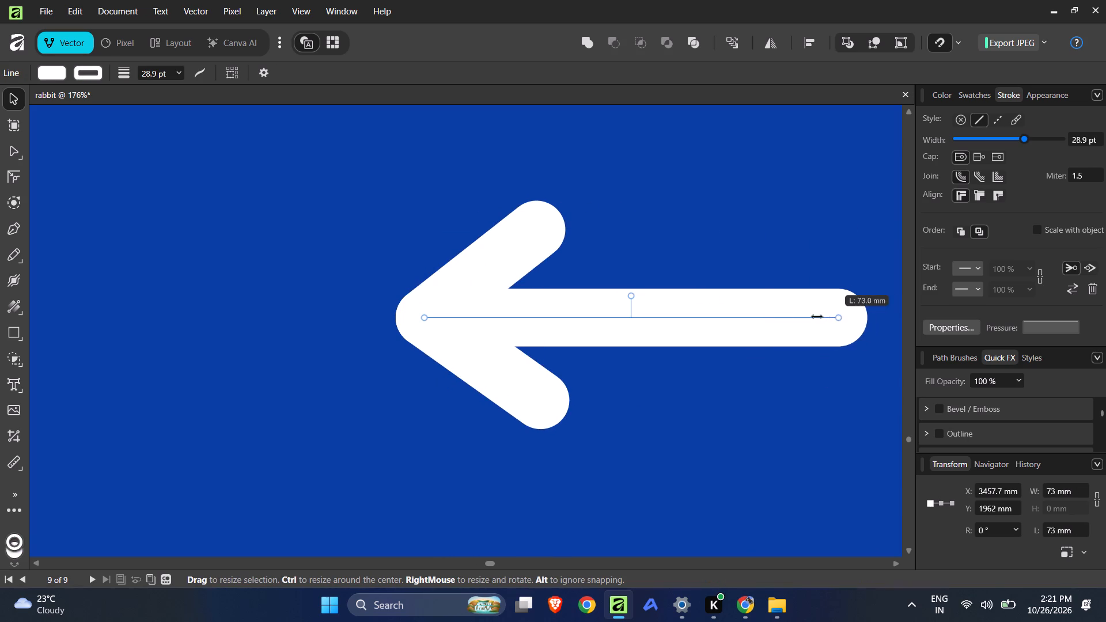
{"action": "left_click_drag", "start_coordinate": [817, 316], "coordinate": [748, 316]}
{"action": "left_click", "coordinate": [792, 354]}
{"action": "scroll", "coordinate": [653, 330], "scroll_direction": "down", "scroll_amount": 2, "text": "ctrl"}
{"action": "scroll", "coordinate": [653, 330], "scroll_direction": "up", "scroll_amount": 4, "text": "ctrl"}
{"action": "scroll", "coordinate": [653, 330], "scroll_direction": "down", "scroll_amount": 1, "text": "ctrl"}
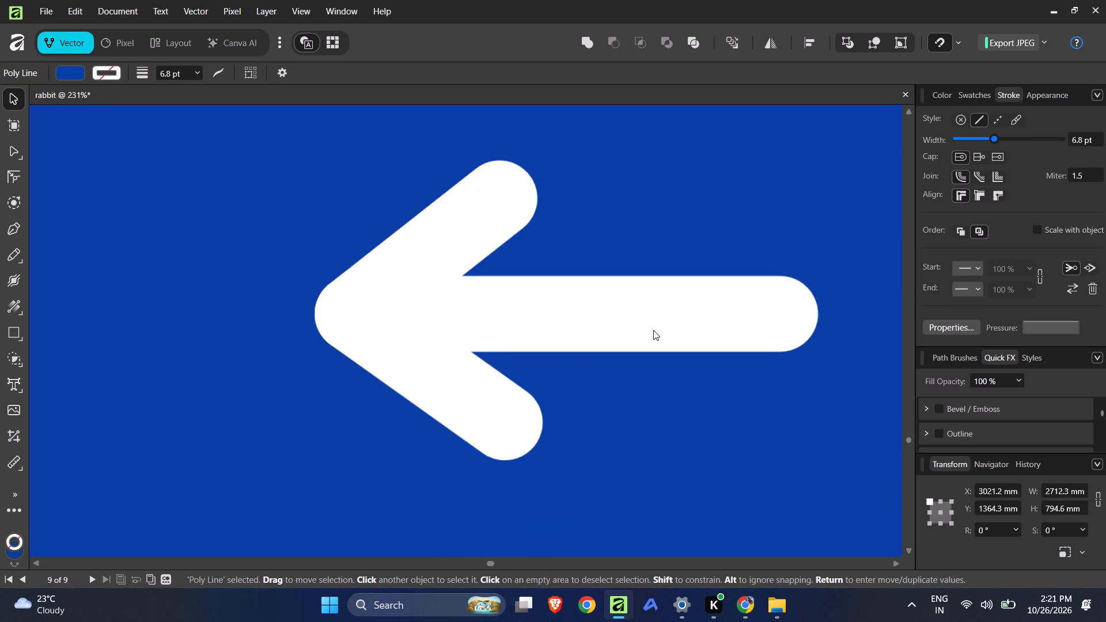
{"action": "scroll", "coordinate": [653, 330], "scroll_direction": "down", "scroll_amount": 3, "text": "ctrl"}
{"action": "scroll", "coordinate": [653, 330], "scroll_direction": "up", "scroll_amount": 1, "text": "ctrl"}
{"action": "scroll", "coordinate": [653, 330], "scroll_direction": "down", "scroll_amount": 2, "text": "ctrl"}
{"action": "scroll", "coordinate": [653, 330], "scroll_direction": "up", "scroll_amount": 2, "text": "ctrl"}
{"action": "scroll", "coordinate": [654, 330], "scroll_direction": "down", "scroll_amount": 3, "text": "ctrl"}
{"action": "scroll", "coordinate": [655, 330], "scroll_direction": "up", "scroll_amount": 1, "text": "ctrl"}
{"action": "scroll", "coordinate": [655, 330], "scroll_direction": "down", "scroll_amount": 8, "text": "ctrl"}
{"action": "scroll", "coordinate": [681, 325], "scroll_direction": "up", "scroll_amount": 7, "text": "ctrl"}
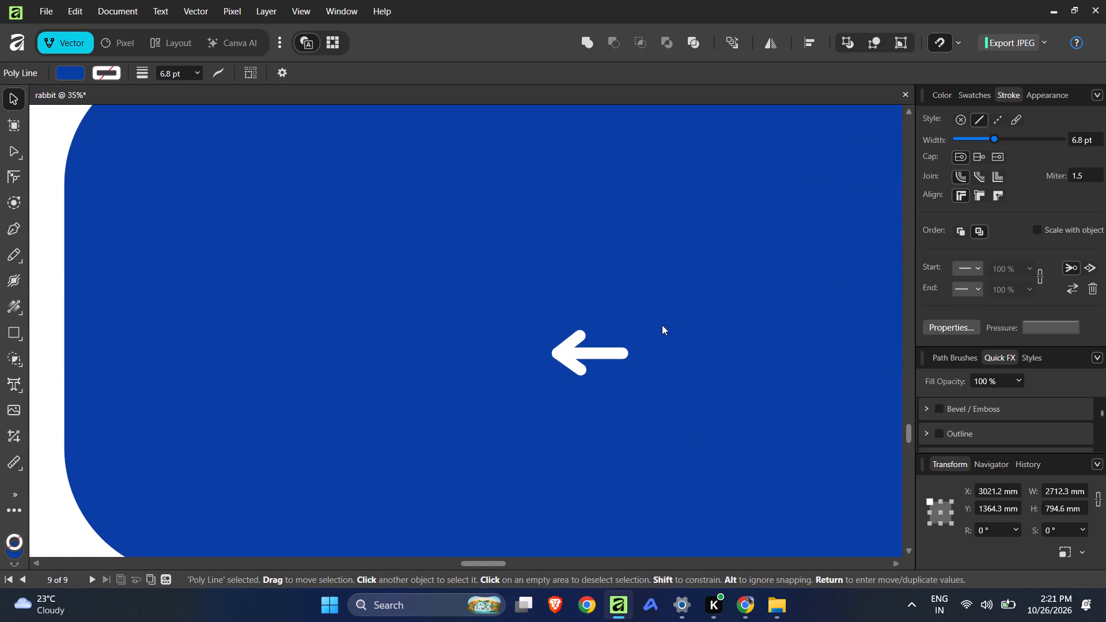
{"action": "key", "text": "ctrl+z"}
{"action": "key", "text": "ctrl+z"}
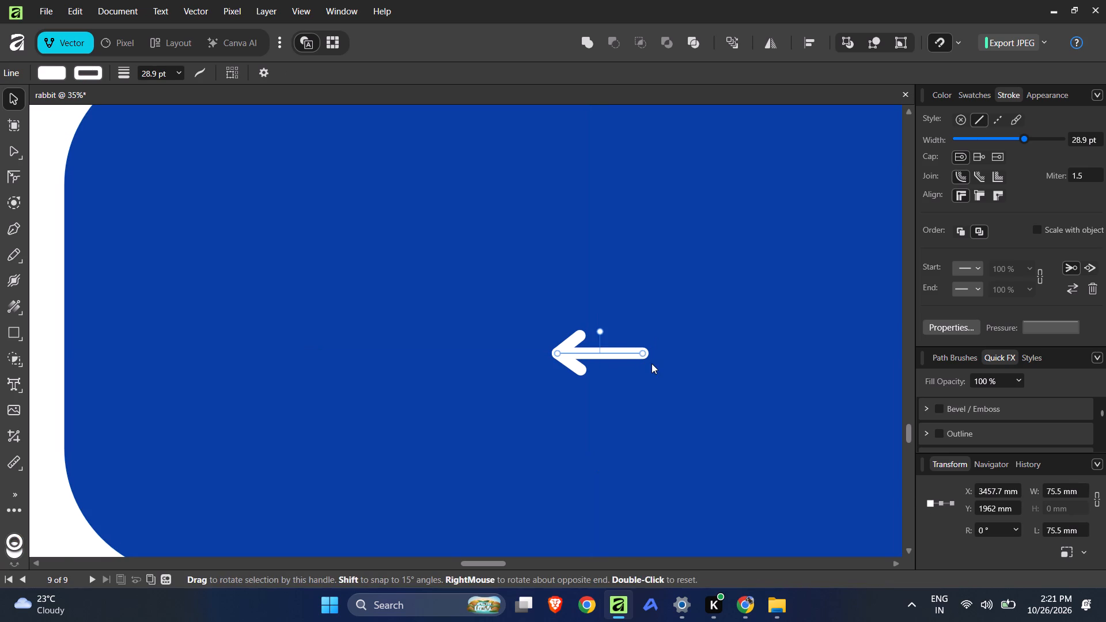
Select the shaft and both arrowhead strokes of the back arrow and group them.
{"action": "scroll", "coordinate": [518, 335], "scroll_direction": "up", "scroll_amount": 2, "text": "ctrl"}
{"action": "scroll", "coordinate": [518, 335], "scroll_direction": "down", "scroll_amount": 1, "text": "ctrl"}
{"action": "scroll", "coordinate": [518, 335], "scroll_direction": "up", "scroll_amount": 1, "text": "ctrl"}
{"action": "scroll", "coordinate": [520, 336], "scroll_direction": "down", "scroll_amount": 8, "text": "ctrl"}
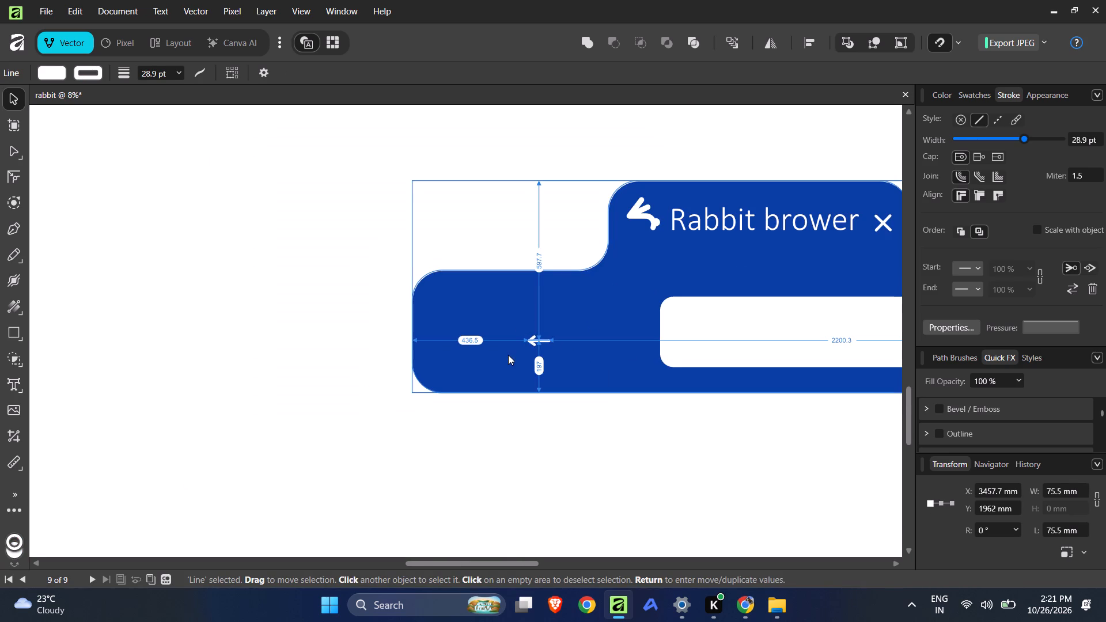
{"action": "scroll", "coordinate": [401, 352], "scroll_direction": "down", "scroll_amount": 1, "text": "ctrl"}
{"action": "scroll", "coordinate": [401, 352], "scroll_direction": "up", "scroll_amount": 1, "text": "ctrl"}
{"action": "scroll", "coordinate": [401, 352], "scroll_direction": "down", "scroll_amount": 3, "text": "ctrl"}
{"action": "scroll", "coordinate": [505, 354], "scroll_direction": "up", "scroll_amount": 5, "text": "ctrl"}
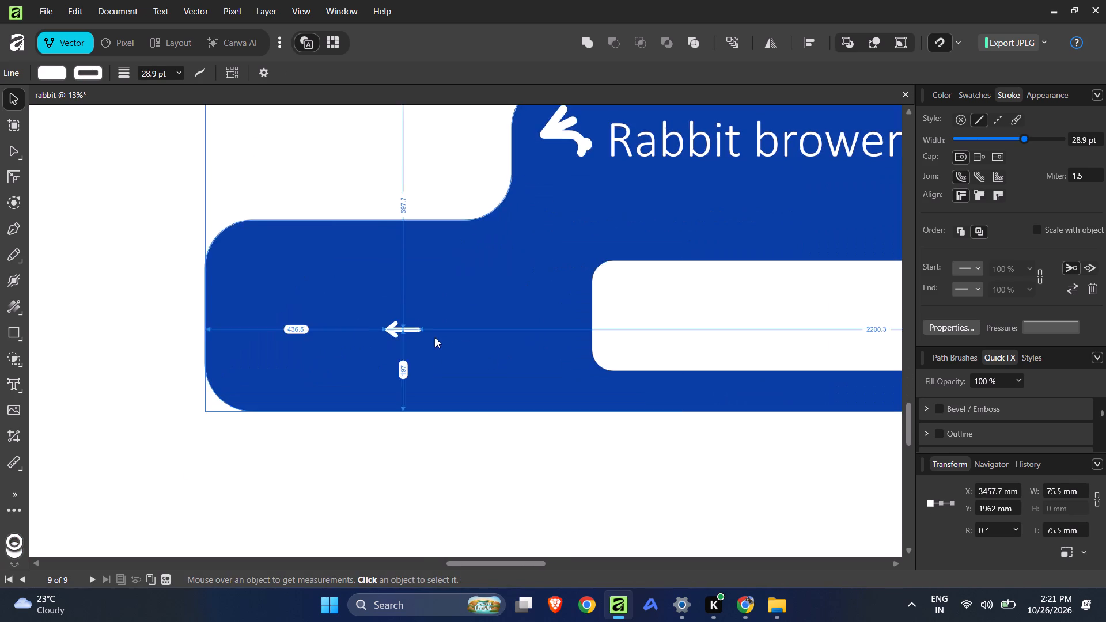
{"action": "scroll", "coordinate": [406, 328], "scroll_direction": "up", "scroll_amount": 8, "text": "ctrl"}
{"action": "scroll", "coordinate": [408, 337], "scroll_direction": "down", "scroll_amount": 5, "text": "ctrl"}
{"action": "scroll", "coordinate": [425, 344], "scroll_direction": "up", "scroll_amount": 1, "text": "ctrl"}
{"action": "scroll", "coordinate": [418, 293], "scroll_direction": "down", "scroll_amount": 1, "text": "ctrl"}
{"action": "scroll", "coordinate": [426, 298], "scroll_direction": "up", "scroll_amount": 1, "text": "ctrl"}
{"action": "scroll", "coordinate": [429, 299], "scroll_direction": "down", "scroll_amount": 2, "text": "ctrl"}
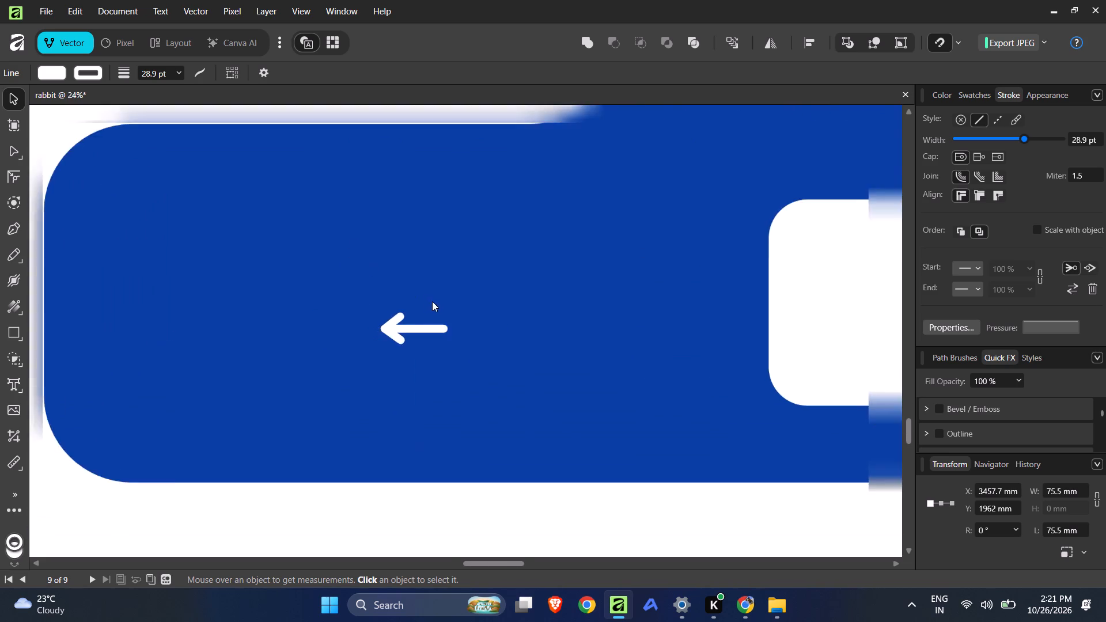
{"action": "left_click", "coordinate": [309, 135]}
{"action": "left_click_drag", "start_coordinate": [308, 135], "coordinate": [486, 355]}
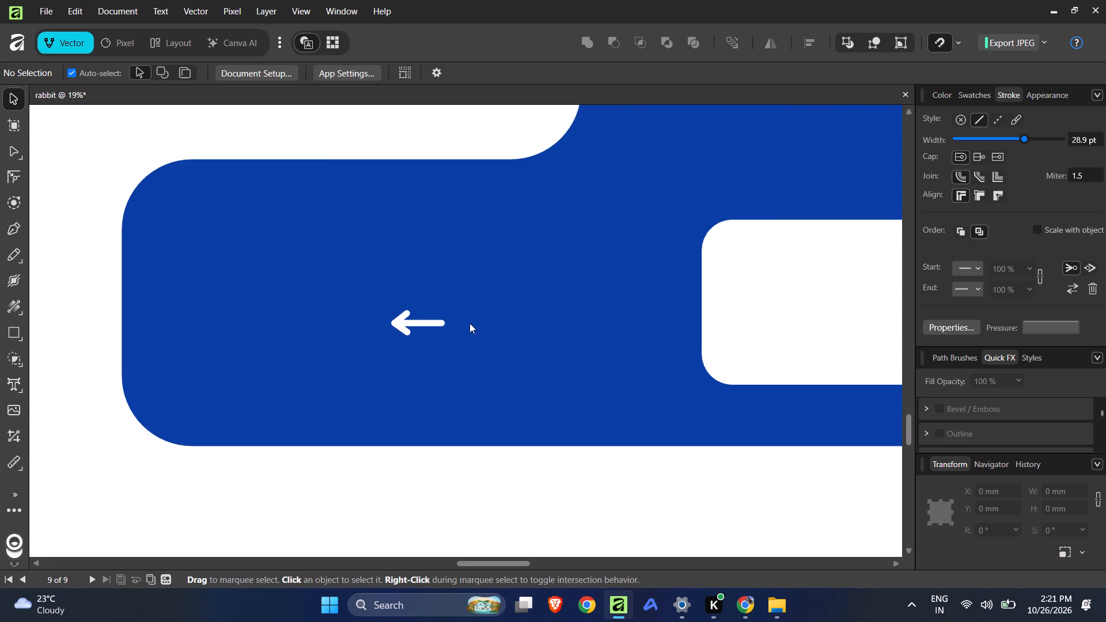
{"action": "scroll", "coordinate": [465, 297], "scroll_direction": "down", "scroll_amount": 1, "text": "ctrl"}
{"action": "scroll", "coordinate": [477, 305], "scroll_direction": "up", "scroll_amount": 1, "text": "ctrl"}
{"action": "scroll", "coordinate": [481, 307], "scroll_direction": "down", "scroll_amount": 6, "text": "ctrl"}
{"action": "left_click", "coordinate": [417, 222]}
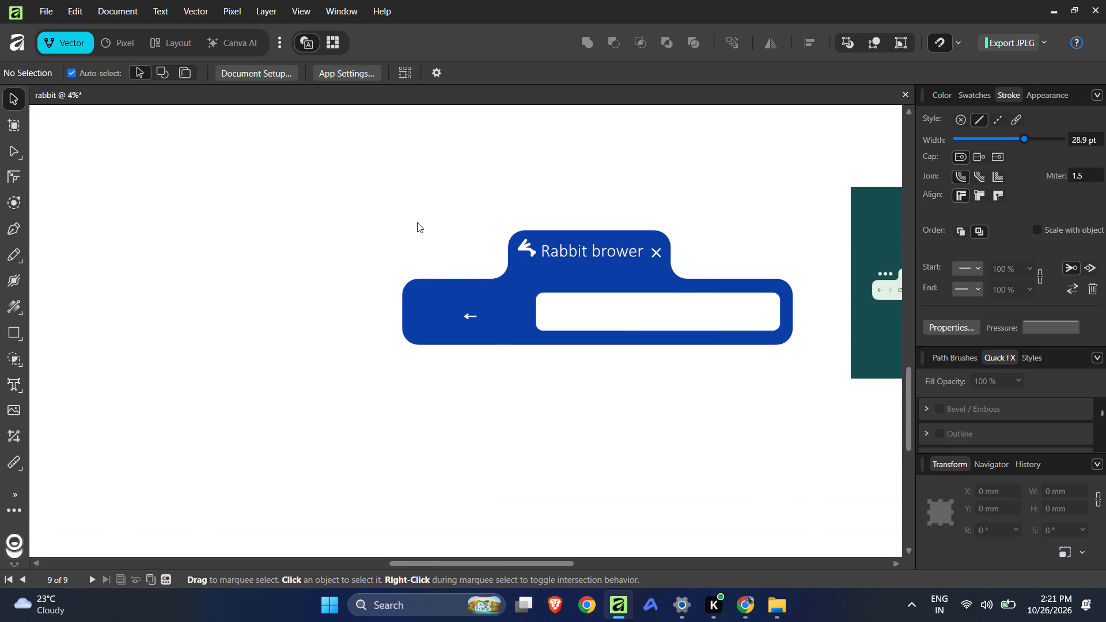
{"action": "left_click_drag", "start_coordinate": [438, 234], "coordinate": [504, 371]}
{"action": "left_click", "coordinate": [504, 320], "text": "shift"}
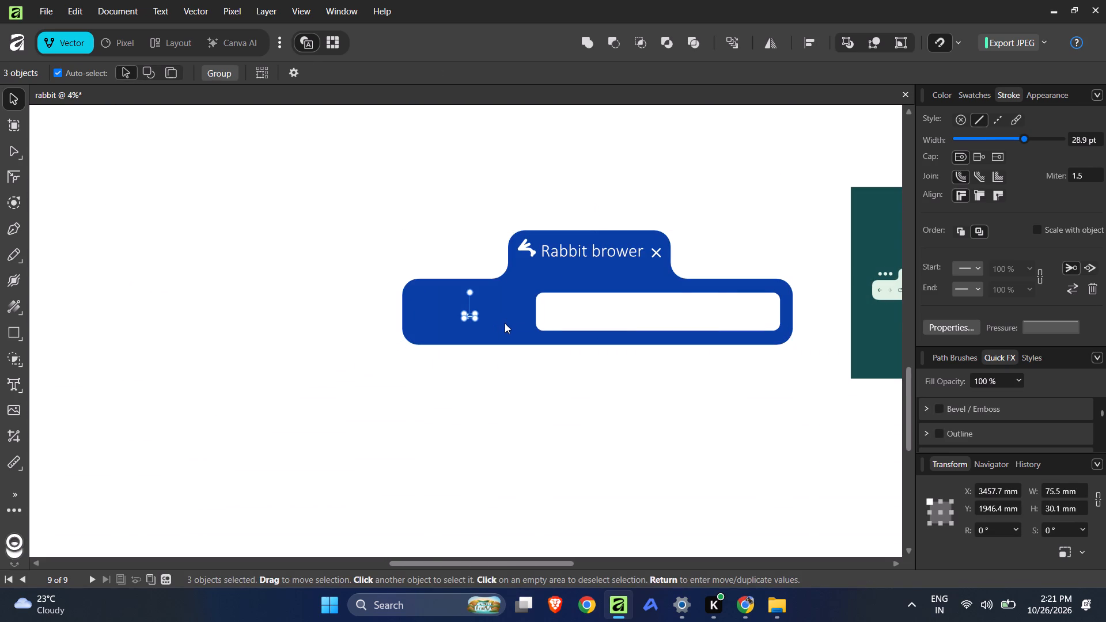
{"action": "key", "text": "ctrl+g"}
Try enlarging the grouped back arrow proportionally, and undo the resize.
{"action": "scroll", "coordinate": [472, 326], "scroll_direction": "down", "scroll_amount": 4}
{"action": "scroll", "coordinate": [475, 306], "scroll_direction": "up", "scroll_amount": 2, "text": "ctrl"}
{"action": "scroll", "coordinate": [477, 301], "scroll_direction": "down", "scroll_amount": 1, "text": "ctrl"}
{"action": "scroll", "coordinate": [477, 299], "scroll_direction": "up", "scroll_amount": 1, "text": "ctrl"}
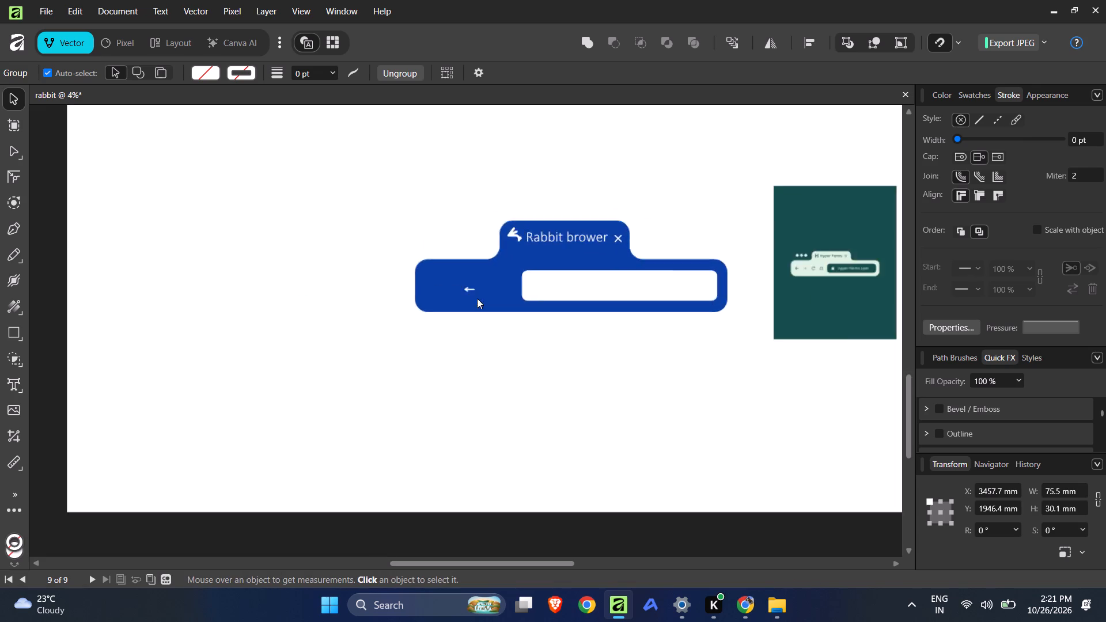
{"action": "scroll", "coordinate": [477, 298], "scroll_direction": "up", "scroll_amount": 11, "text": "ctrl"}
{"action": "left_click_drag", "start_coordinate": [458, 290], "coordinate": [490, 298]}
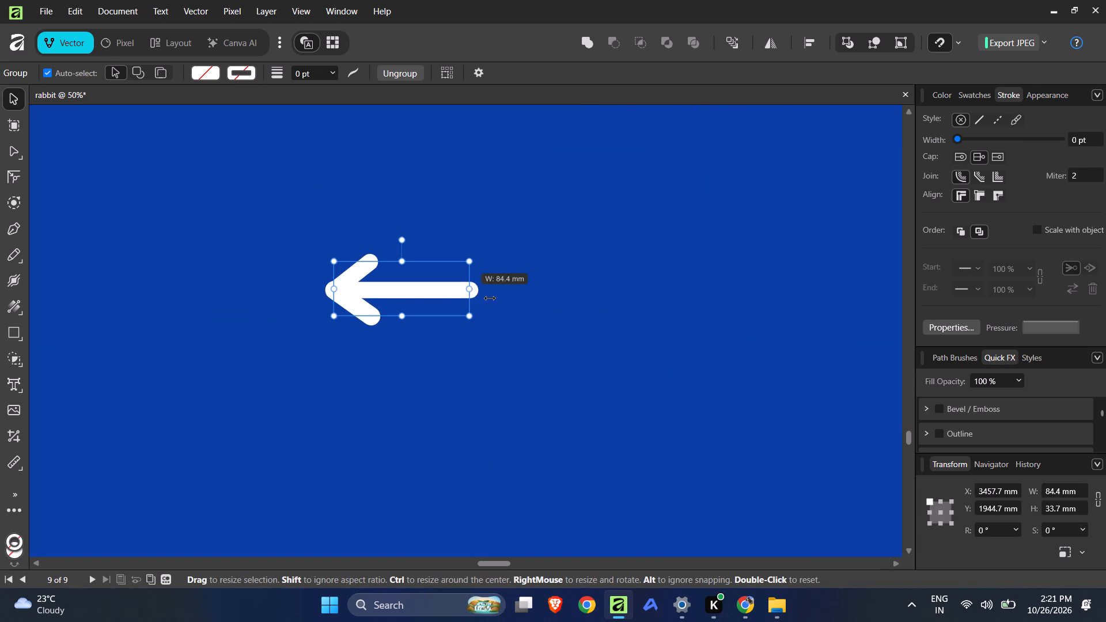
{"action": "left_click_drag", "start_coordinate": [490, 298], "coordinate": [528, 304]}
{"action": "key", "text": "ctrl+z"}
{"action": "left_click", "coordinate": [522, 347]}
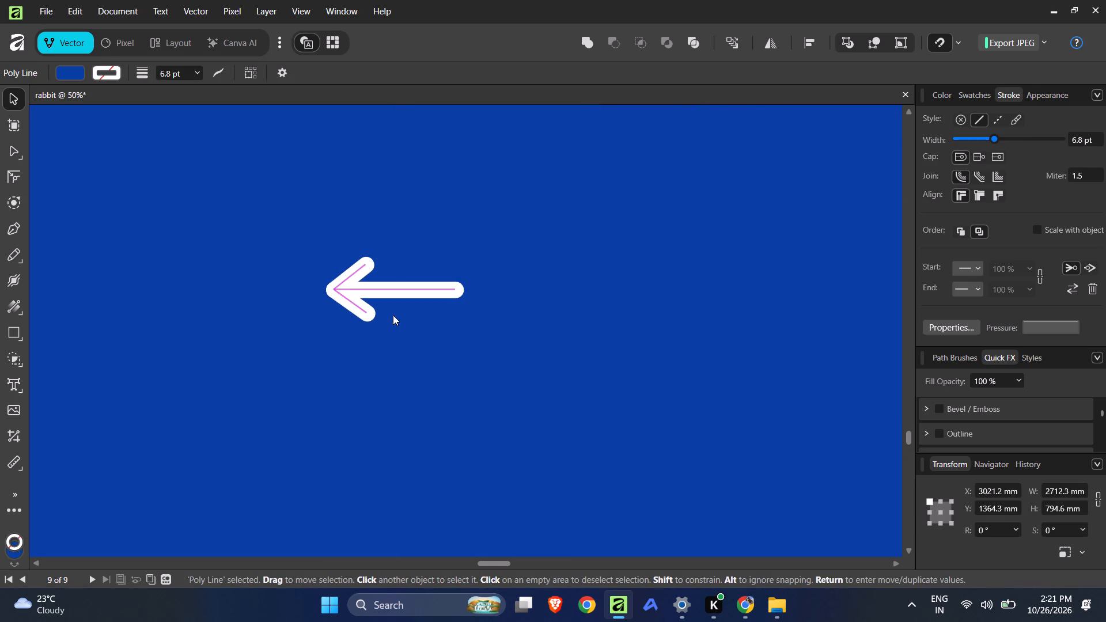
Move the grouped back arrow right and slightly down on the blue bar, to about X 3530 mm, Y 1969 mm.
{"action": "left_click_drag", "start_coordinate": [355, 308], "coordinate": [446, 360]}
{"action": "left_click", "coordinate": [354, 305]}
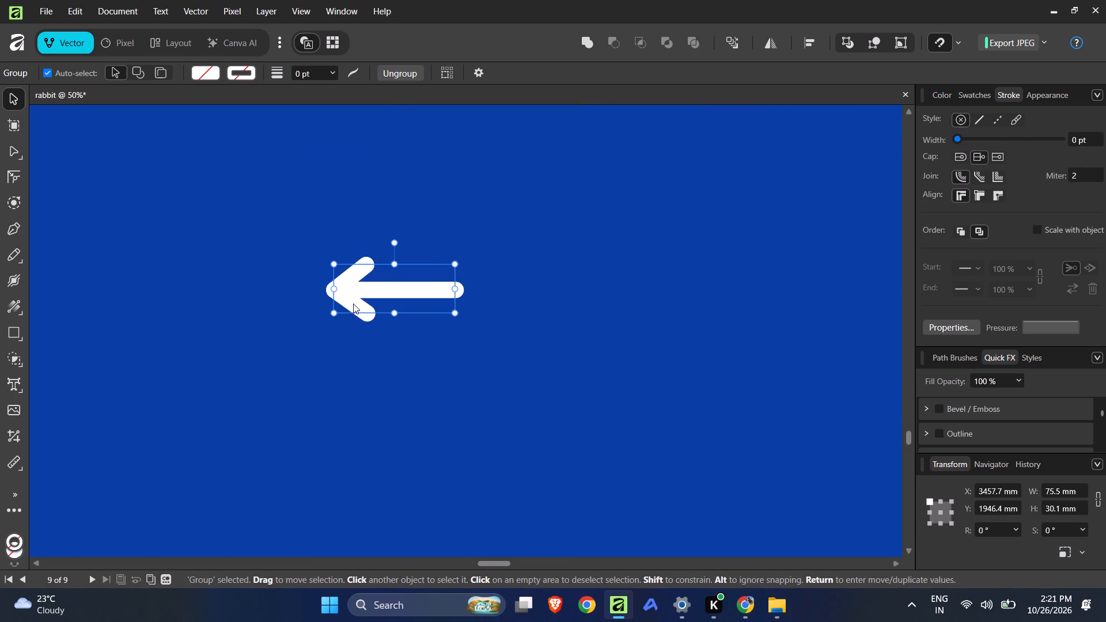
{"action": "left_click_drag", "start_coordinate": [353, 304], "coordinate": [469, 340]}
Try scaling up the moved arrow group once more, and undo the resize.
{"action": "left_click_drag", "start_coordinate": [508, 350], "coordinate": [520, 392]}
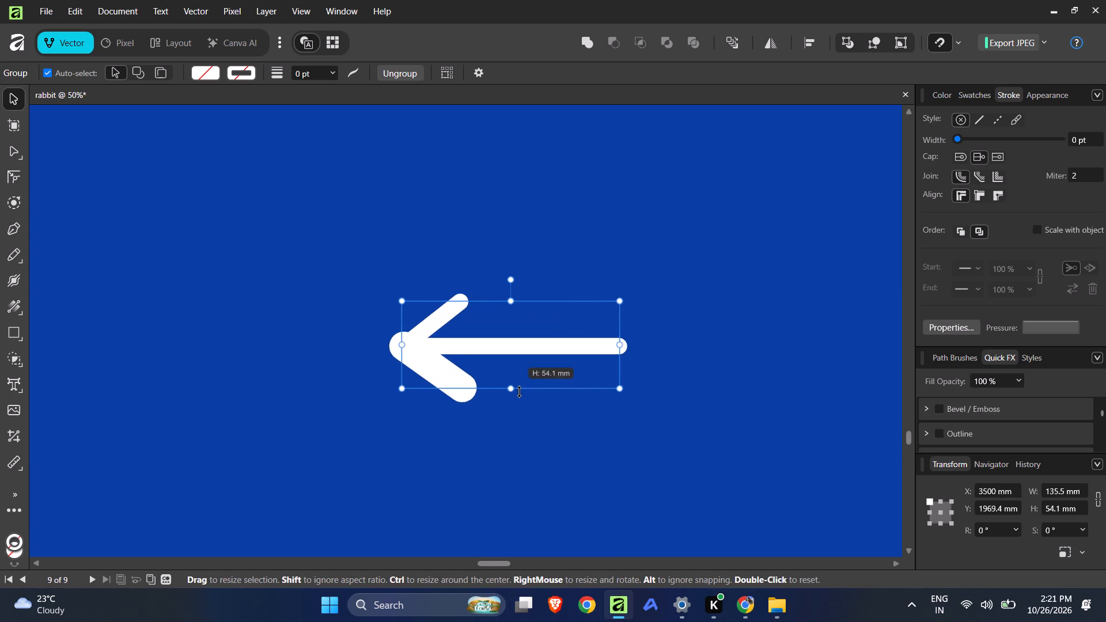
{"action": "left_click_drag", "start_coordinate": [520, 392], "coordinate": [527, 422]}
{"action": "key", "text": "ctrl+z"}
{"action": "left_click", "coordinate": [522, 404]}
Ungroup all levels of the back arrow group into separate strokes.
{"action": "left_click", "coordinate": [469, 339]}
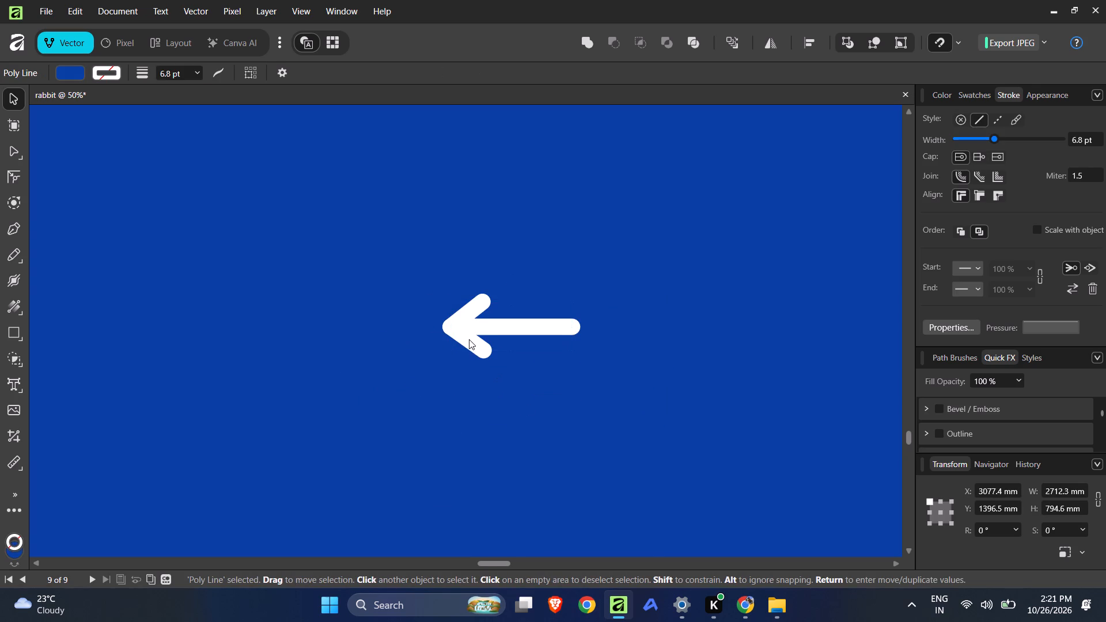
{"action": "right_click", "coordinate": [469, 339]}
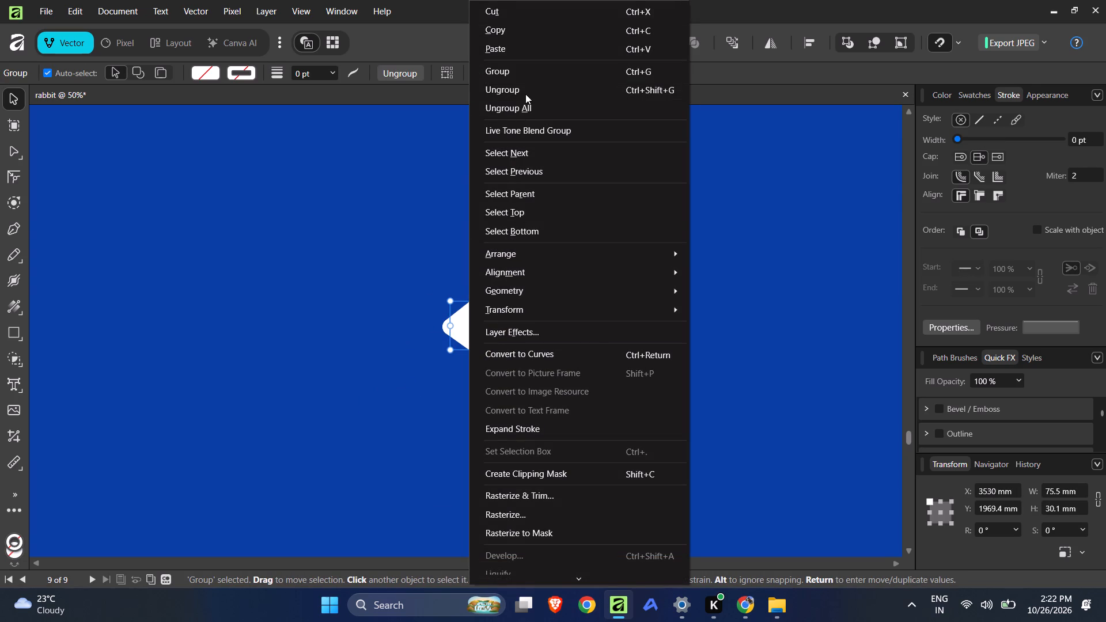
{"action": "left_click", "coordinate": [522, 109]}
{"action": "left_click_drag", "start_coordinate": [325, 278], "coordinate": [329, 286]}
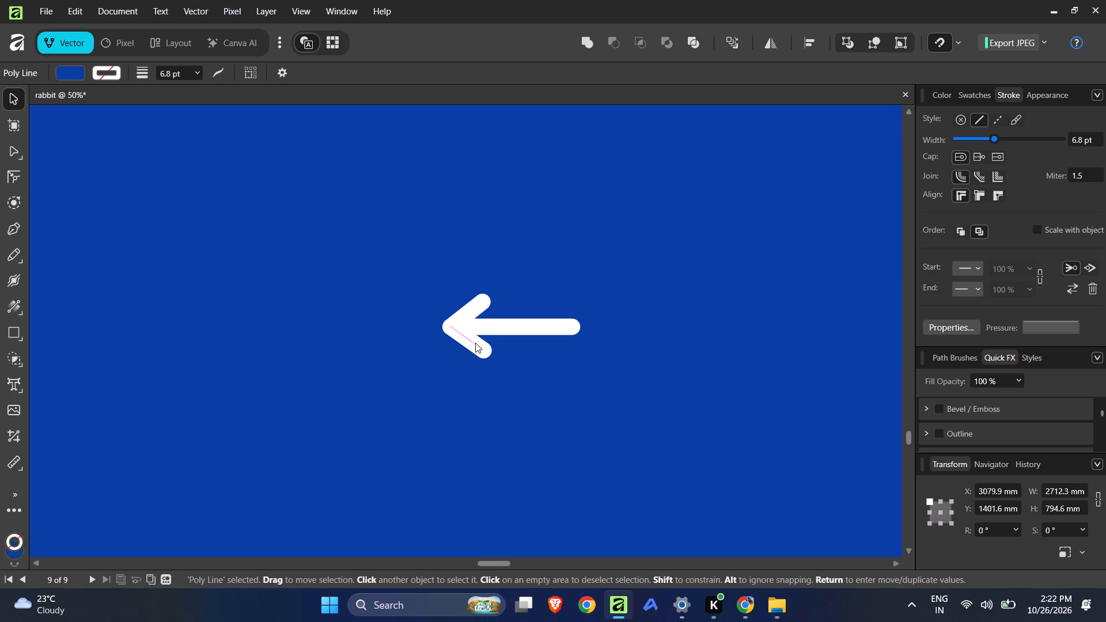
Delete the arrow's lower and upper arrowhead strokes, keeping the horizontal shaft.
{"action": "left_click", "coordinate": [475, 343]}
{"action": "key", "text": "BackSpace"}
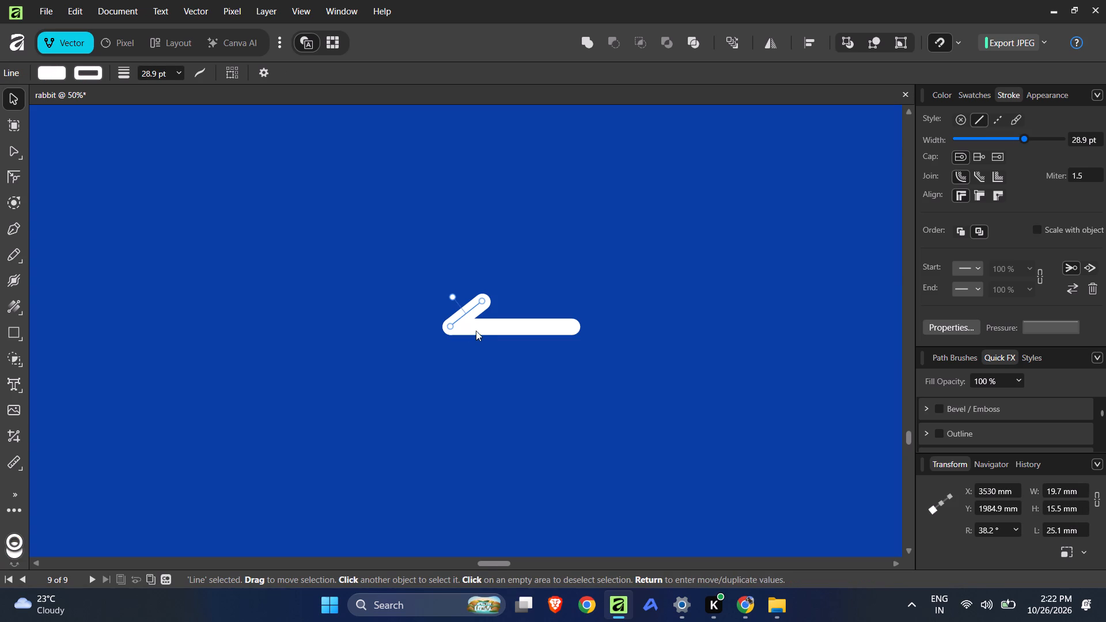
{"action": "left_click_drag", "start_coordinate": [490, 301], "coordinate": [486, 291]}
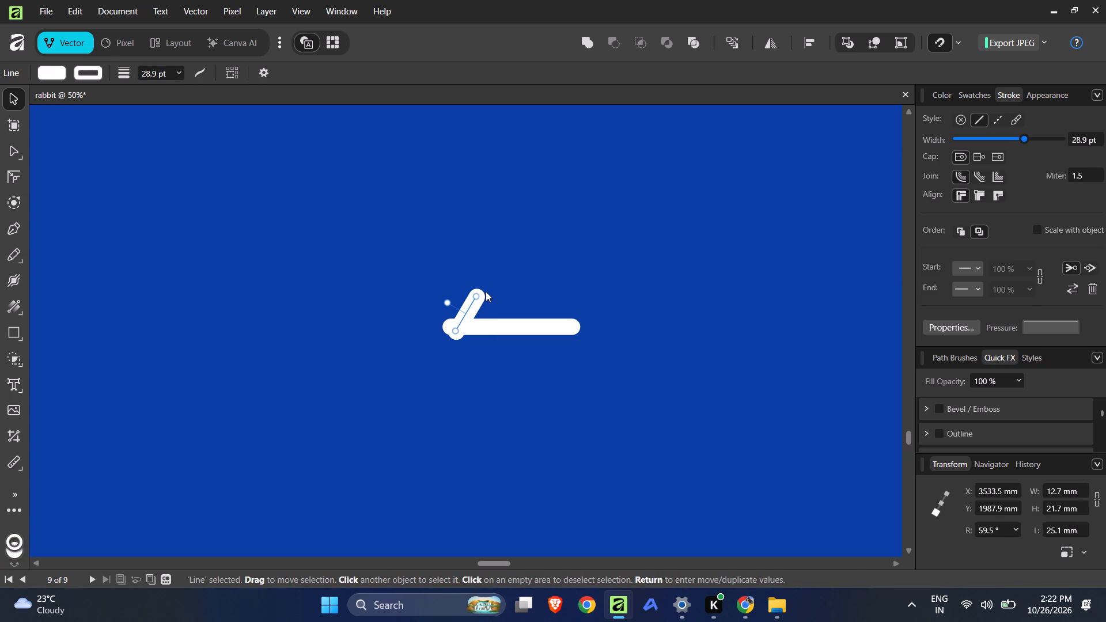
{"action": "key", "text": "ctrl+z"}
{"action": "key", "text": "Delete"}
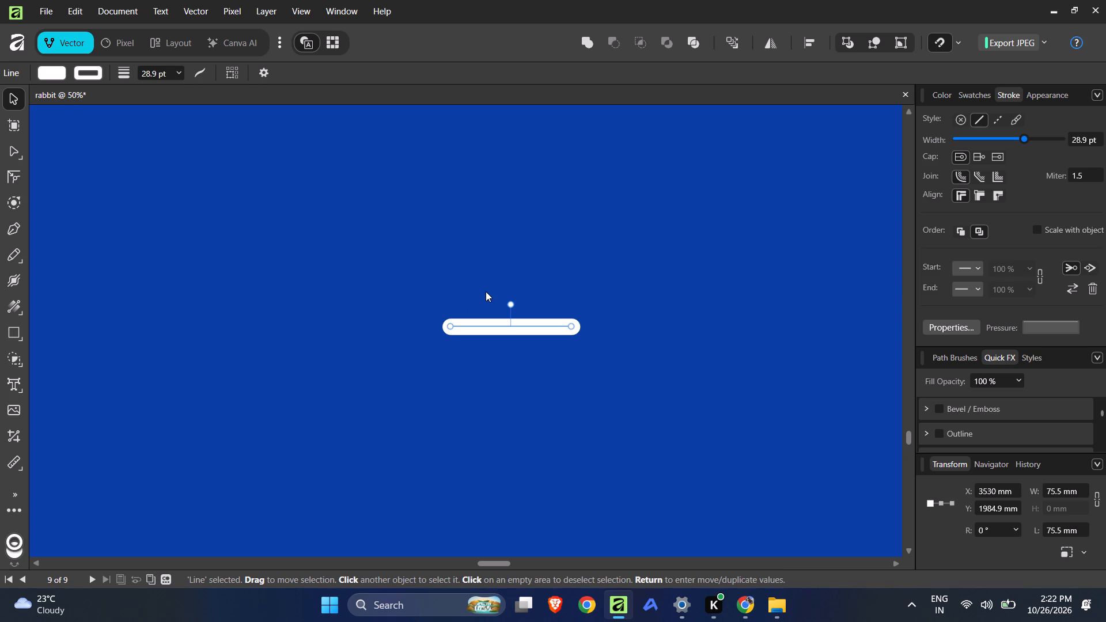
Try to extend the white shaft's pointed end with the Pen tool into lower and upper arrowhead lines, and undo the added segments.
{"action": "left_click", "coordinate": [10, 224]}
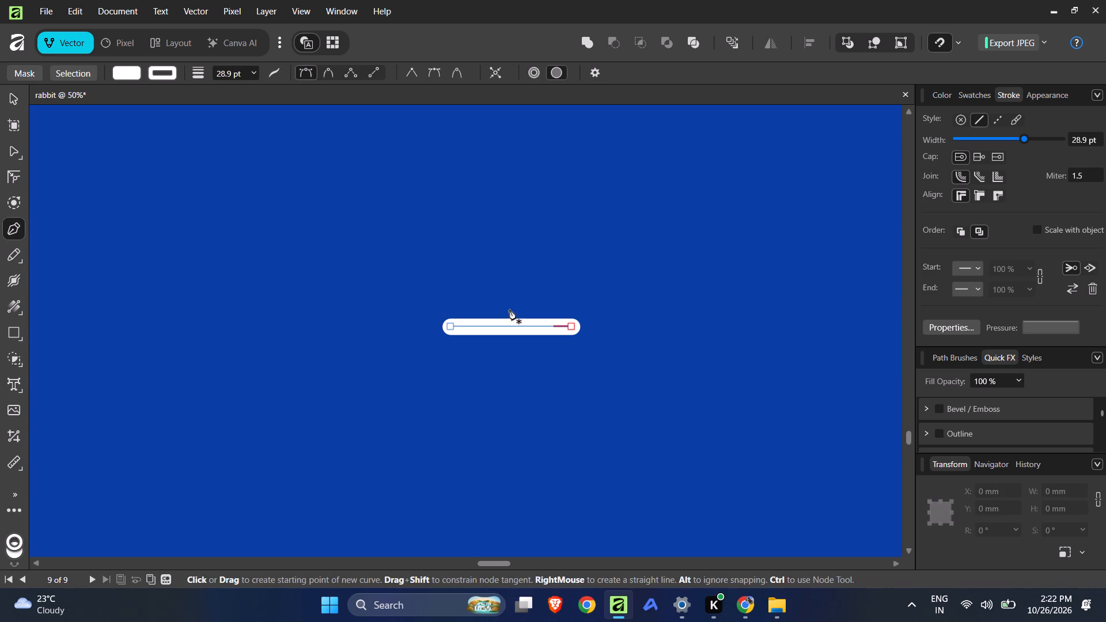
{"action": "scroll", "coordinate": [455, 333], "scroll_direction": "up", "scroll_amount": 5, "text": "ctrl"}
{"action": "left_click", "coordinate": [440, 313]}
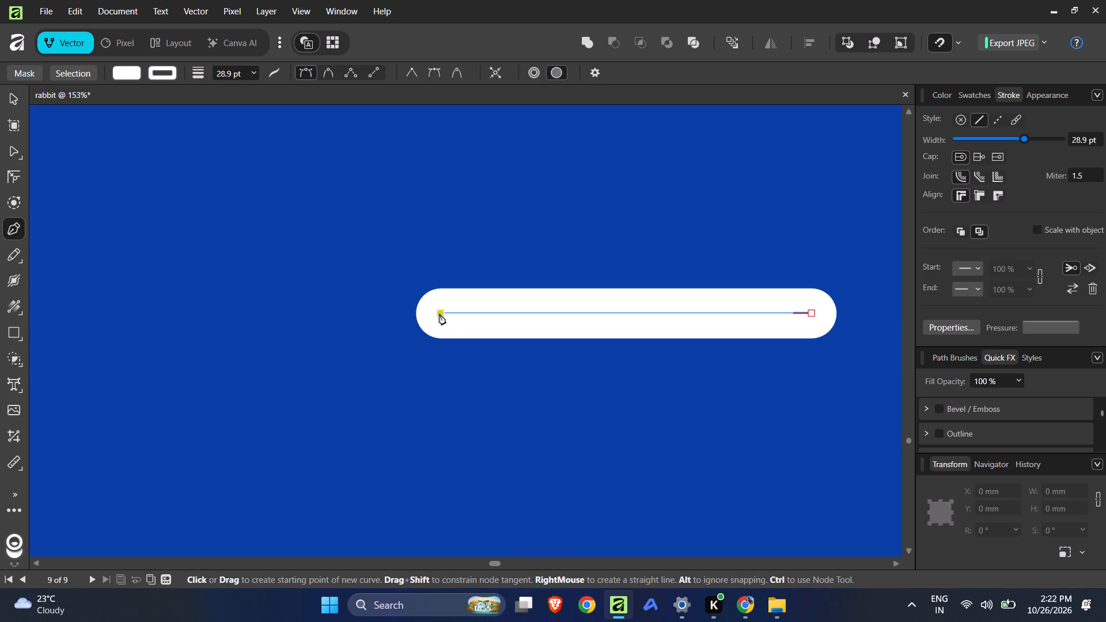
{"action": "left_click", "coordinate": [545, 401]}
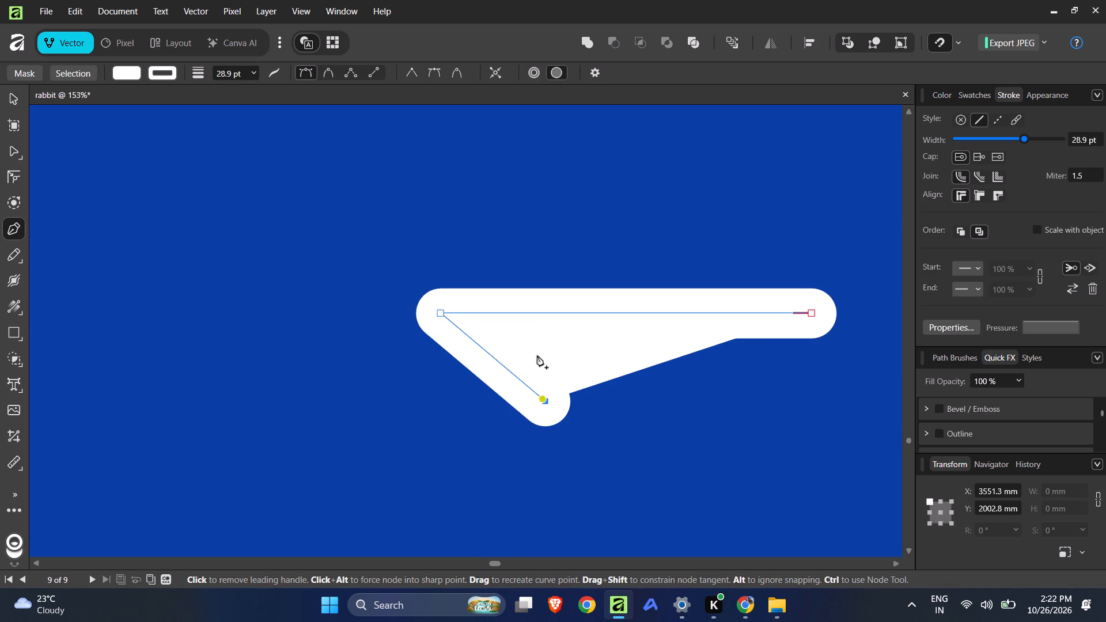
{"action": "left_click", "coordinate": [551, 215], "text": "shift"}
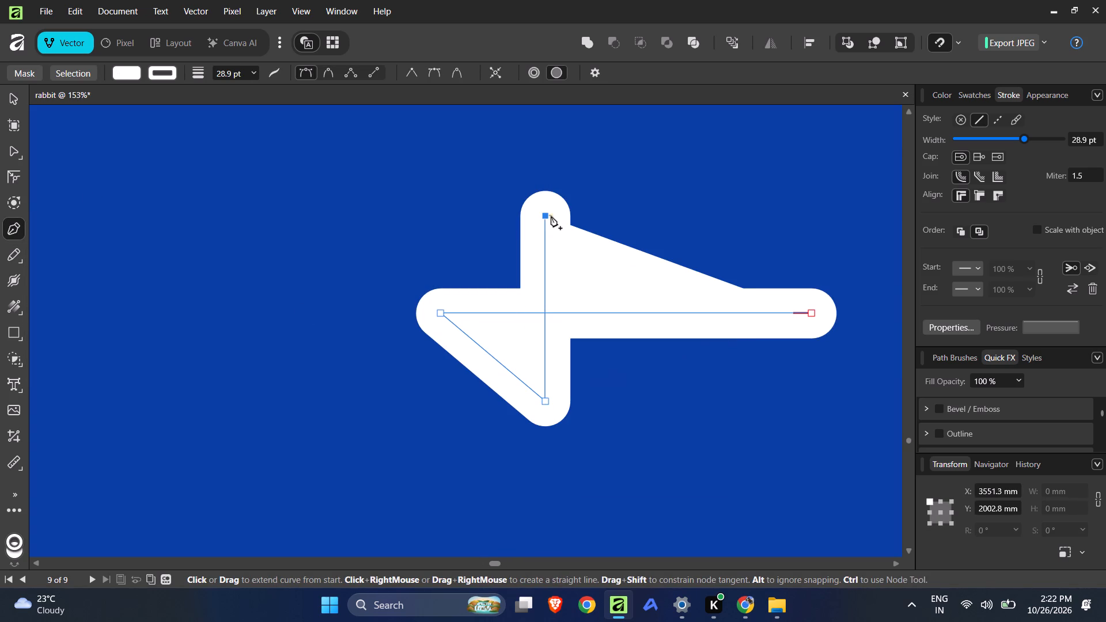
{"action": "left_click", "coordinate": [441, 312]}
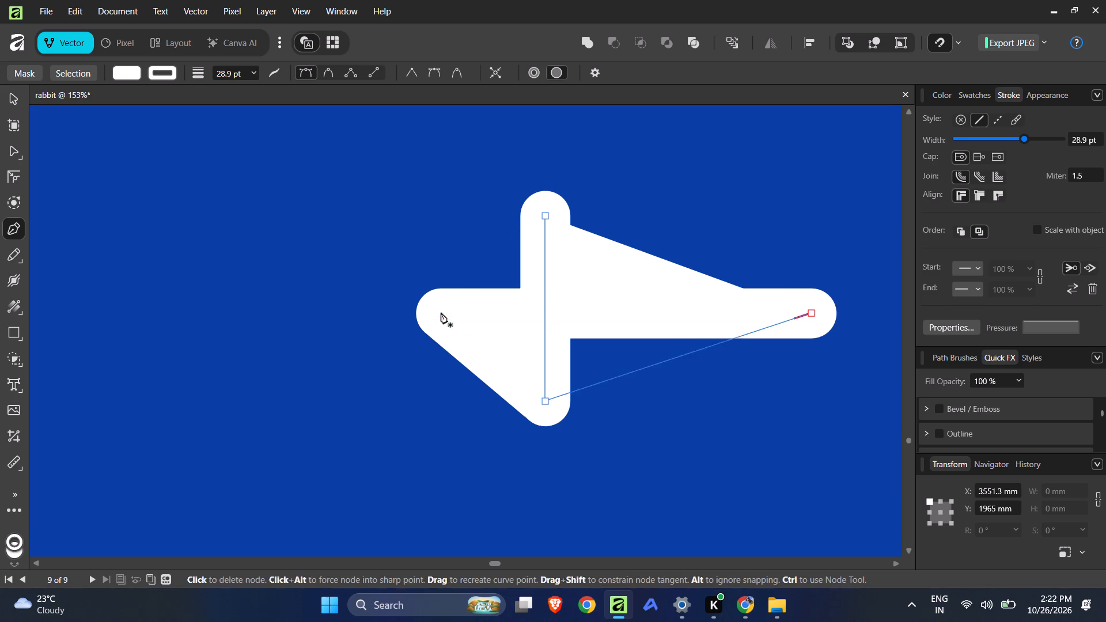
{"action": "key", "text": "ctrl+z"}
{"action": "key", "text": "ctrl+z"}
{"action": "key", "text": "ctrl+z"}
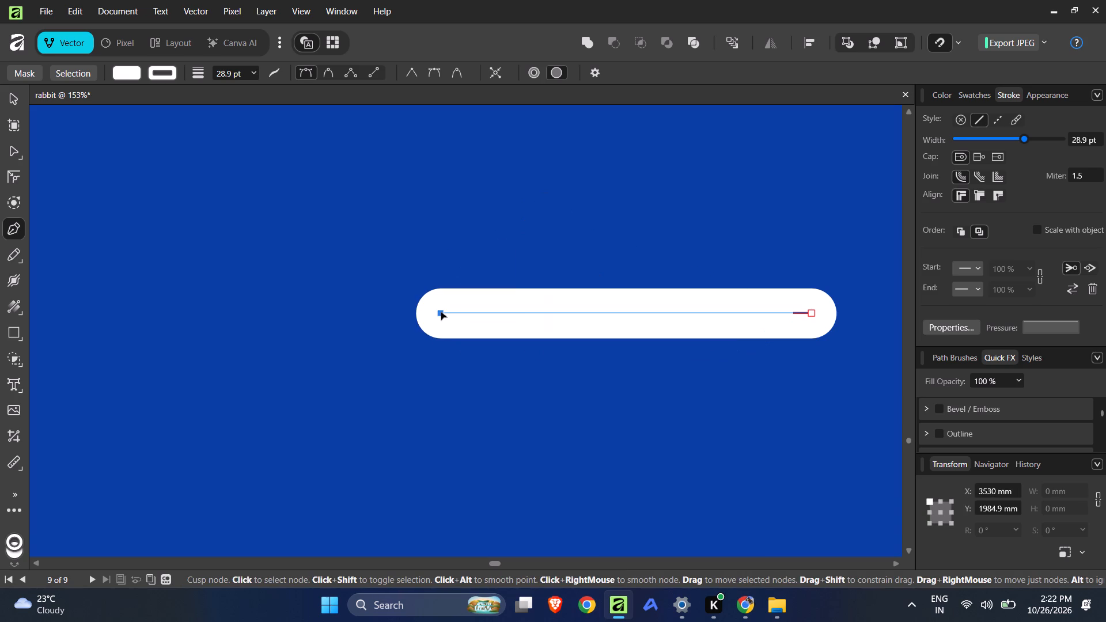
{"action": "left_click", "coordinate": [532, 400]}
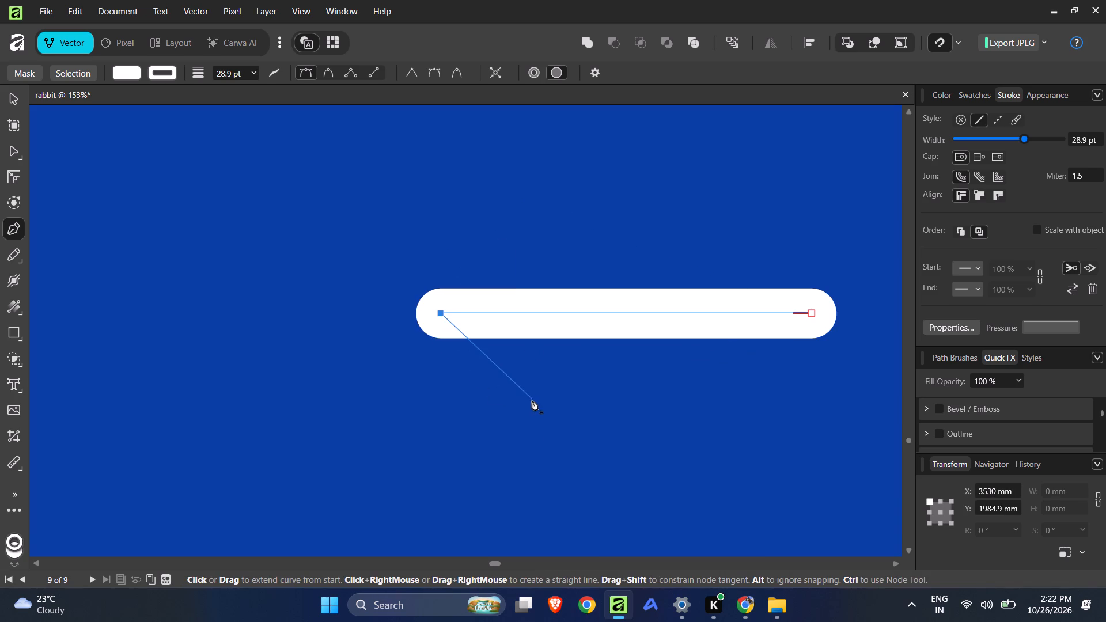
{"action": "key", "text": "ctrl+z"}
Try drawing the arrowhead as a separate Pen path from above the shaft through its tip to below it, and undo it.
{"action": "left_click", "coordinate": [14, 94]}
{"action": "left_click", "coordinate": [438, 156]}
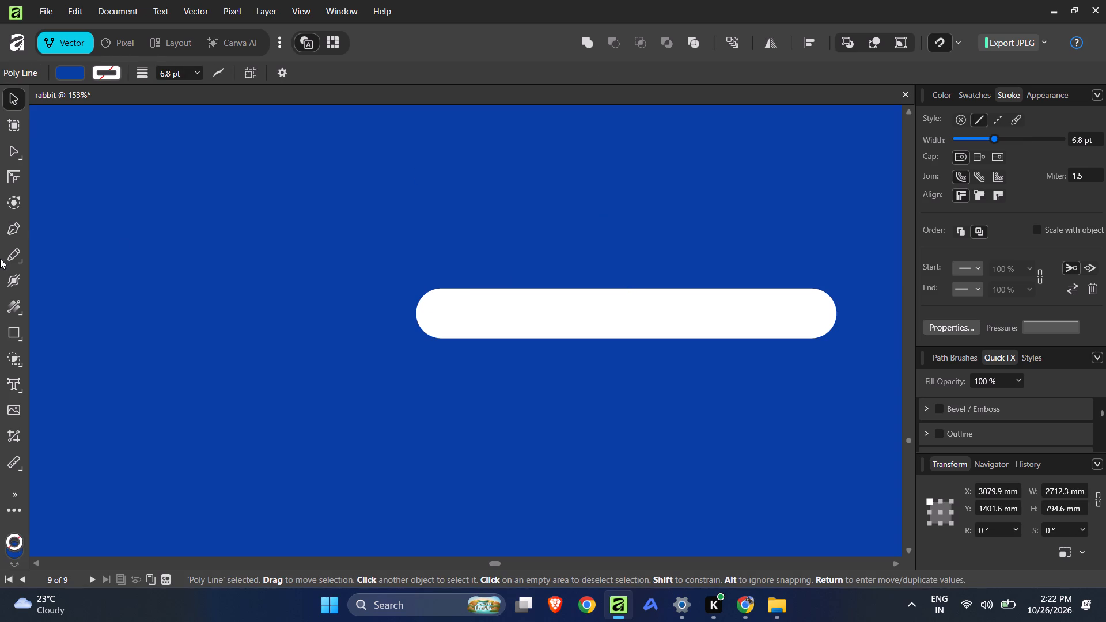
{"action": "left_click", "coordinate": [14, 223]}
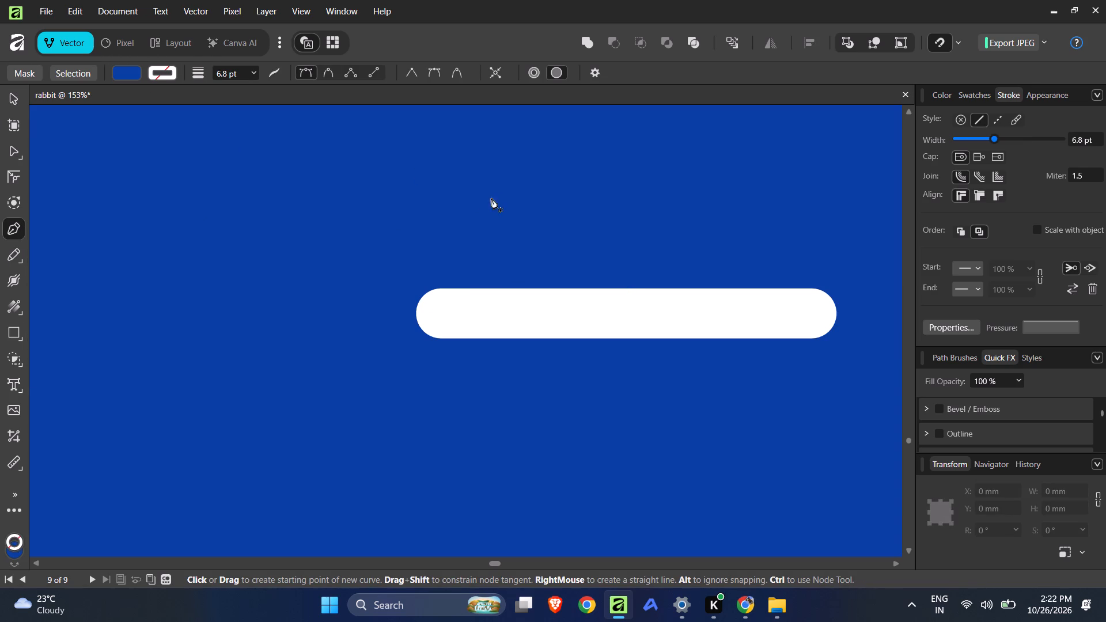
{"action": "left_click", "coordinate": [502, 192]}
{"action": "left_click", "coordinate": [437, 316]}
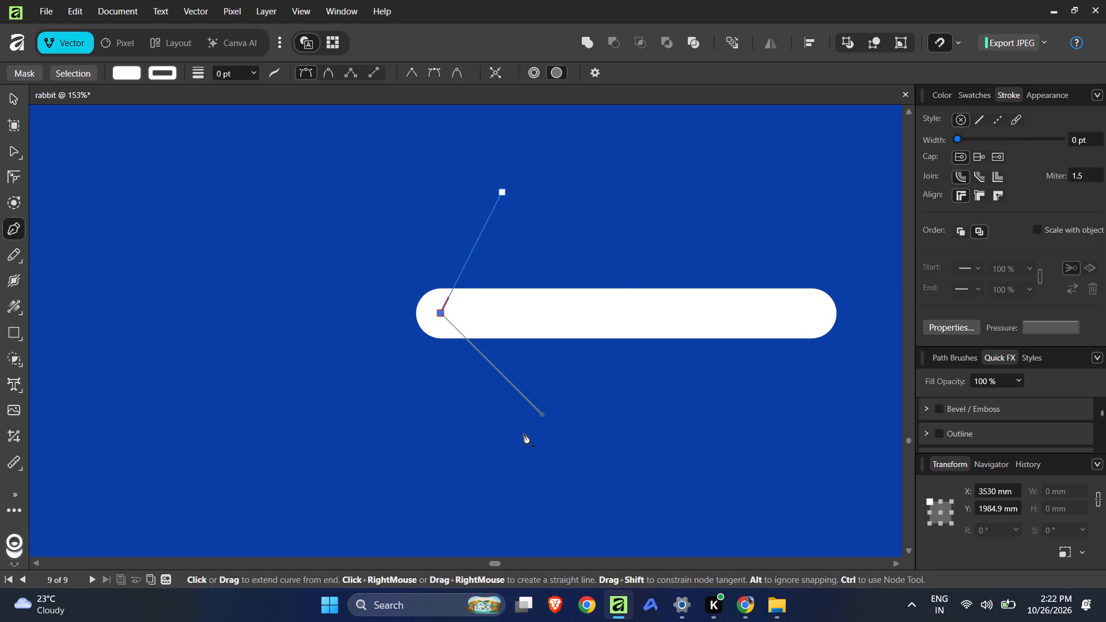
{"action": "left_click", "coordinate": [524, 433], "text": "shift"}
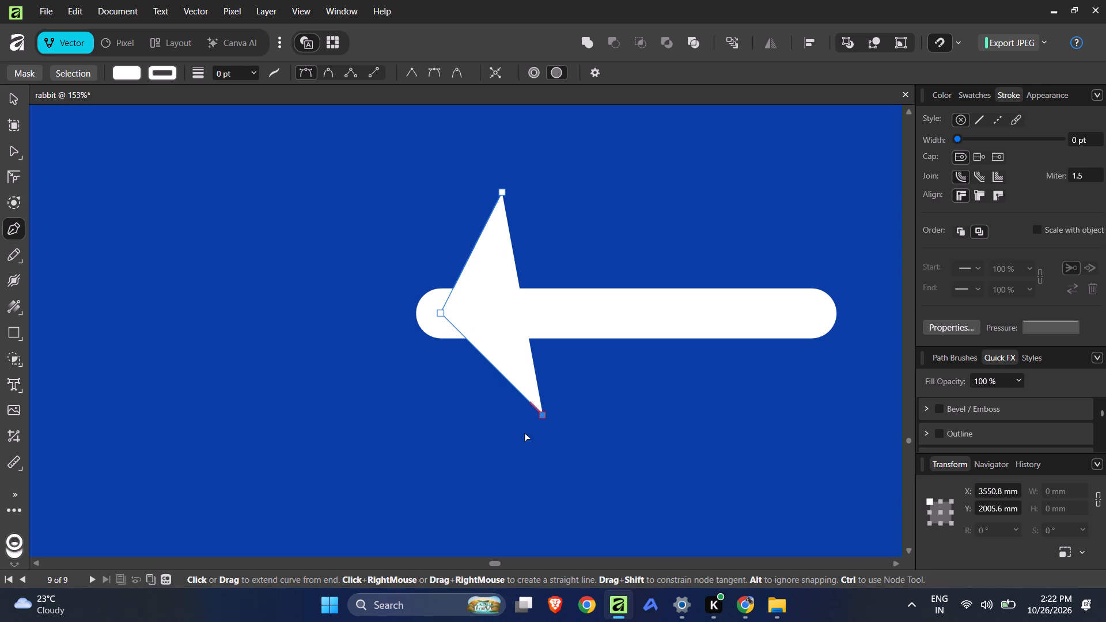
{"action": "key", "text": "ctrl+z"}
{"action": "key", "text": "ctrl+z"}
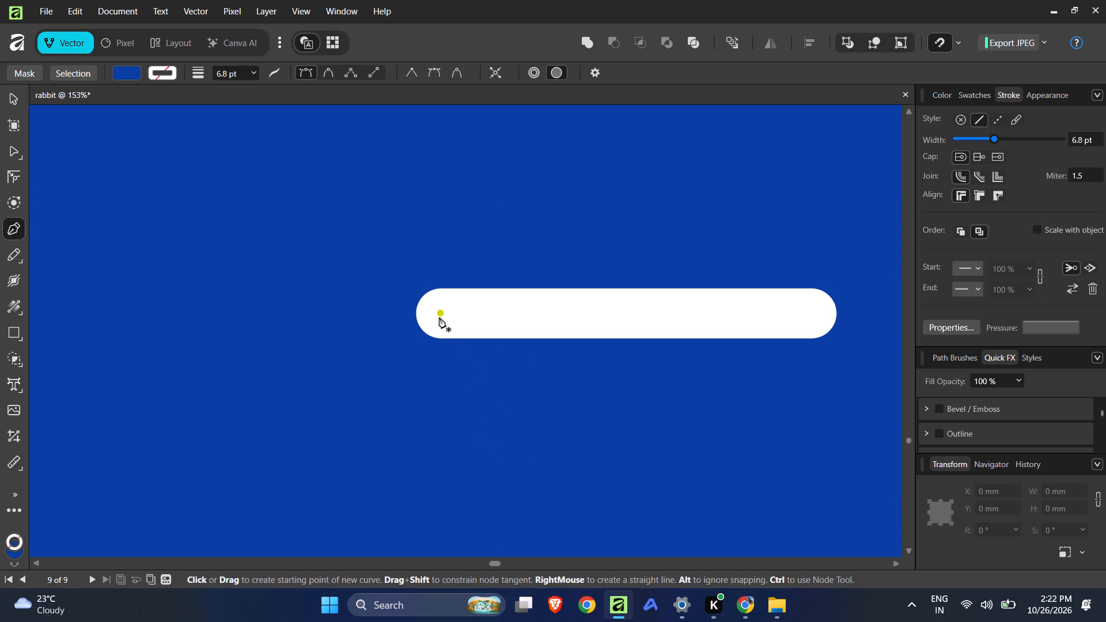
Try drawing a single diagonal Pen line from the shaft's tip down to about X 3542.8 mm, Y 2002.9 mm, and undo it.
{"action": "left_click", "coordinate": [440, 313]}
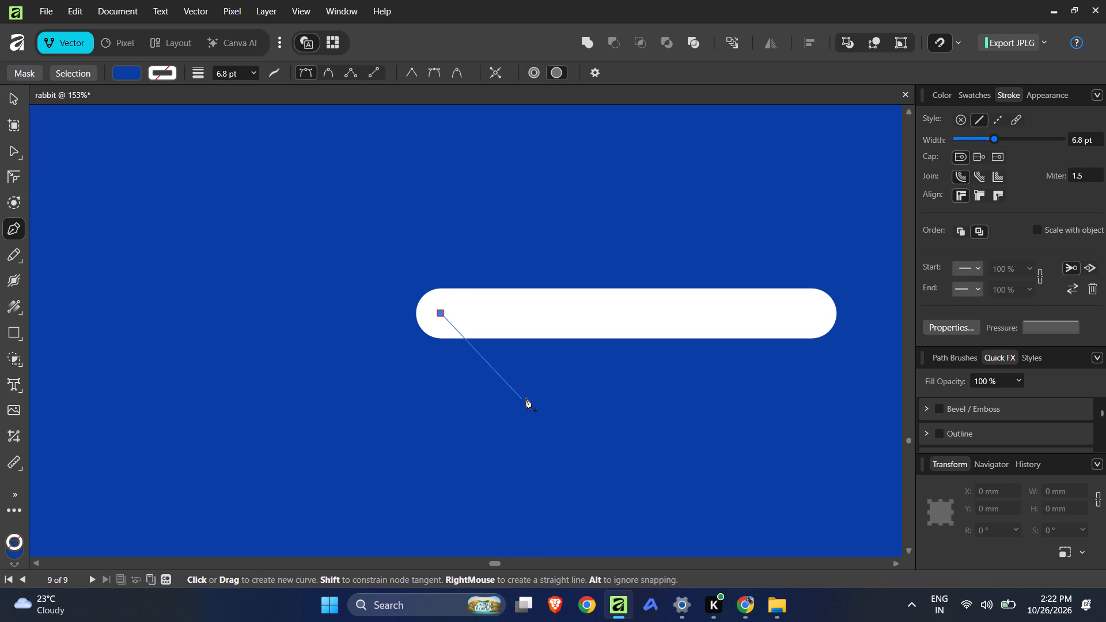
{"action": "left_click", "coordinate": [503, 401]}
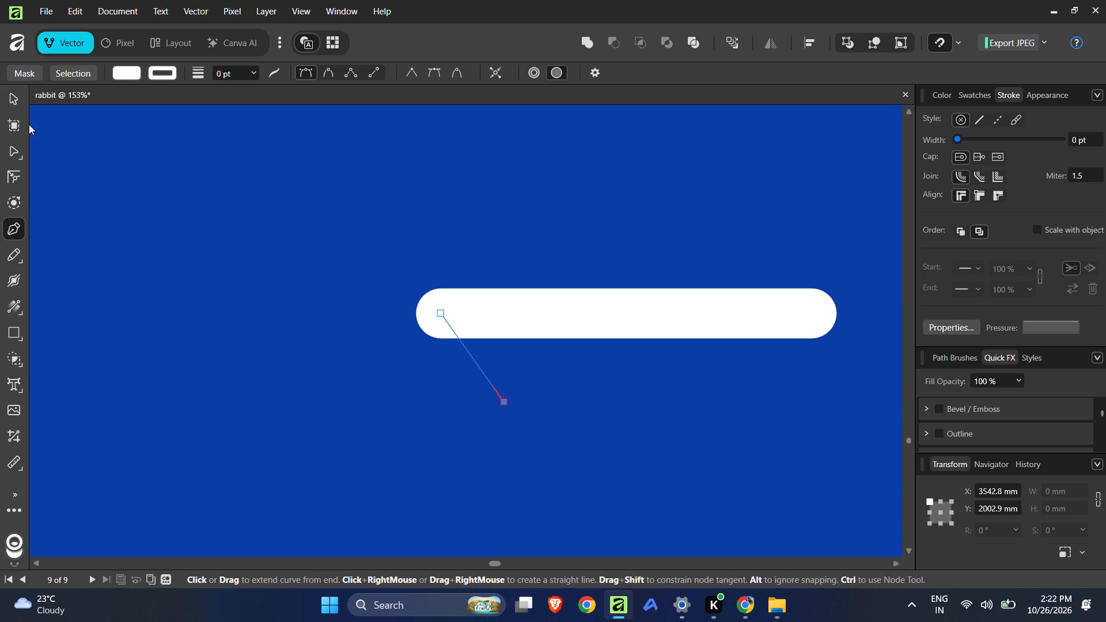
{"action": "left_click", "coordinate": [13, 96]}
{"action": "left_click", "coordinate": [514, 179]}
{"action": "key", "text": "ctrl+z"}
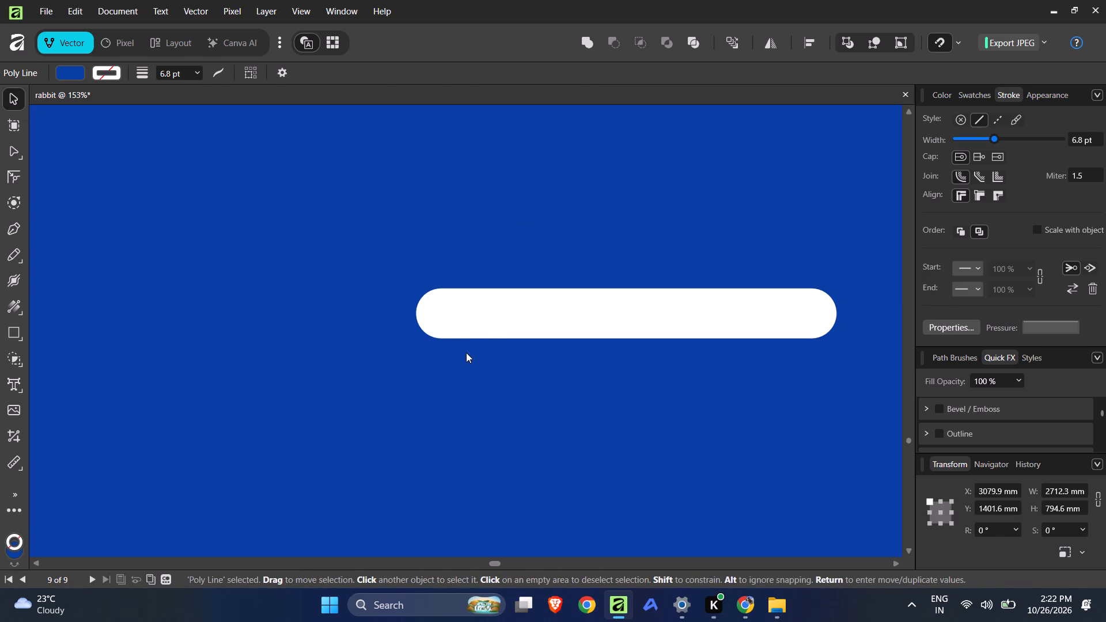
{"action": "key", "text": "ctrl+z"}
Duplicate the white shaft, rotate the copy to about 26°, and snap its lower end onto the shaft's tip.
{"action": "left_click", "coordinate": [598, 317]}
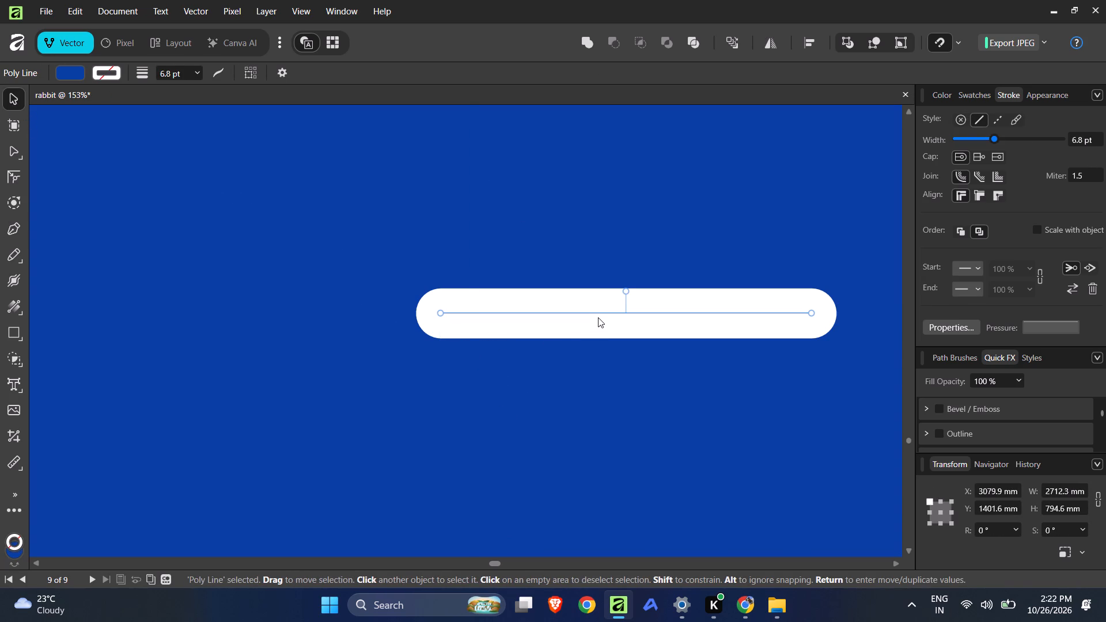
{"action": "key", "text": "ctrl+c"}
{"action": "key", "text": "ctrl+v"}
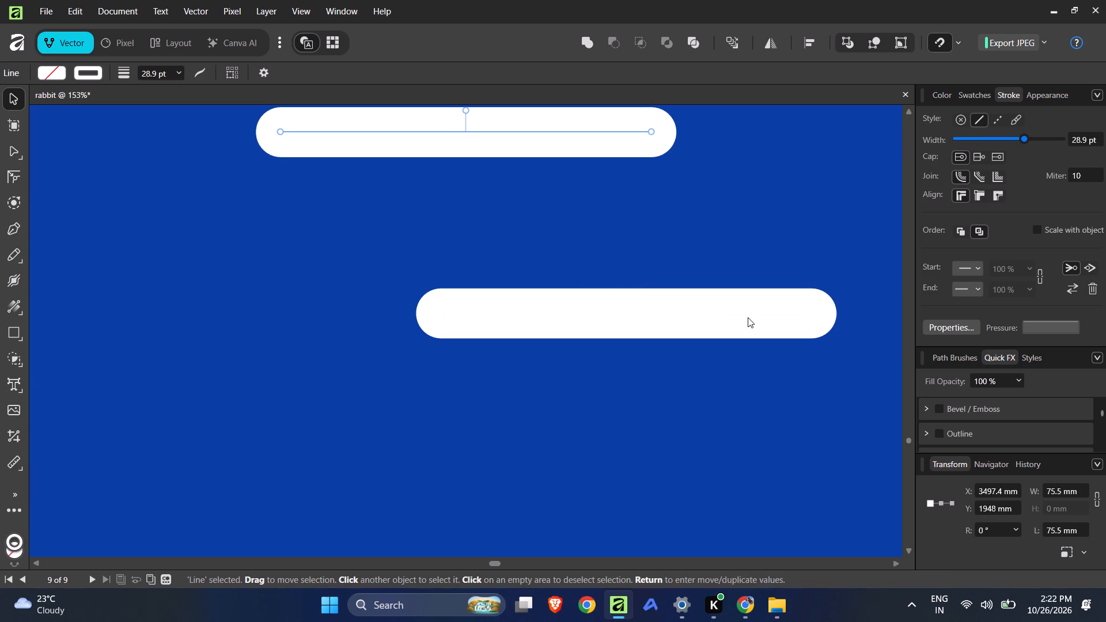
{"action": "left_click_drag", "start_coordinate": [539, 130], "coordinate": [740, 278]}
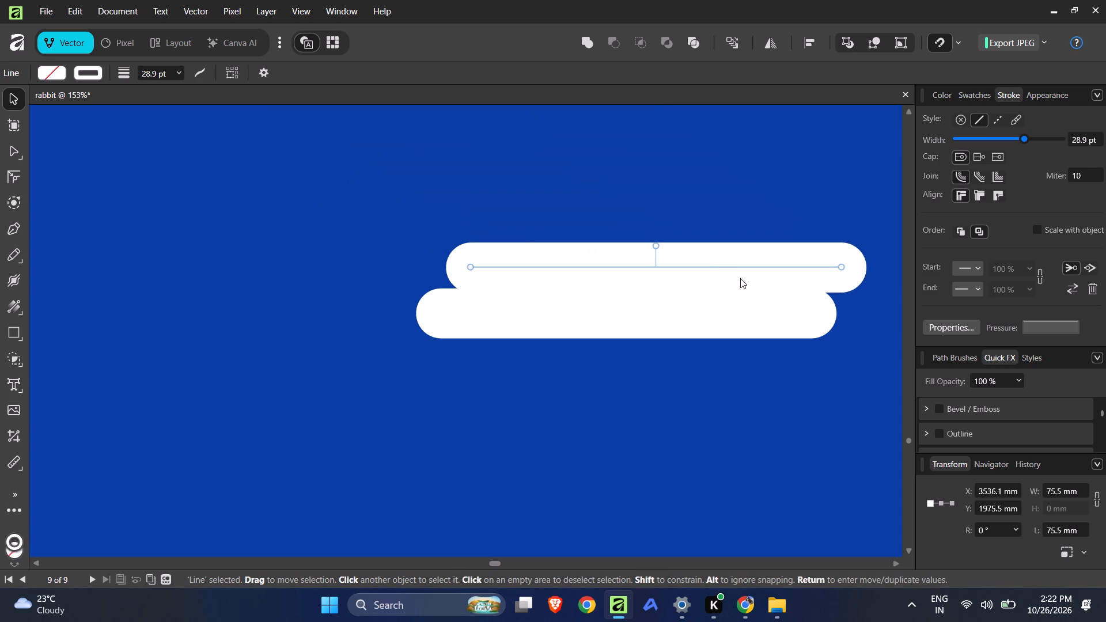
{"action": "left_click_drag", "start_coordinate": [740, 278], "coordinate": [669, 242]}
{"action": "left_click_drag", "start_coordinate": [789, 248], "coordinate": [783, 224]}
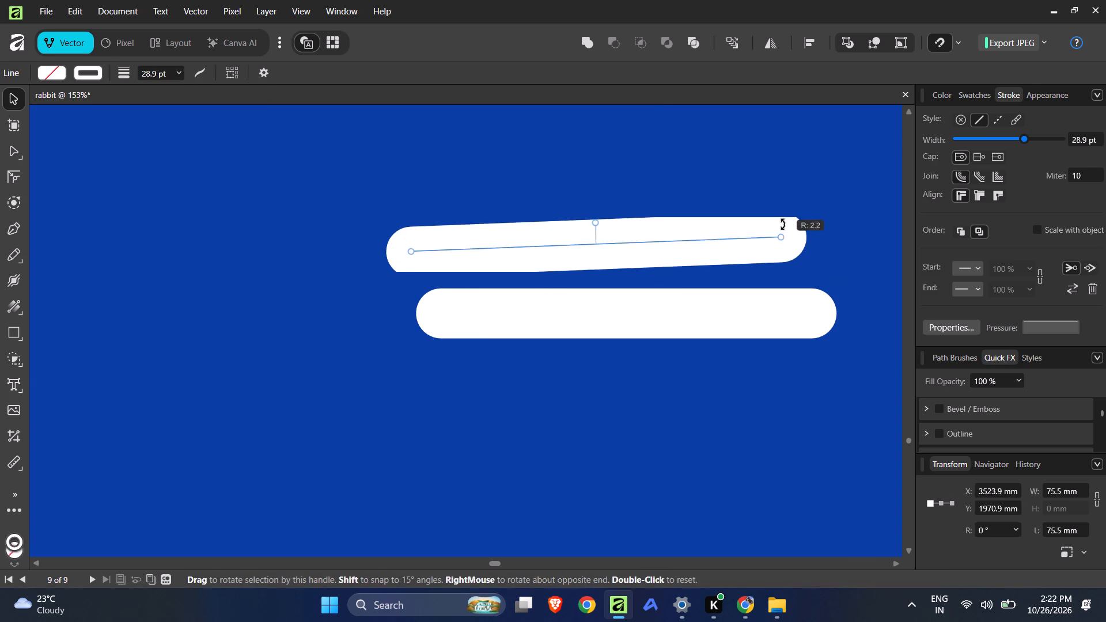
{"action": "left_click_drag", "start_coordinate": [783, 224], "coordinate": [751, 173]}
{"action": "left_click_drag", "start_coordinate": [681, 213], "coordinate": [698, 199]}
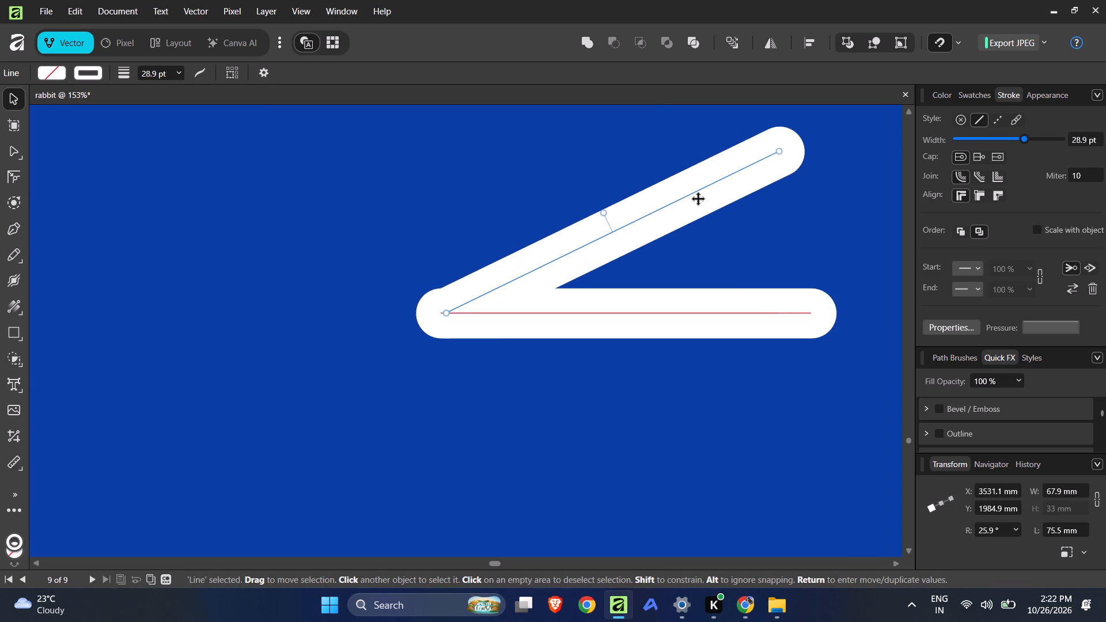
{"action": "left_click_drag", "start_coordinate": [698, 199], "coordinate": [696, 200]}
Shorten the upper arrowhead stroke to about 32 mm and rotate it to about 55°, keeping its lower end on the shaft's tip.
{"action": "left_click_drag", "start_coordinate": [778, 151], "coordinate": [598, 222]}
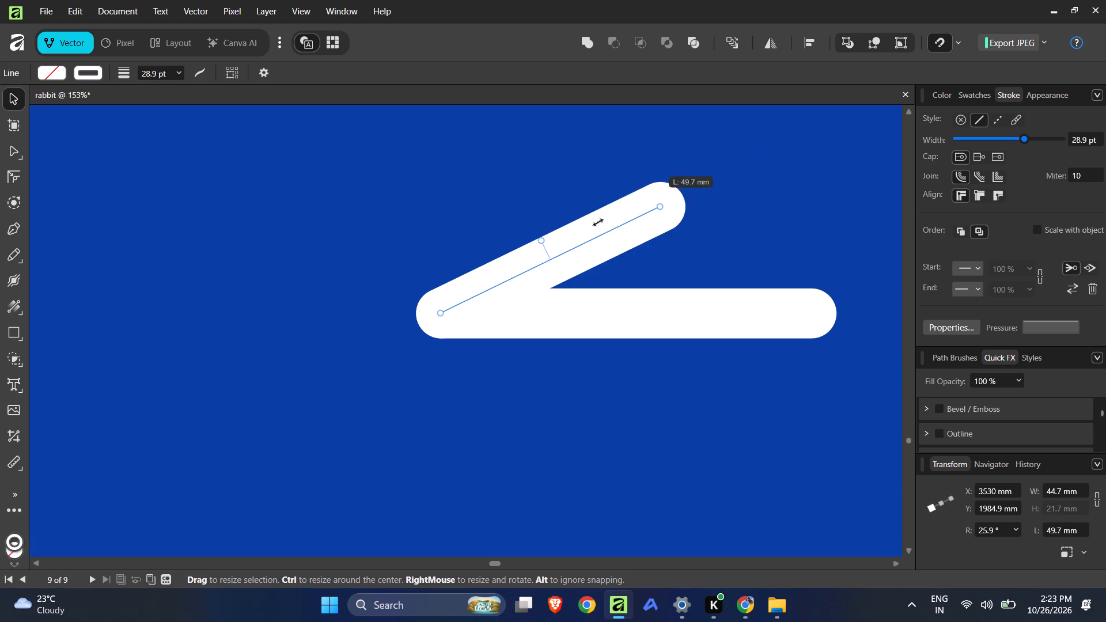
{"action": "left_click_drag", "start_coordinate": [598, 222], "coordinate": [599, 218]}
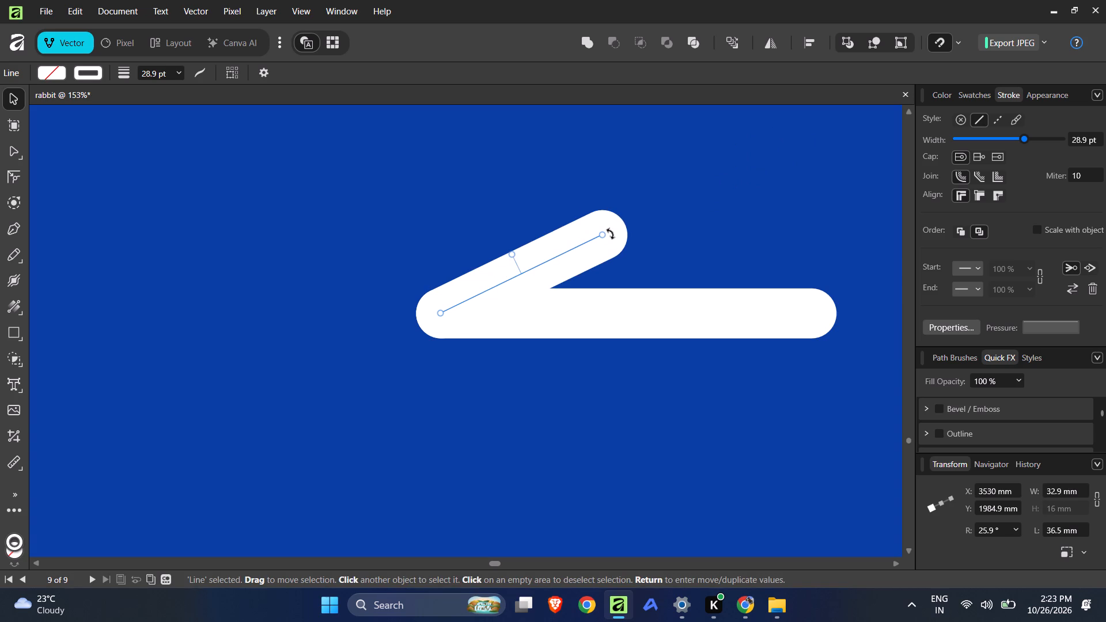
{"action": "left_click_drag", "start_coordinate": [610, 233], "coordinate": [577, 199]}
{"action": "left_click_drag", "start_coordinate": [554, 234], "coordinate": [538, 203]}
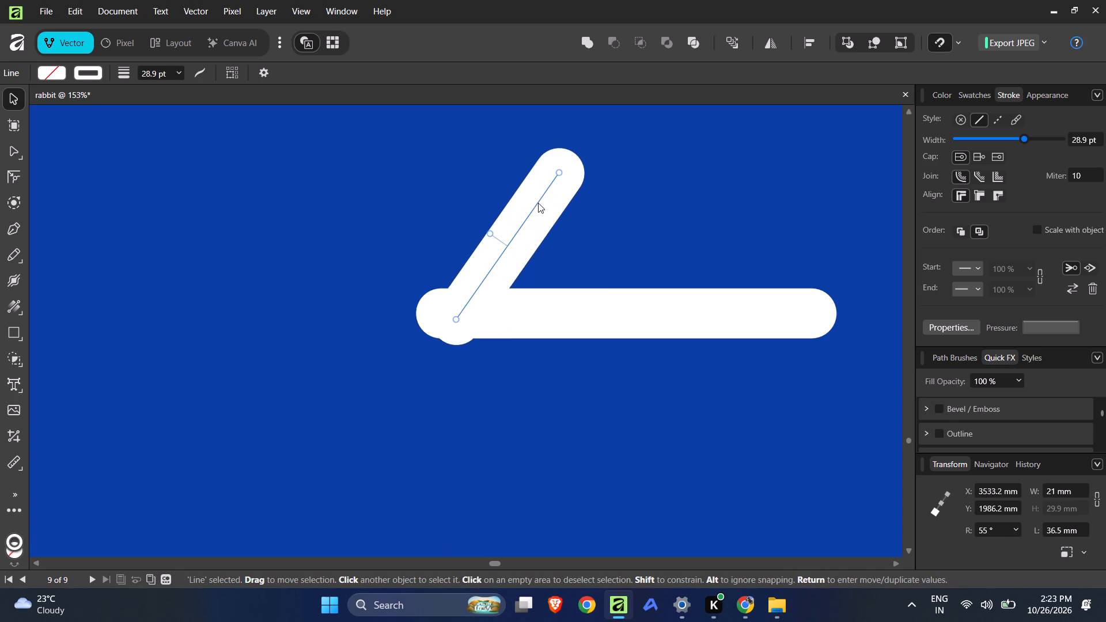
{"action": "left_click_drag", "start_coordinate": [538, 203], "coordinate": [526, 199]}
{"action": "left_click_drag", "start_coordinate": [542, 166], "coordinate": [531, 185]}
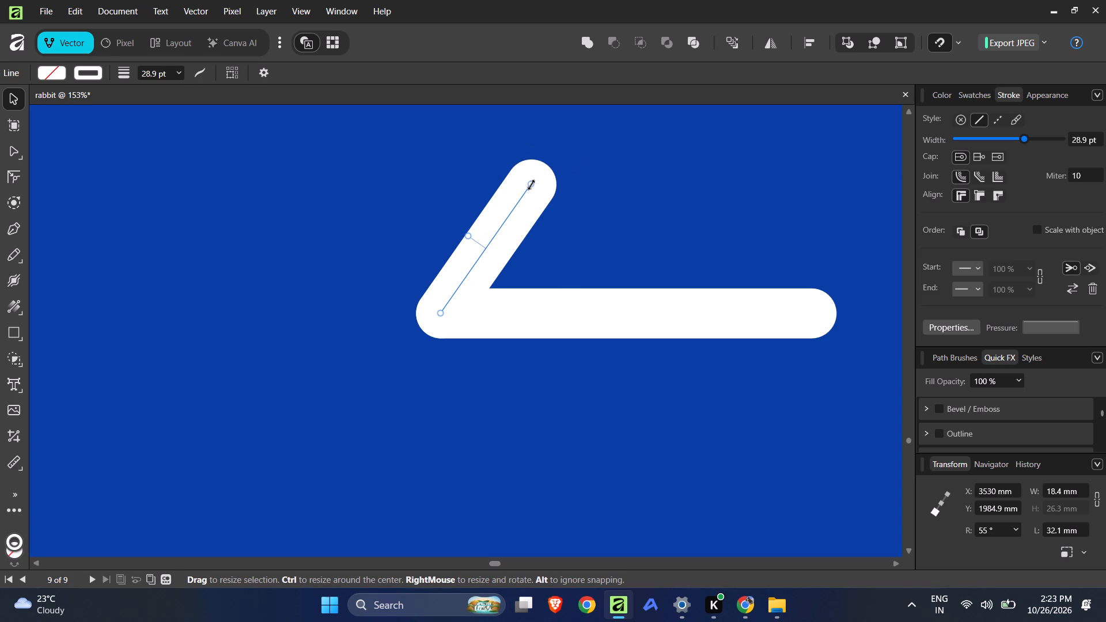
Duplicate the upper arrowhead stroke, rotate the copy to about -59°, and snap it to the shaft's tip as the lower arrowhead stroke.
{"action": "key", "text": "ctrl+c"}
{"action": "key", "text": "ctrl+v"}
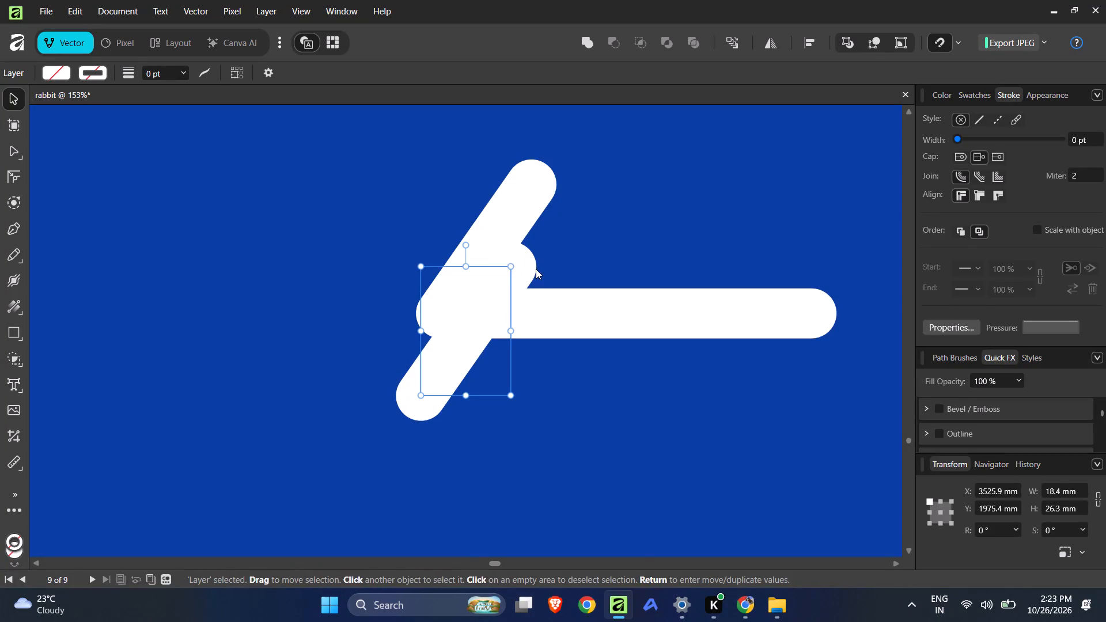
{"action": "left_click", "coordinate": [582, 249]}
{"action": "left_click", "coordinate": [503, 278]}
{"action": "left_click_drag", "start_coordinate": [502, 279], "coordinate": [647, 226]}
{"action": "left_click_drag", "start_coordinate": [661, 207], "coordinate": [667, 344]}
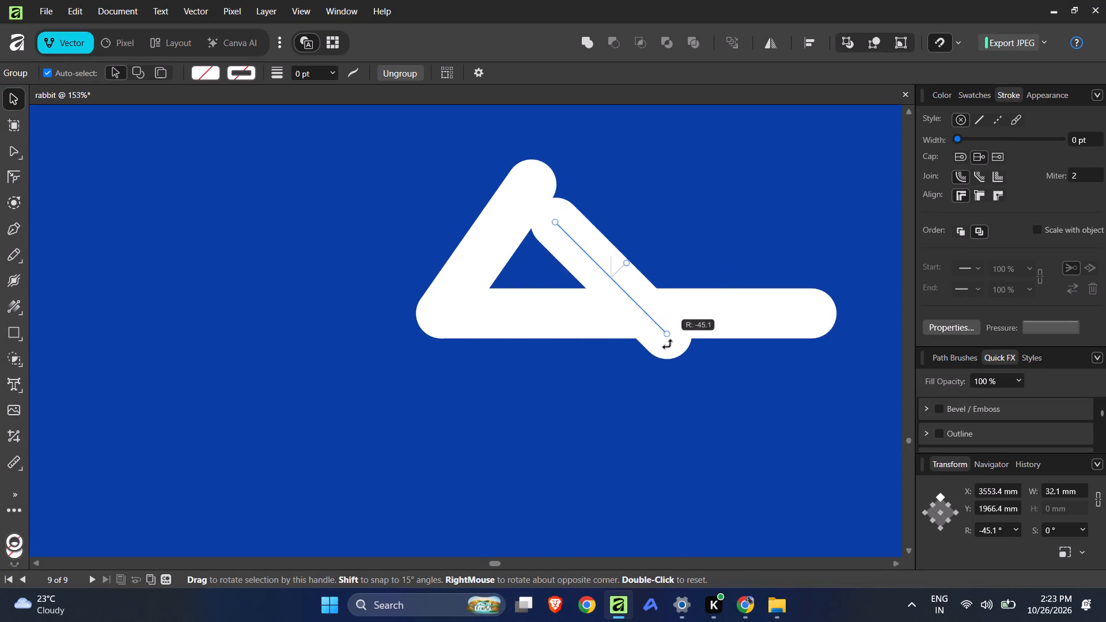
{"action": "left_click_drag", "start_coordinate": [667, 344], "coordinate": [653, 350]}
{"action": "left_click_drag", "start_coordinate": [620, 303], "coordinate": [575, 333]}
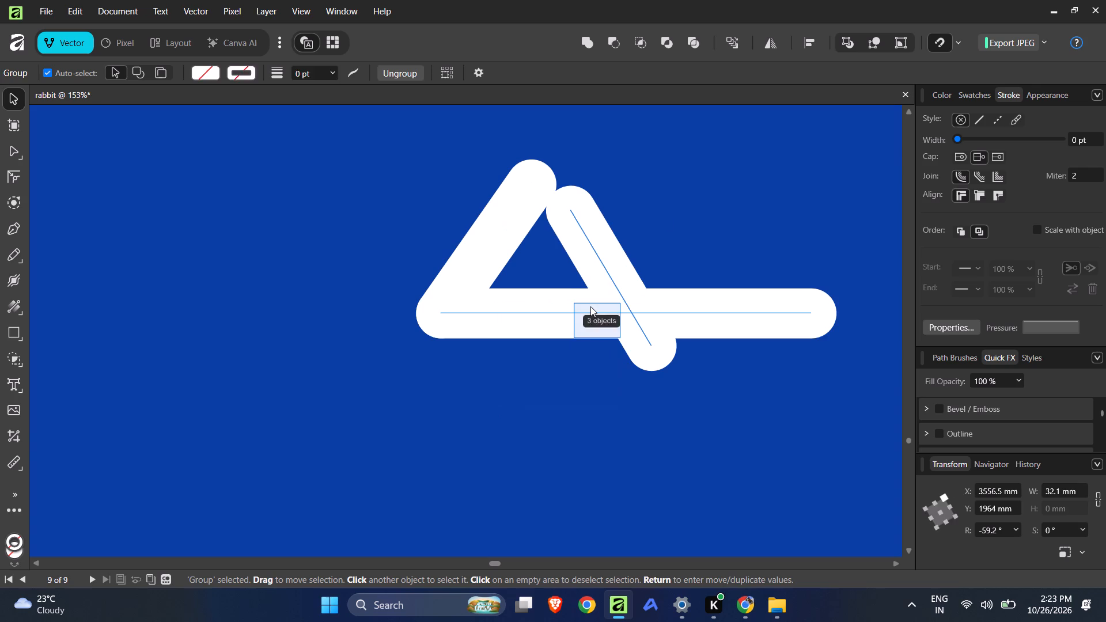
{"action": "left_click_drag", "start_coordinate": [663, 217], "coordinate": [658, 226]}
{"action": "key", "text": "ctrl+z"}
{"action": "left_click", "coordinate": [588, 248]}
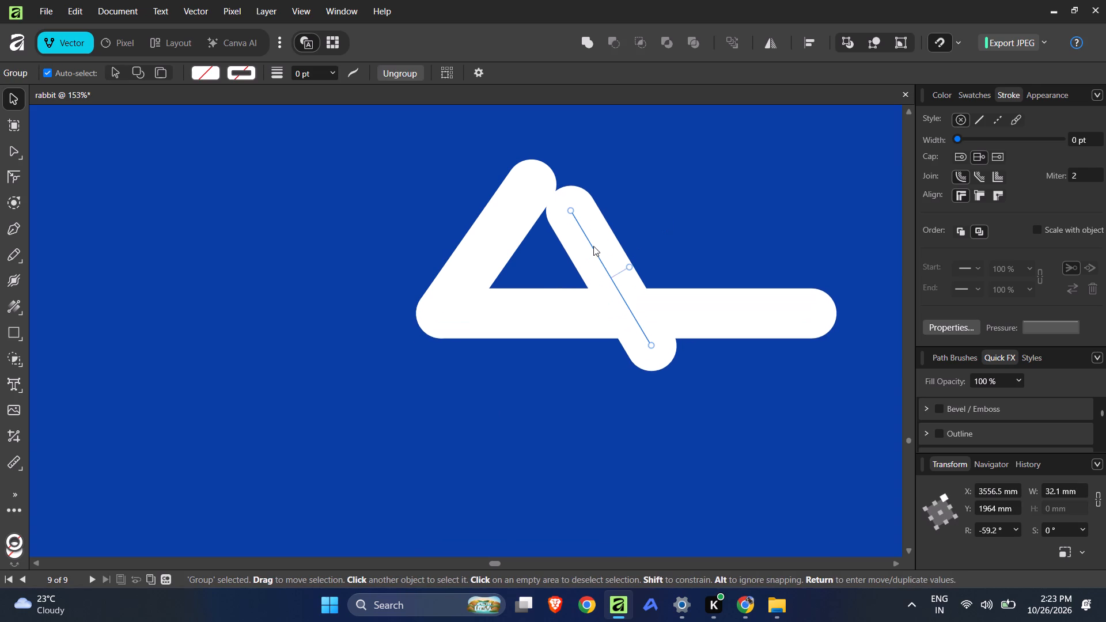
{"action": "left_click_drag", "start_coordinate": [595, 245], "coordinate": [469, 348]}
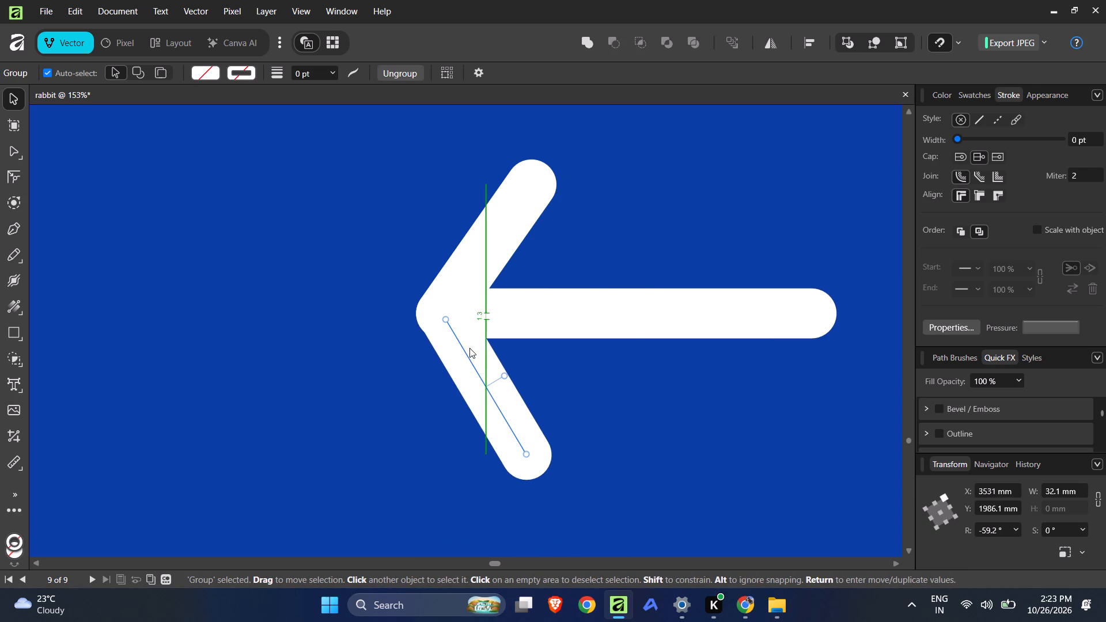
{"action": "left_click_drag", "start_coordinate": [469, 348], "coordinate": [465, 345]}
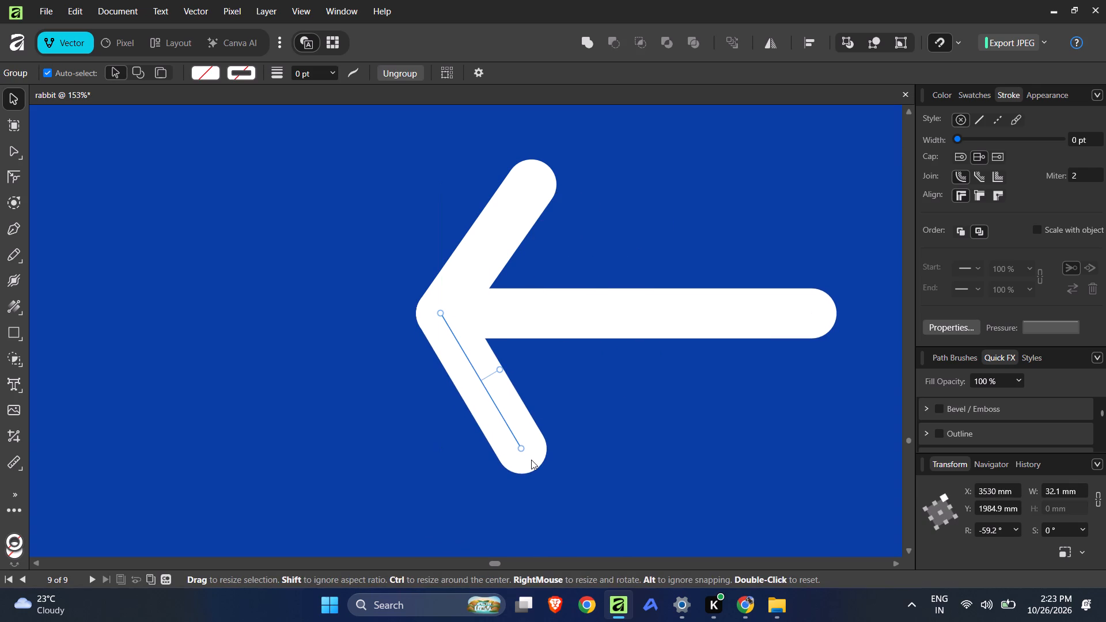
Rotate the lower arrowhead stroke to about -32° and the upper one to about 32°, rejoining both to the shaft's tip.
{"action": "left_click_drag", "start_coordinate": [525, 456], "coordinate": [560, 431]}
{"action": "left_click", "coordinate": [516, 206]}
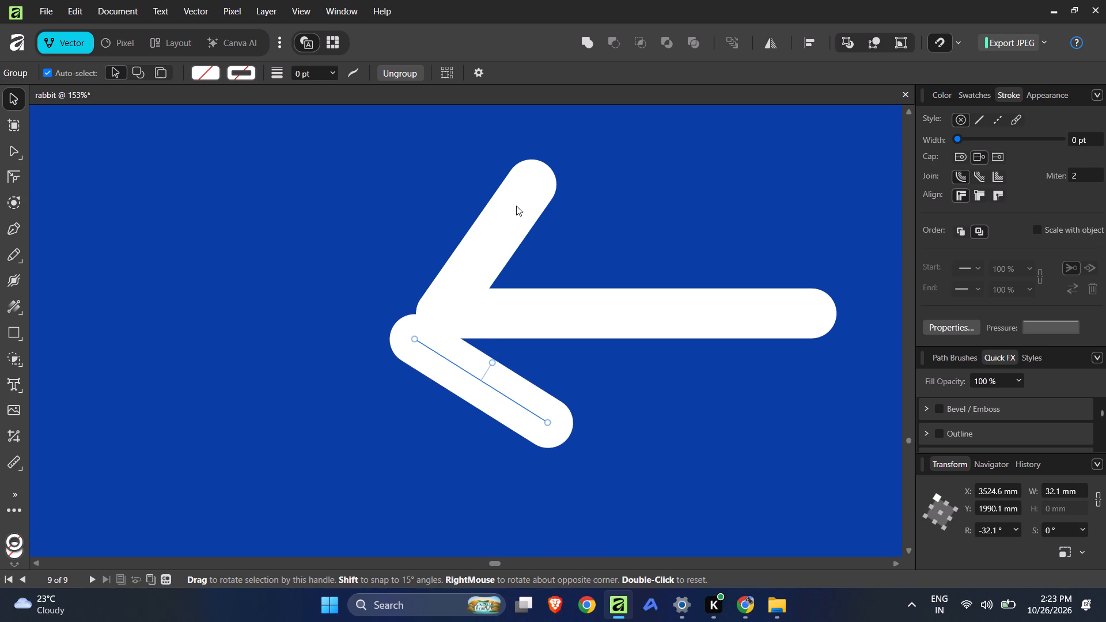
{"action": "left_click_drag", "start_coordinate": [538, 179], "coordinate": [556, 207]}
{"action": "left_click_drag", "start_coordinate": [510, 242], "coordinate": [532, 269]}
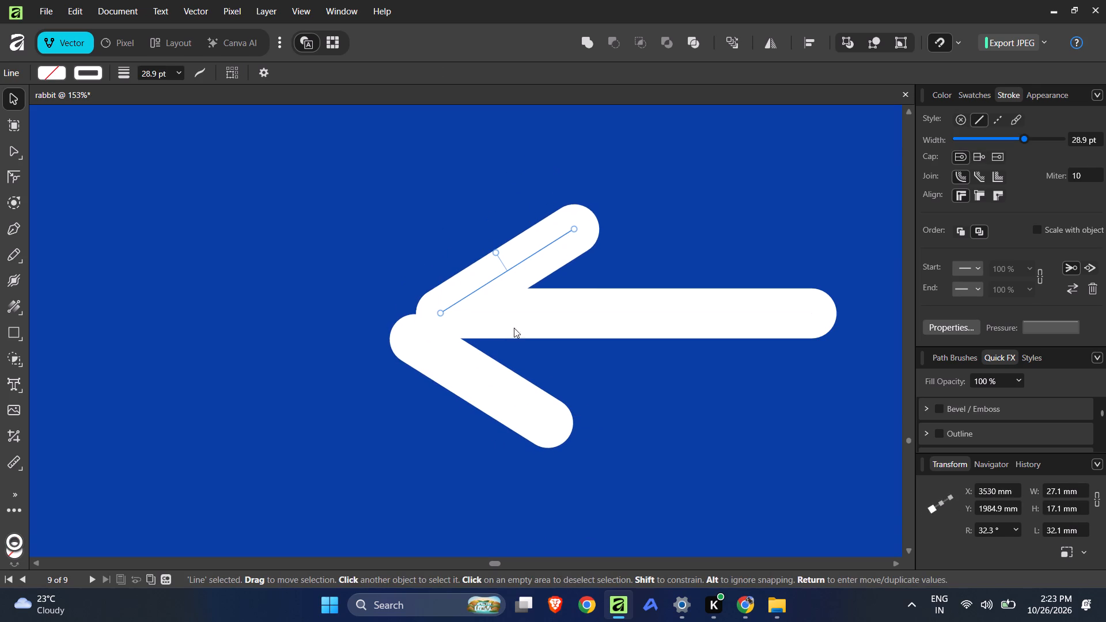
{"action": "left_click_drag", "start_coordinate": [506, 407], "coordinate": [535, 381]}
Group the three white arrow strokes and move the group toward the blue bar's left end, to about X 3258 mm, Y 1969 mm.
{"action": "left_click", "coordinate": [710, 384]}
{"action": "scroll", "coordinate": [469, 343], "scroll_direction": "down", "scroll_amount": 3, "text": "ctrl"}
{"action": "scroll", "coordinate": [459, 339], "scroll_direction": "up", "scroll_amount": 1, "text": "ctrl"}
{"action": "scroll", "coordinate": [459, 339], "scroll_direction": "down", "scroll_amount": 5, "text": "ctrl"}
{"action": "scroll", "coordinate": [453, 332], "scroll_direction": "up", "scroll_amount": 1, "text": "ctrl"}
{"action": "scroll", "coordinate": [453, 332], "scroll_direction": "down", "scroll_amount": 2, "text": "ctrl"}
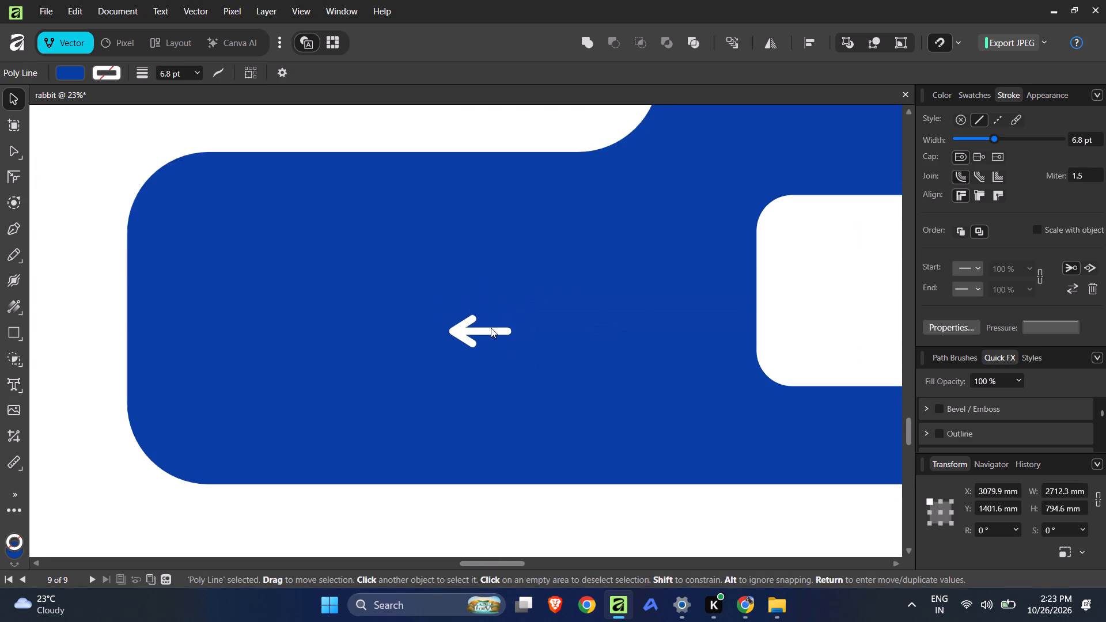
{"action": "left_click", "coordinate": [90, 293]}
{"action": "left_click_drag", "start_coordinate": [84, 276], "coordinate": [563, 355]}
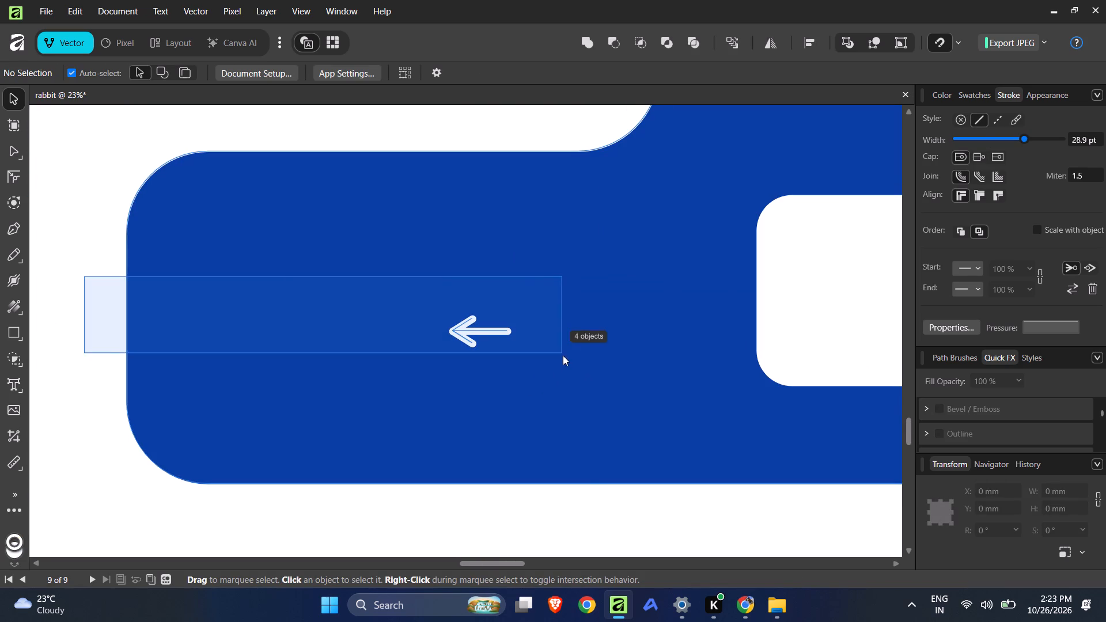
{"action": "left_click_drag", "start_coordinate": [563, 355], "coordinate": [572, 363]}
{"action": "left_click", "coordinate": [560, 395], "text": "shift"}
{"action": "key", "text": "ctrl+g"}
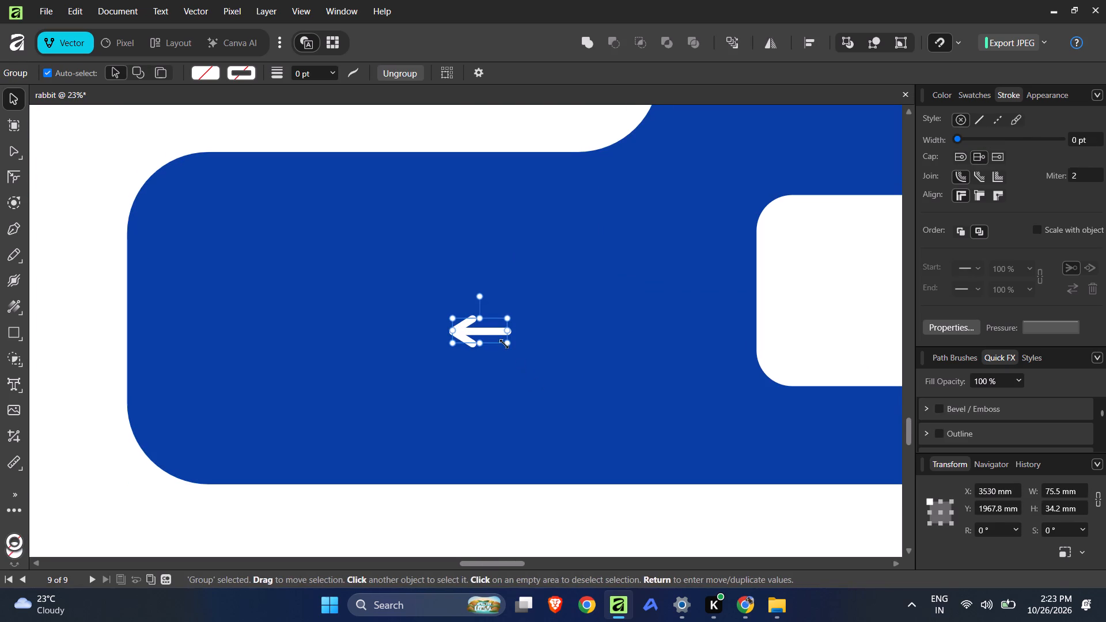
{"action": "left_click_drag", "start_coordinate": [497, 328], "coordinate": [300, 328]}
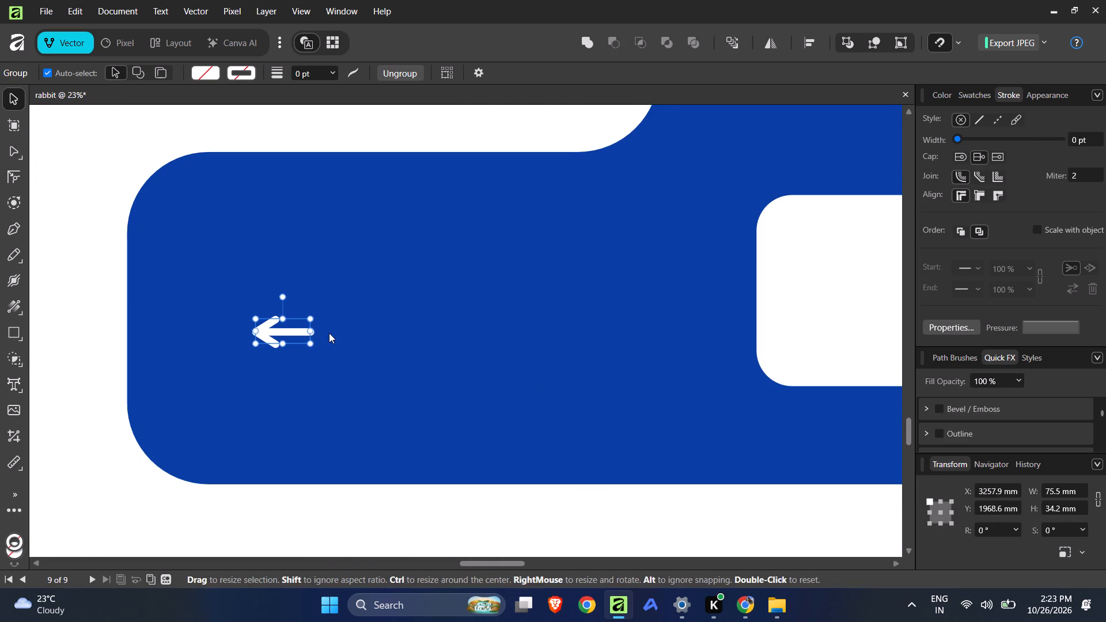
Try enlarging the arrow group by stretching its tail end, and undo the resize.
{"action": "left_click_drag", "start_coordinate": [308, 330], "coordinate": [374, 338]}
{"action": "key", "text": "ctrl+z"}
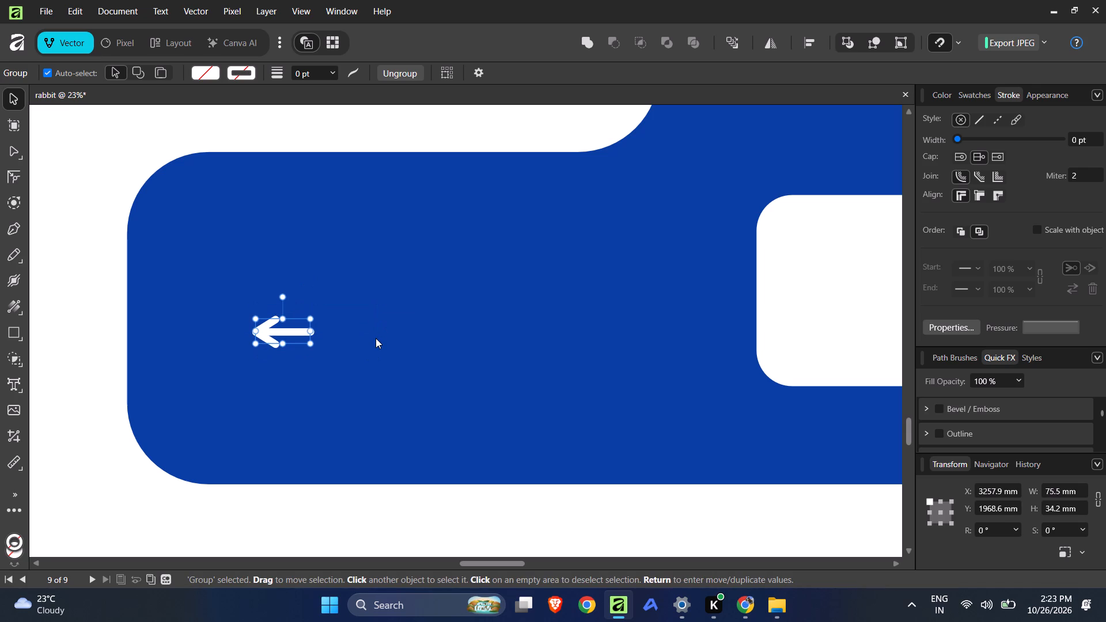
Expand the strokes of the white arrow group and apply the Add boolean operation to it.
{"action": "left_click", "coordinate": [188, 7]}
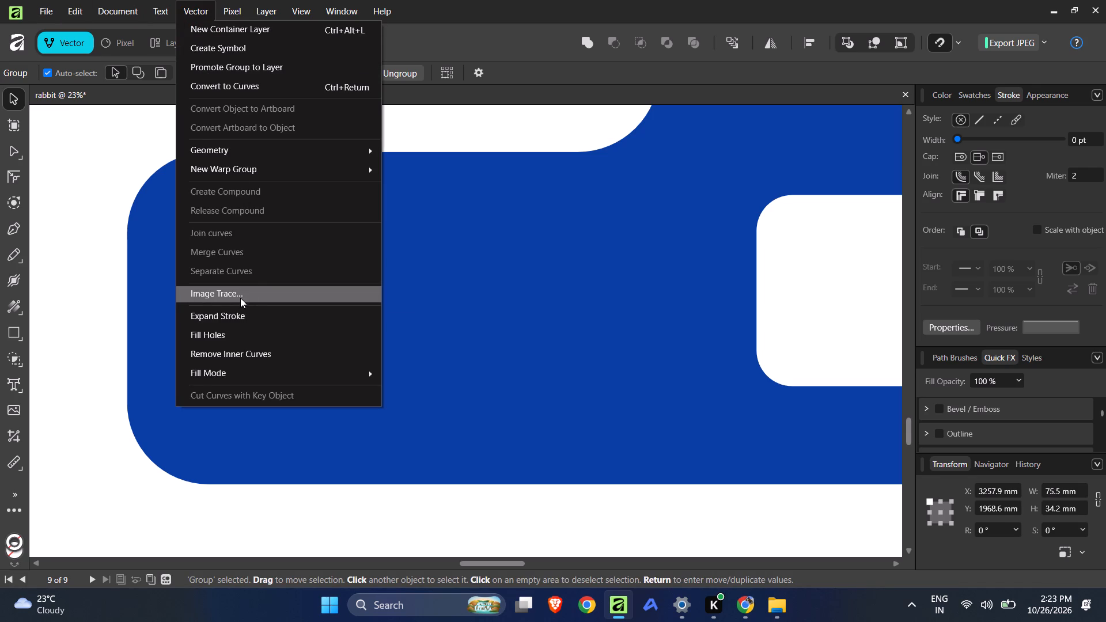
{"action": "left_click", "coordinate": [234, 320]}
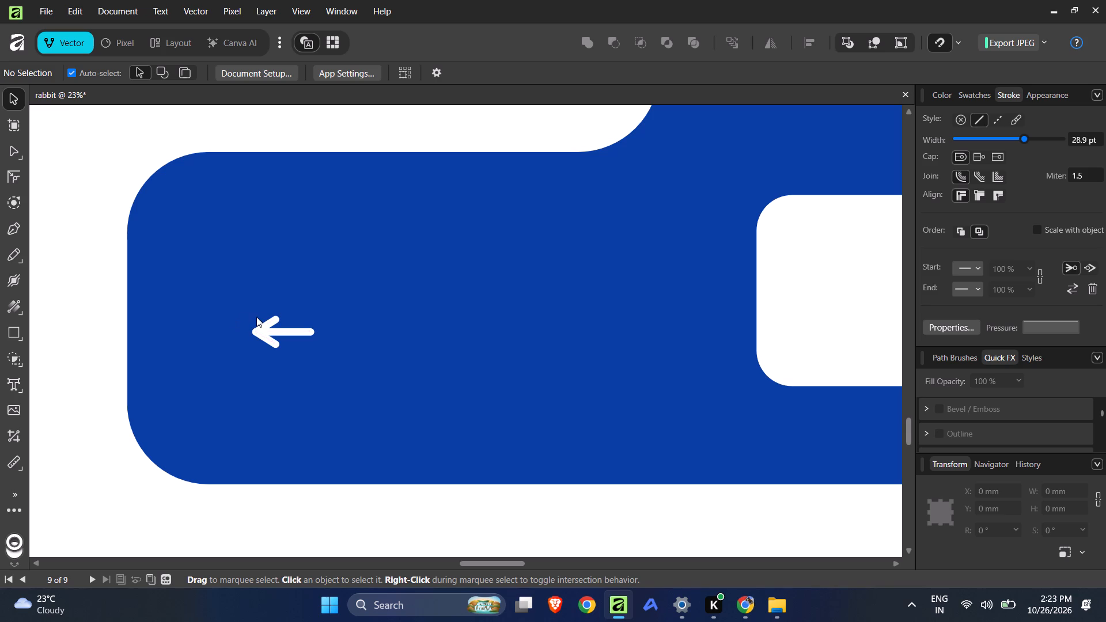
{"action": "left_click", "coordinate": [272, 334]}
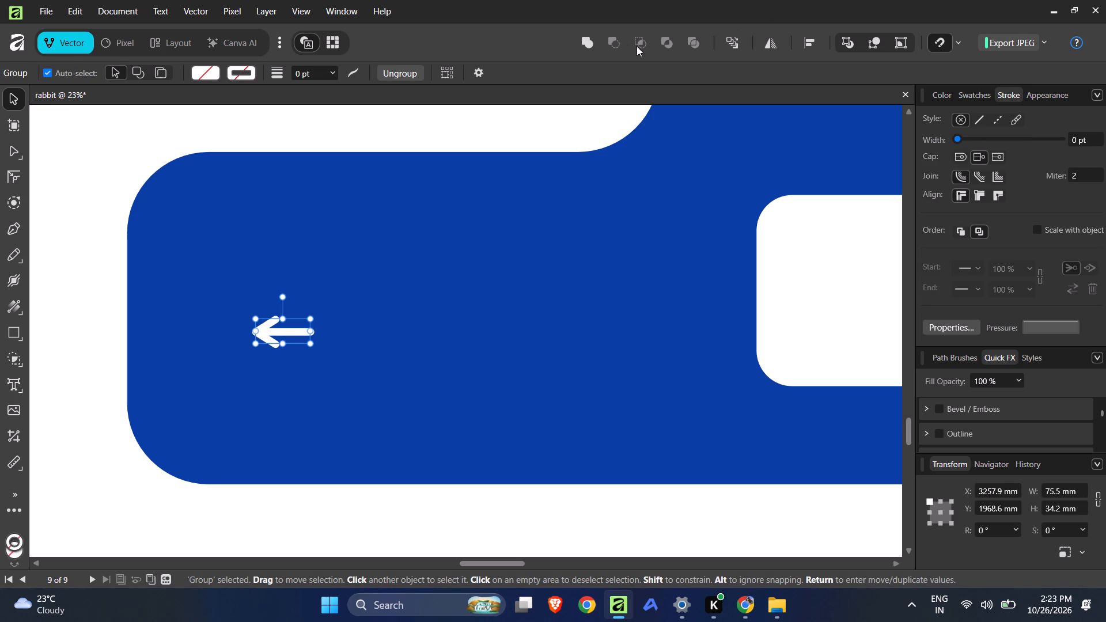
{"action": "left_click", "coordinate": [588, 38]}
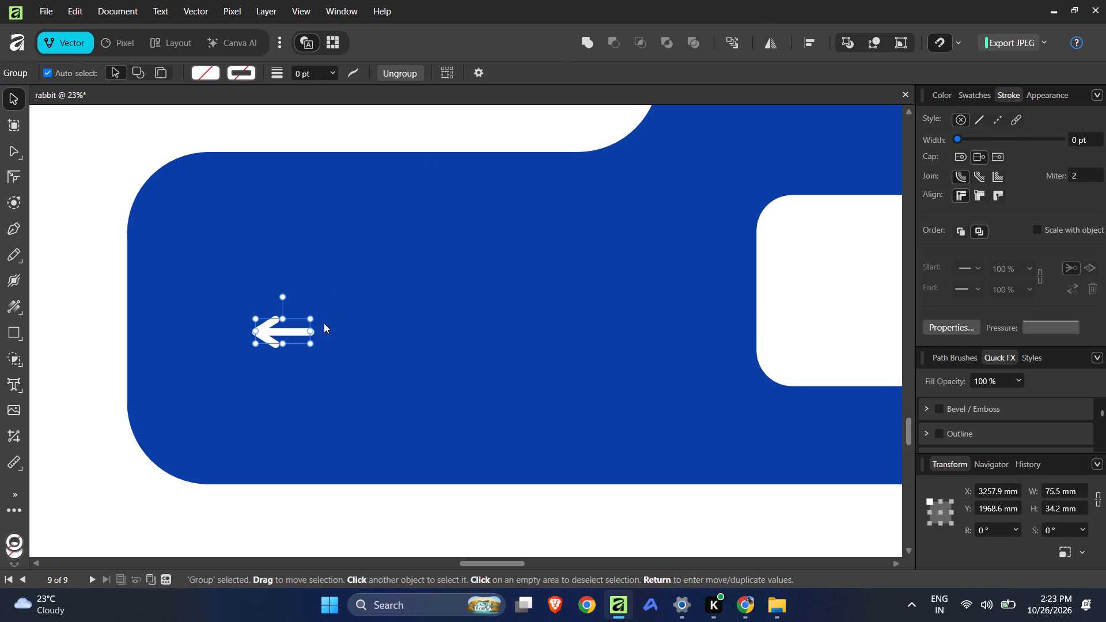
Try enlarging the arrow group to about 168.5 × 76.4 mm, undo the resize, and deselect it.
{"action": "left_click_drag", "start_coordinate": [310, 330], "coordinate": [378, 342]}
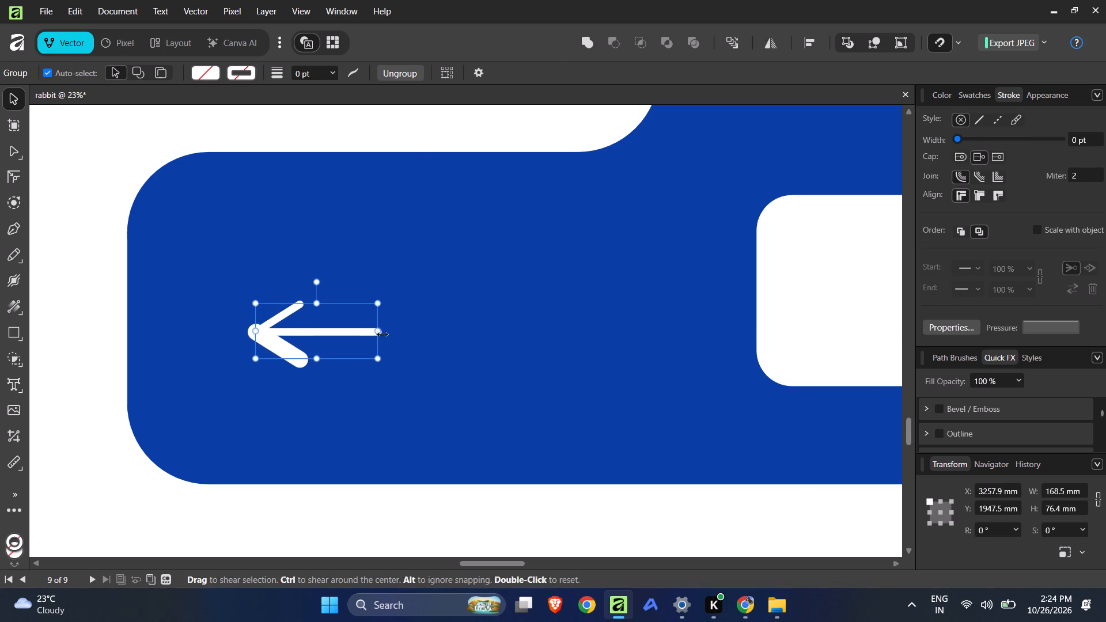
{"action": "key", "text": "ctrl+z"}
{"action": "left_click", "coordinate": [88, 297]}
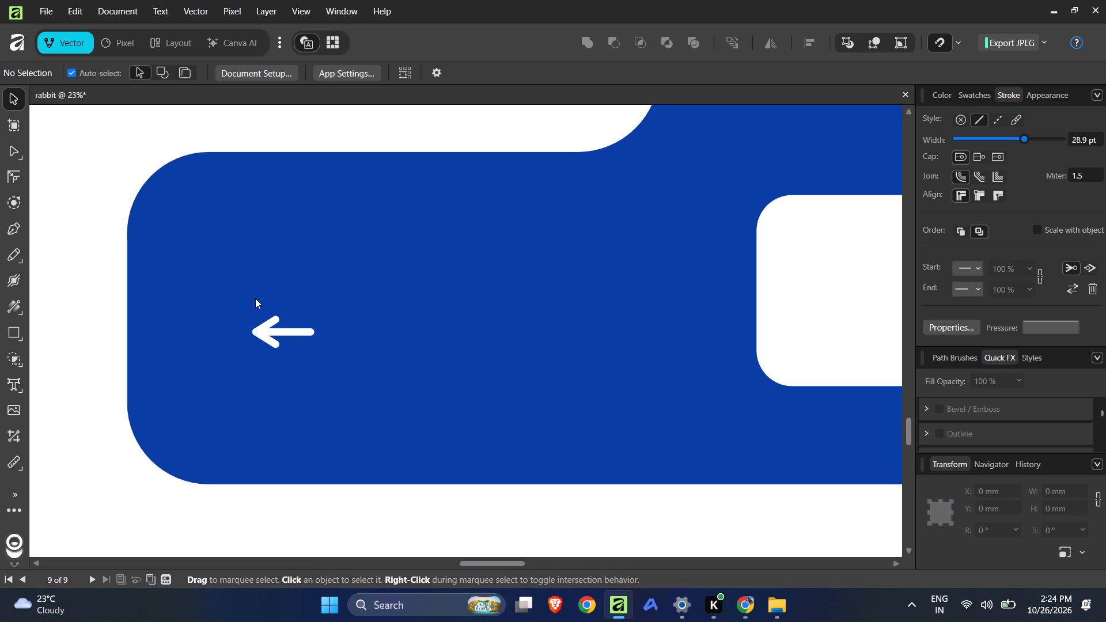
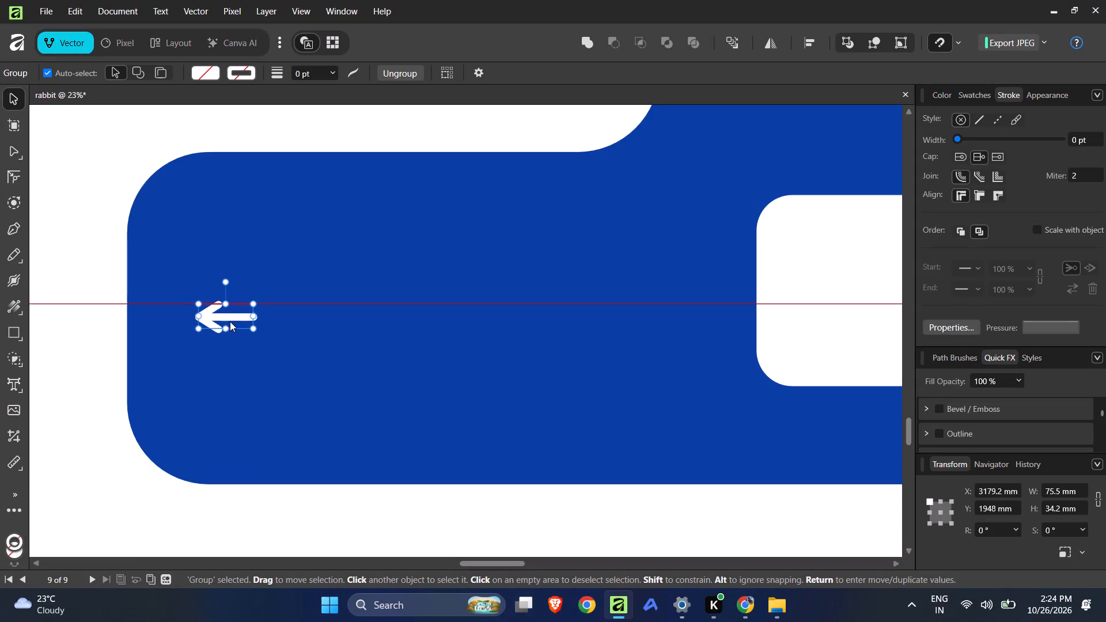
Enlarge the white arrow group to about 172.5 × 95.5 mm and deselect it.
{"action": "left_click_drag", "start_coordinate": [262, 331], "coordinate": [330, 374], "text": "shift"}
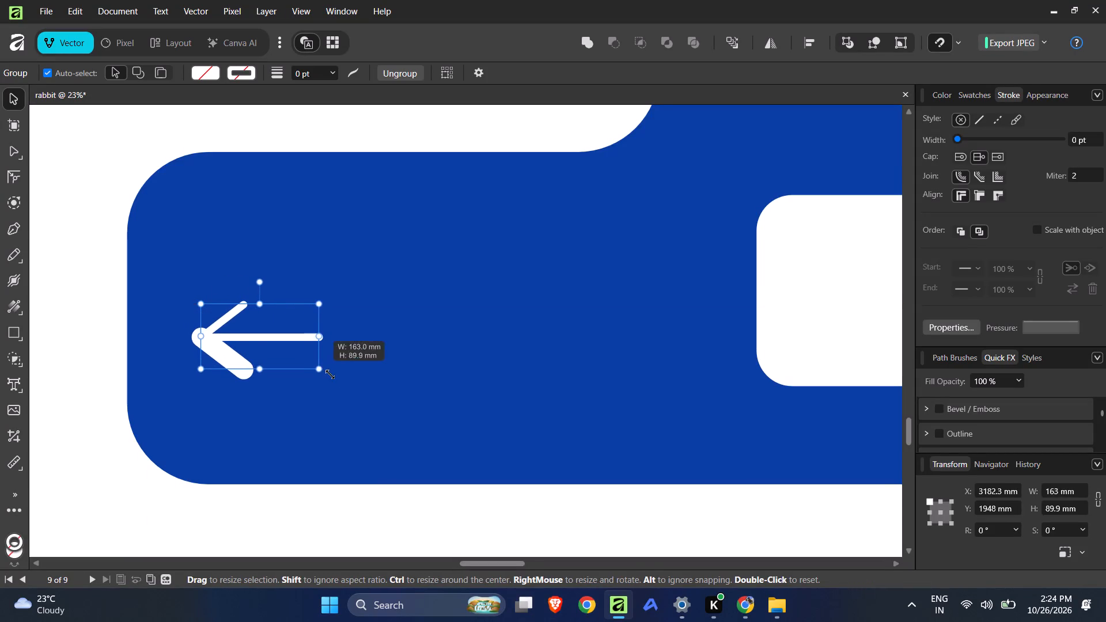
{"action": "left_click_drag", "start_coordinate": [330, 374], "coordinate": [332, 375], "text": "shift"}
{"action": "left_click", "coordinate": [84, 333]}
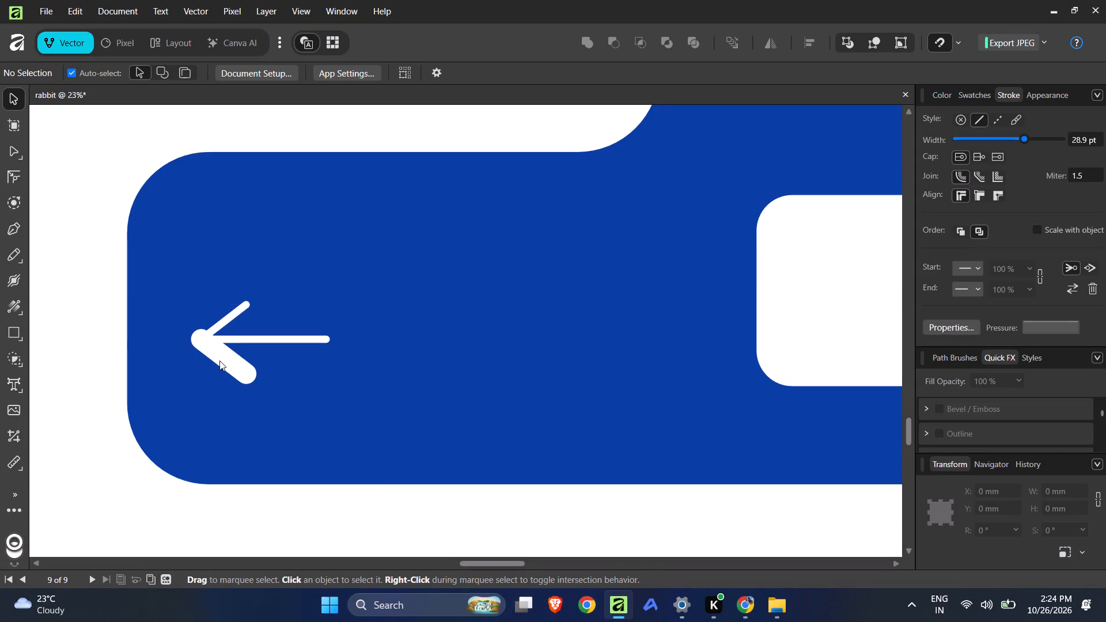
Ungroup the white arrow and delete its overly thick lower head stroke.
{"action": "left_click", "coordinate": [219, 361]}
{"action": "key", "text": "ctrl+shift+g"}
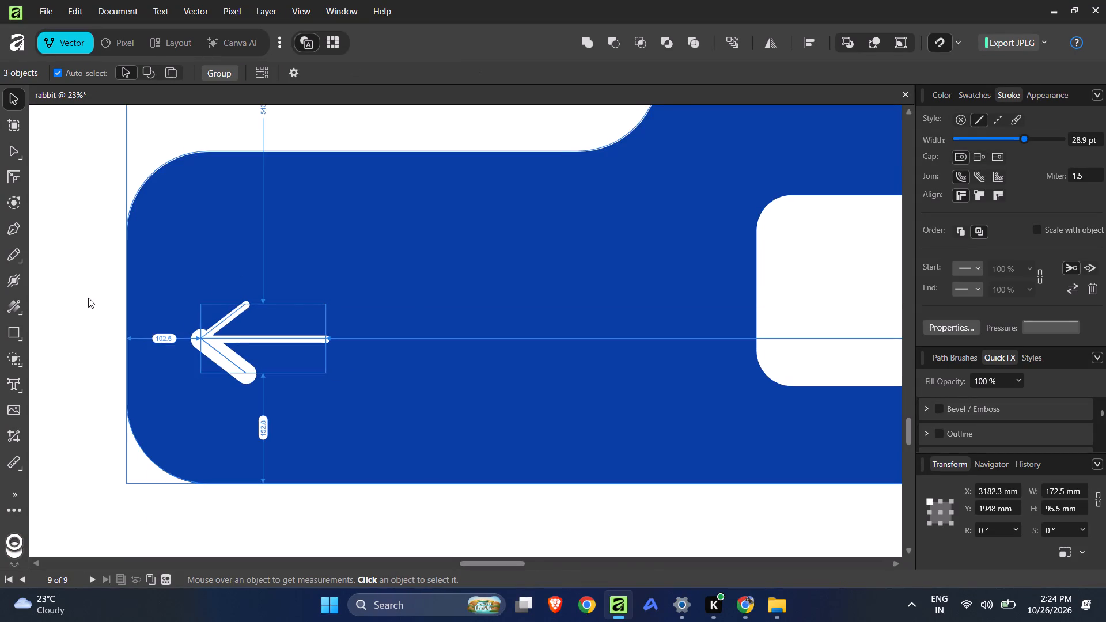
{"action": "left_click_drag", "start_coordinate": [74, 290], "coordinate": [88, 301]}
{"action": "left_click", "coordinate": [238, 367]}
{"action": "key", "text": "BackSpace"}
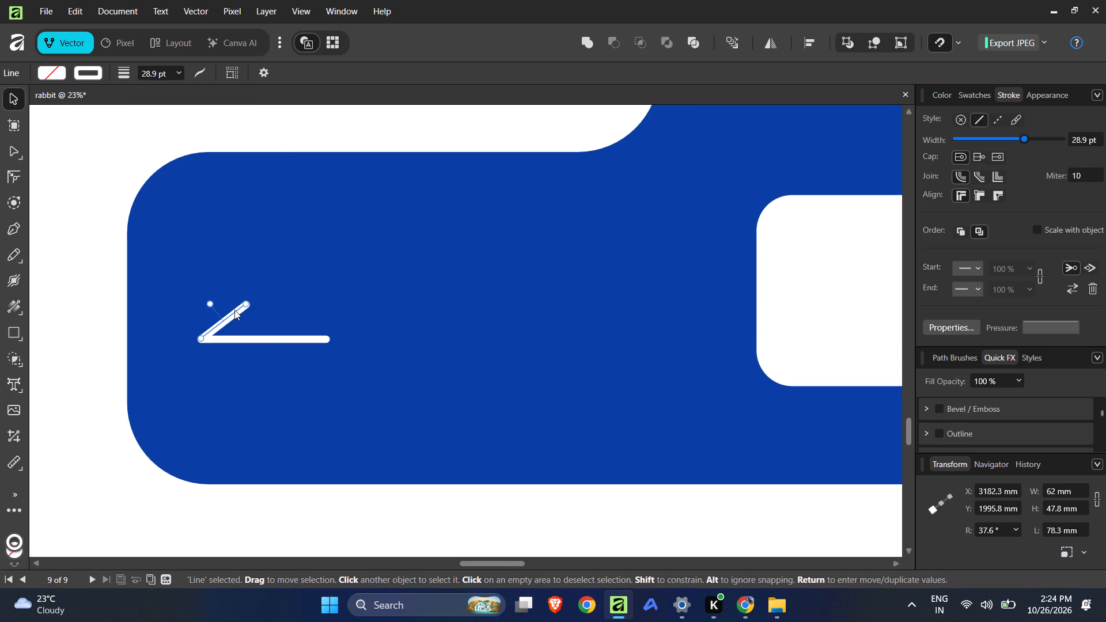
Draw a new lower arrowhead stroke with the Pen tool from the arrow tip to about X 3236 mm, Y 2043 mm.
{"action": "left_click", "coordinate": [13, 227]}
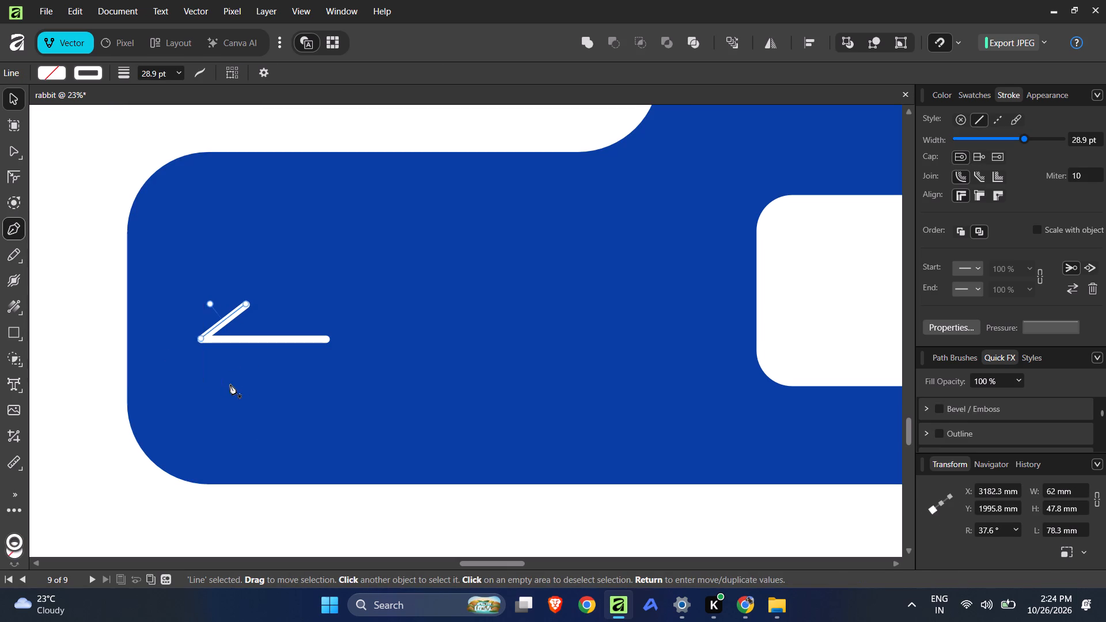
{"action": "left_click", "coordinate": [200, 337]}
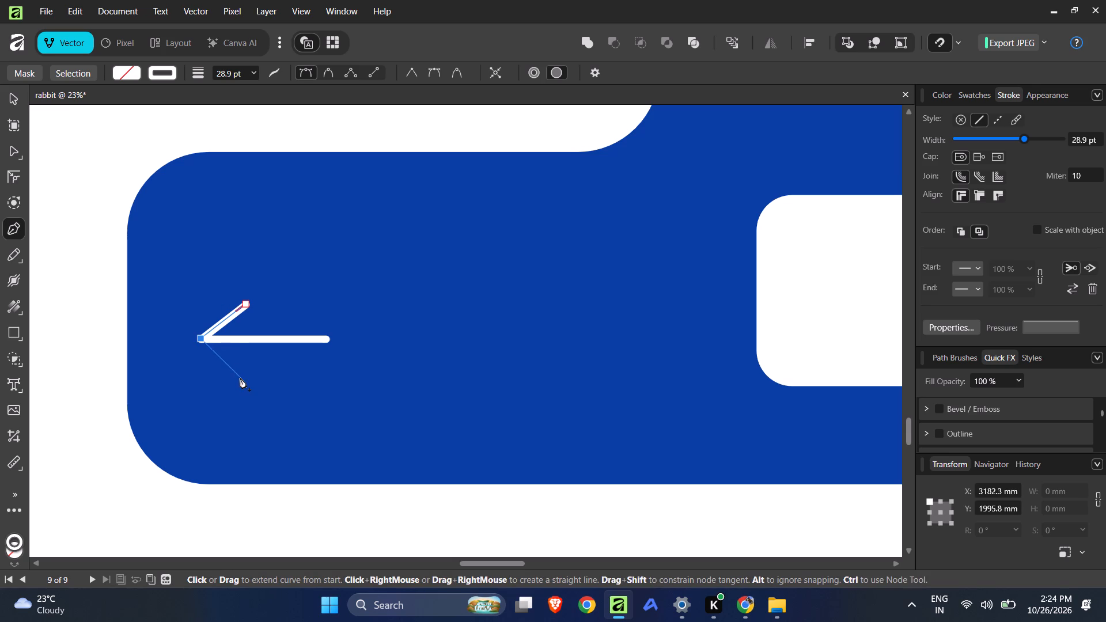
{"action": "left_click", "coordinate": [240, 373]}
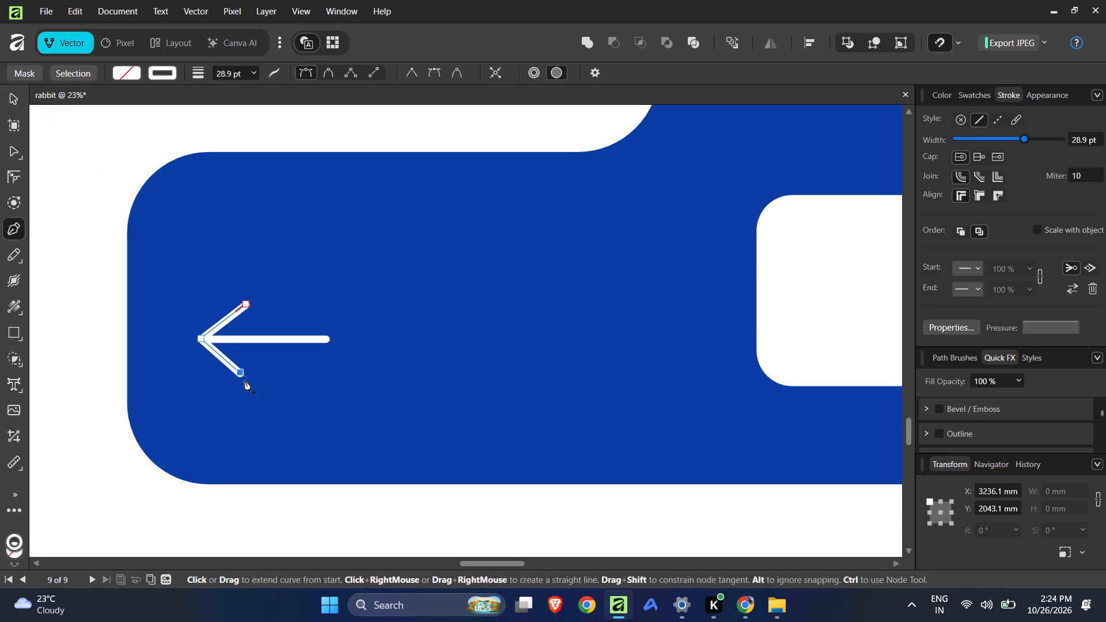
{"action": "scroll", "coordinate": [245, 380], "scroll_direction": "down", "scroll_amount": 4, "text": "ctrl"}
{"action": "scroll", "coordinate": [244, 381], "scroll_direction": "up", "scroll_amount": 10, "text": "ctrl"}
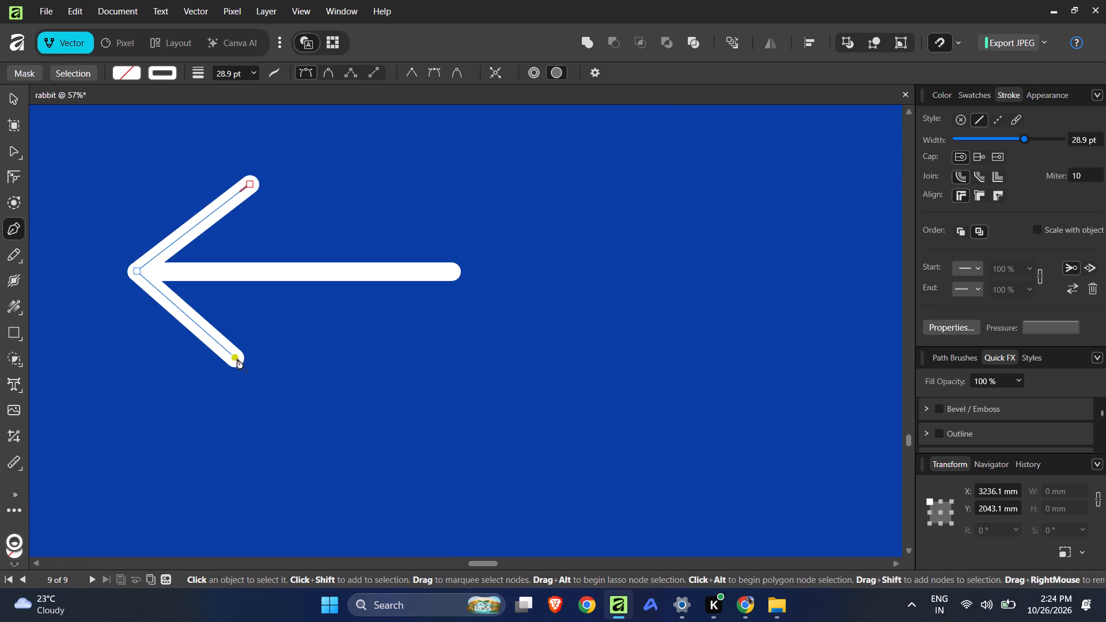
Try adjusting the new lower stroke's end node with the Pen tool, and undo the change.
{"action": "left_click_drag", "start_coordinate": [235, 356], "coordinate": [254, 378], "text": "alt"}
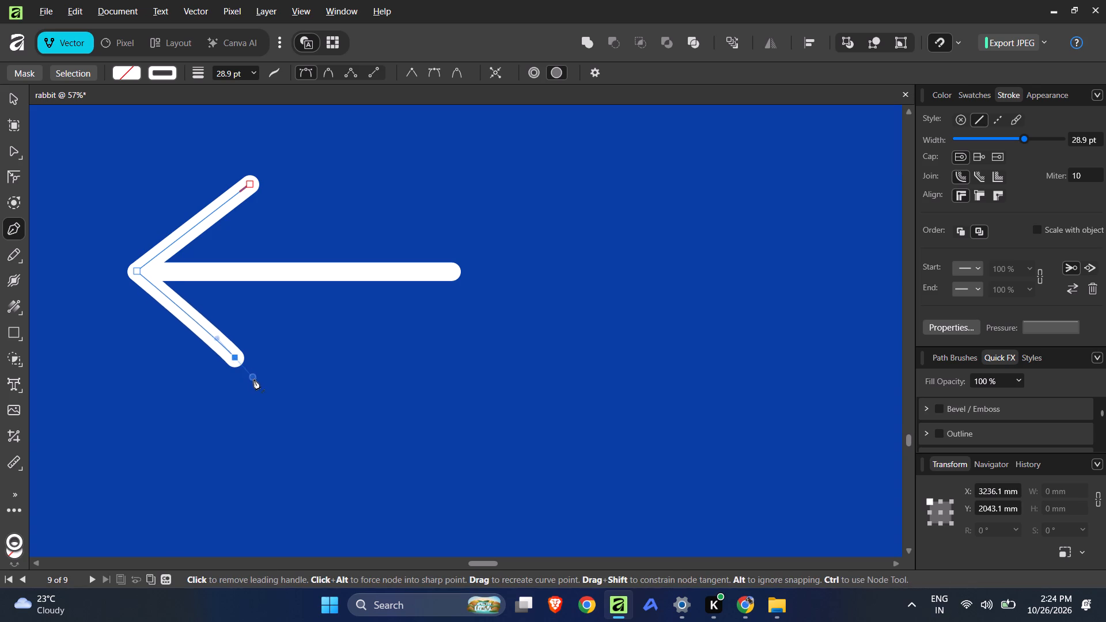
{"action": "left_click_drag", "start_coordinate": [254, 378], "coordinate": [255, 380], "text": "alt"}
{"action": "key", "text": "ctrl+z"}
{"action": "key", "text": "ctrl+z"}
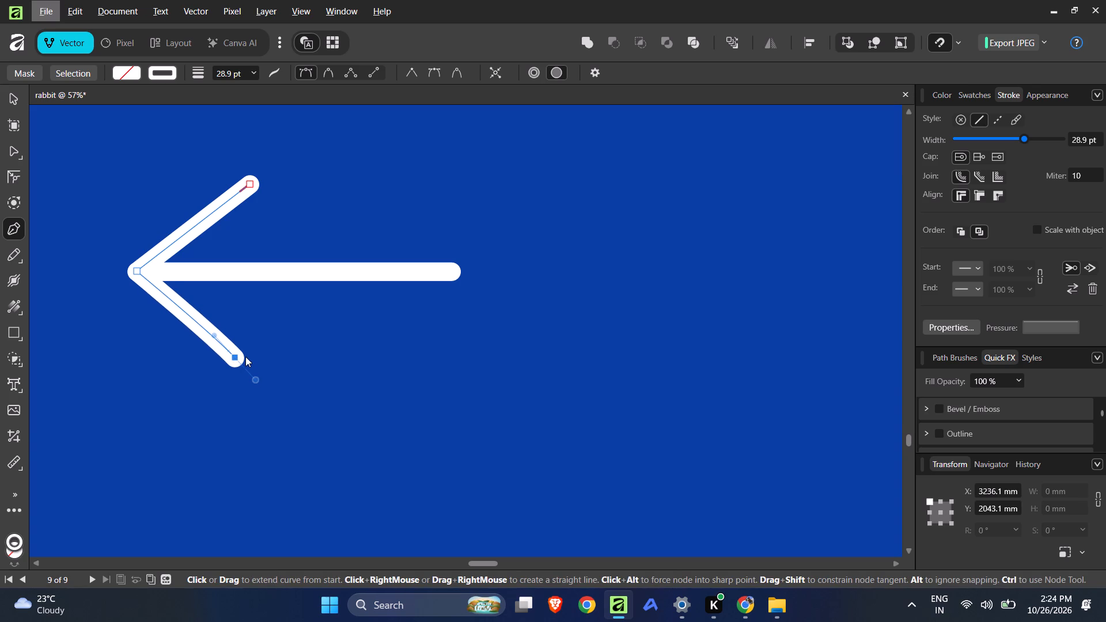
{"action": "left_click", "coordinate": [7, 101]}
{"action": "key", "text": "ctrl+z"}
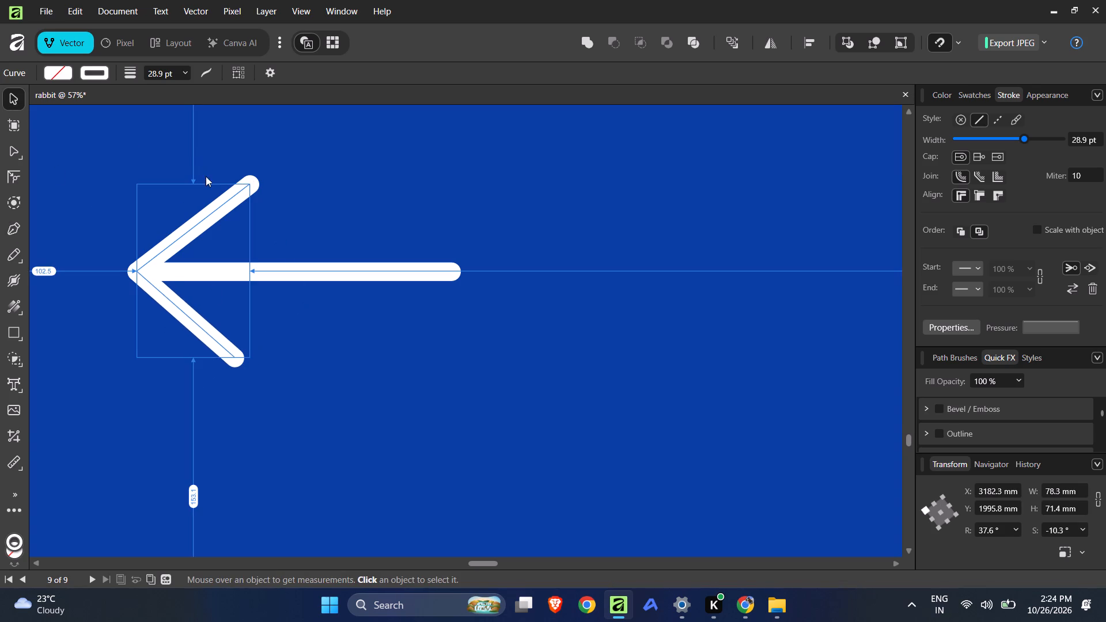
Move the lower arrowhead stroke's end node to about X 3250 mm, Y 2045 mm so the arrowhead looks symmetrical.
{"action": "left_click", "coordinate": [14, 154]}
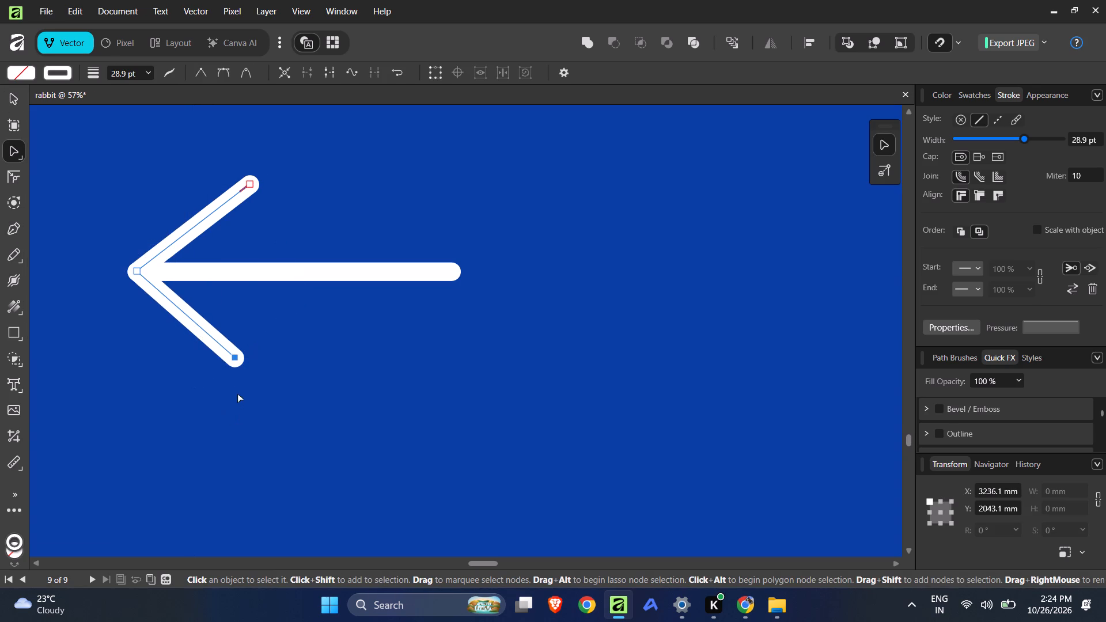
{"action": "left_click", "coordinate": [236, 359]}
{"action": "left_click_drag", "start_coordinate": [236, 356], "coordinate": [258, 377]}
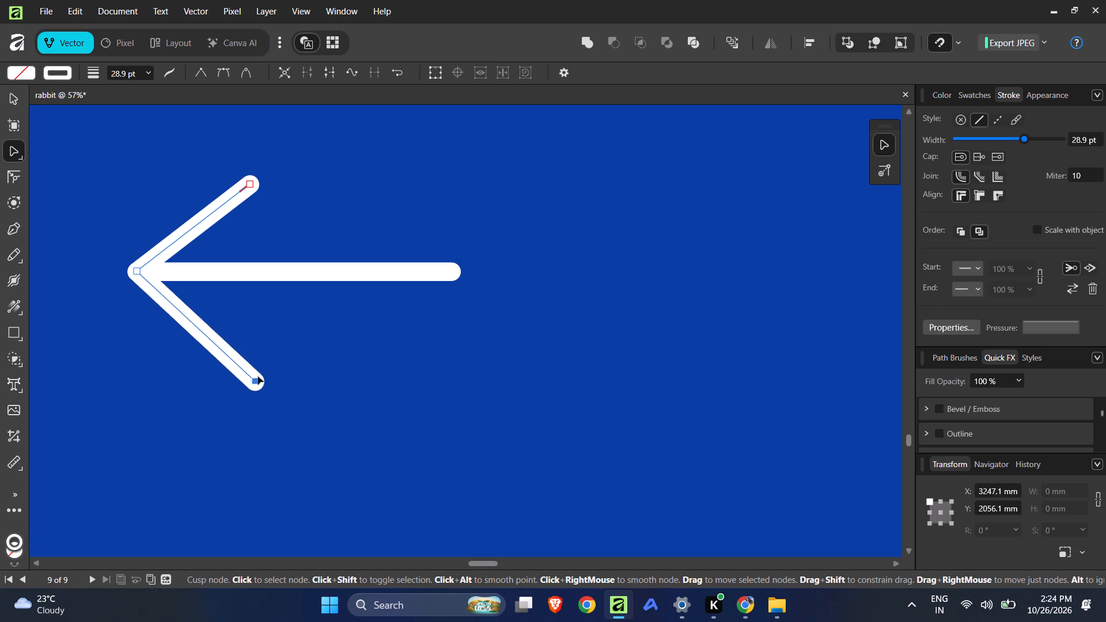
{"action": "left_click_drag", "start_coordinate": [258, 377], "coordinate": [263, 369]}
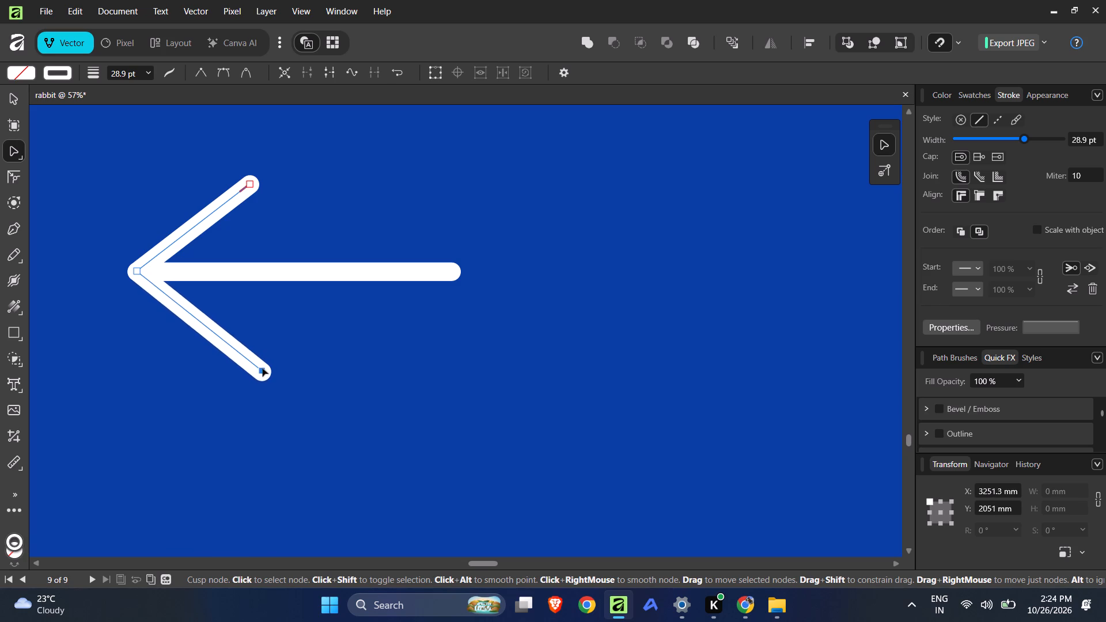
{"action": "left_click_drag", "start_coordinate": [263, 369], "coordinate": [262, 360]}
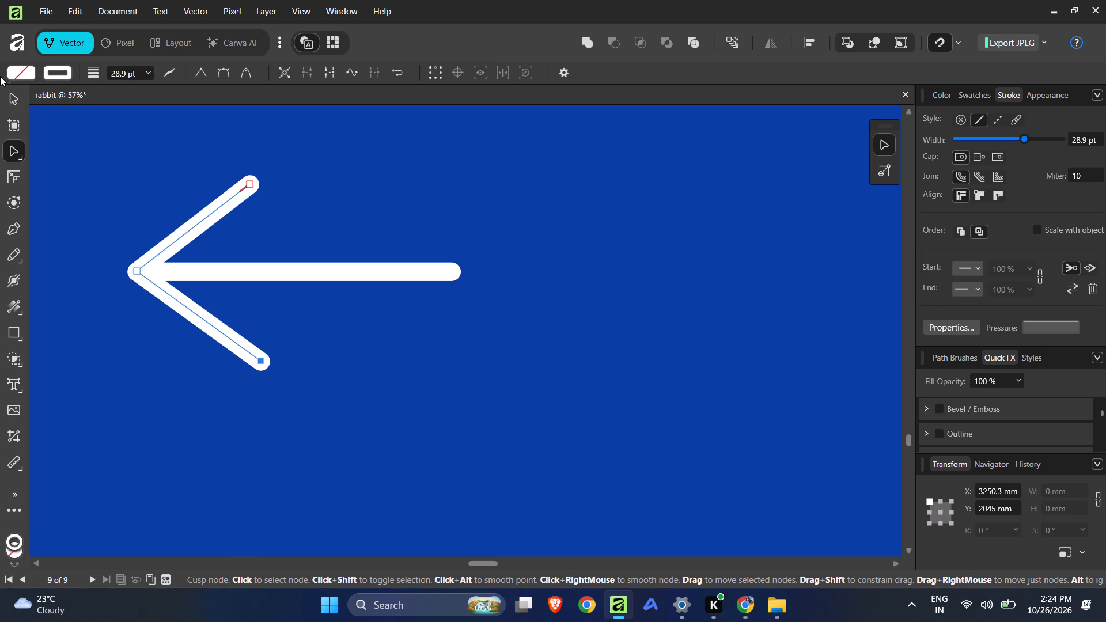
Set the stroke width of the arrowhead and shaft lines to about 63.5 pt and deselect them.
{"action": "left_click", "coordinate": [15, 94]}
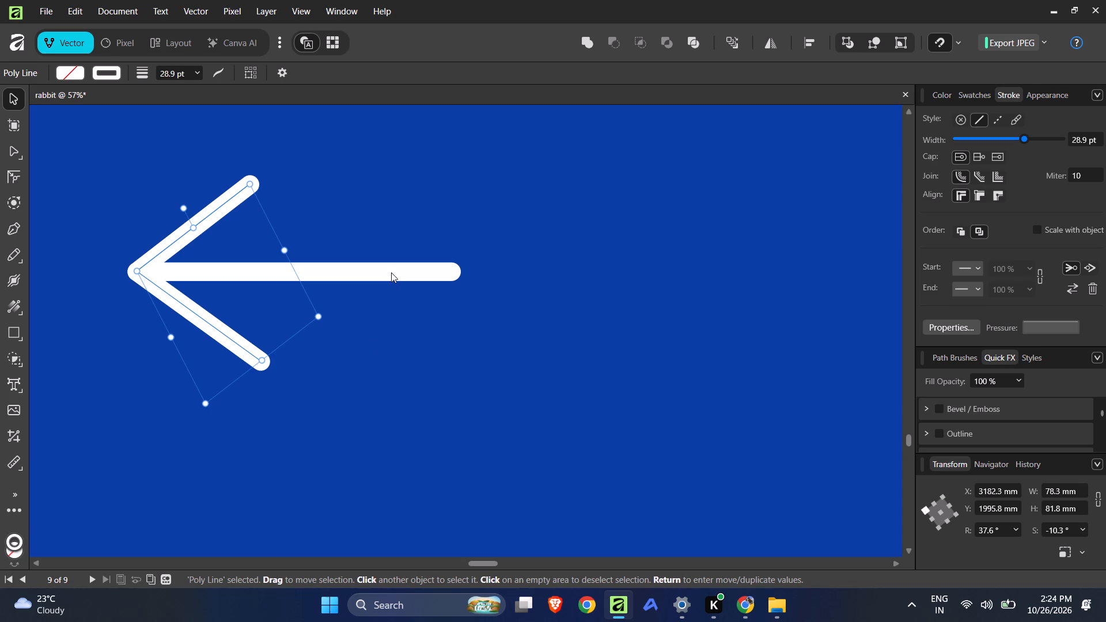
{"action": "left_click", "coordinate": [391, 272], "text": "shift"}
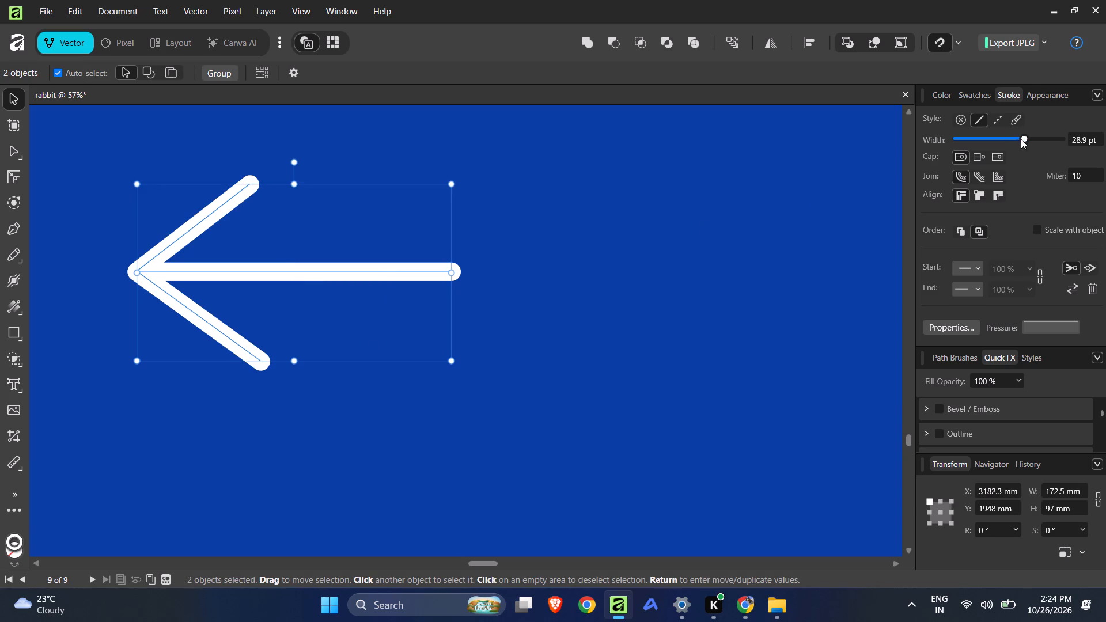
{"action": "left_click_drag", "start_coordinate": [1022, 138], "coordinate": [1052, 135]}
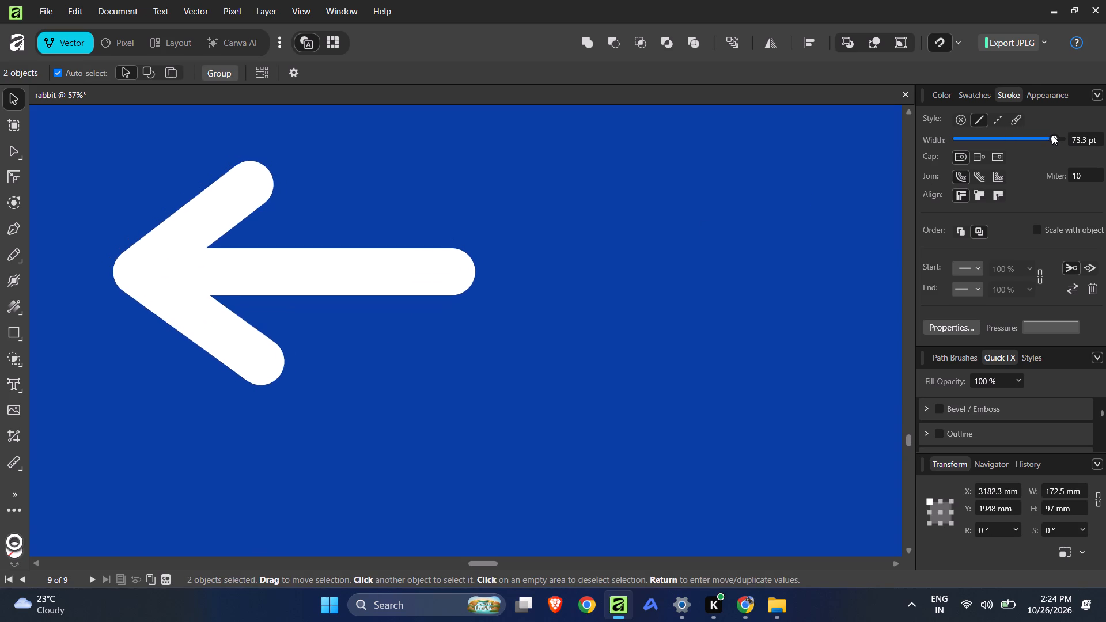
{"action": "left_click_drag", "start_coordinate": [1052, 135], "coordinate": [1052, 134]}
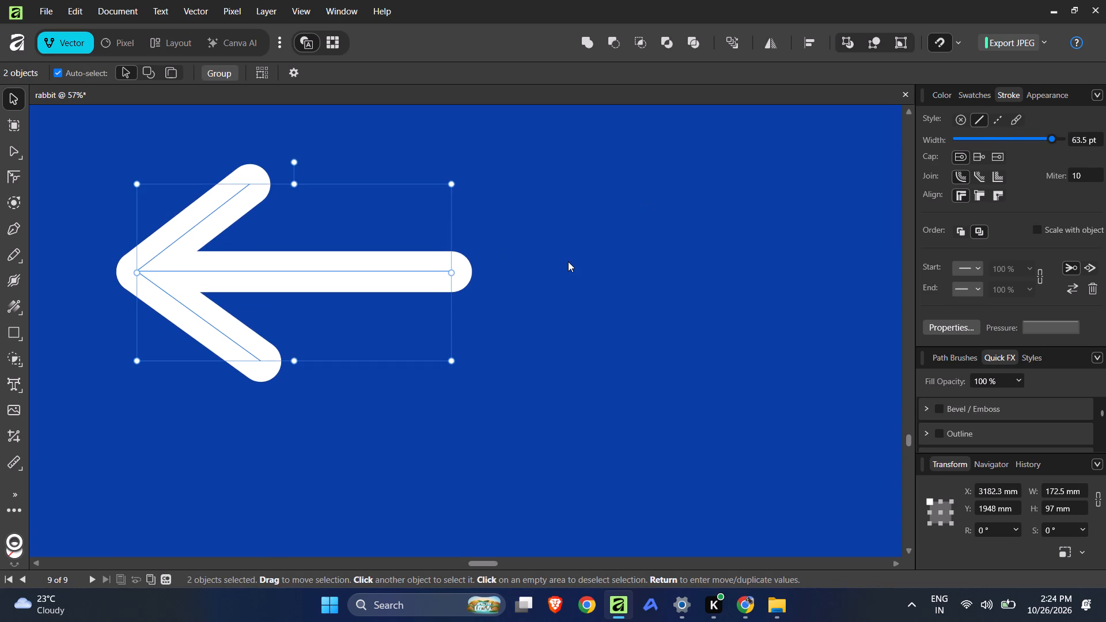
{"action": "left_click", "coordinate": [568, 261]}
Group all the white arrow's lines.
{"action": "scroll", "coordinate": [574, 289], "scroll_direction": "down", "scroll_amount": 11, "text": "ctrl"}
{"action": "scroll", "coordinate": [594, 290], "scroll_direction": "up", "scroll_amount": 5, "text": "ctrl"}
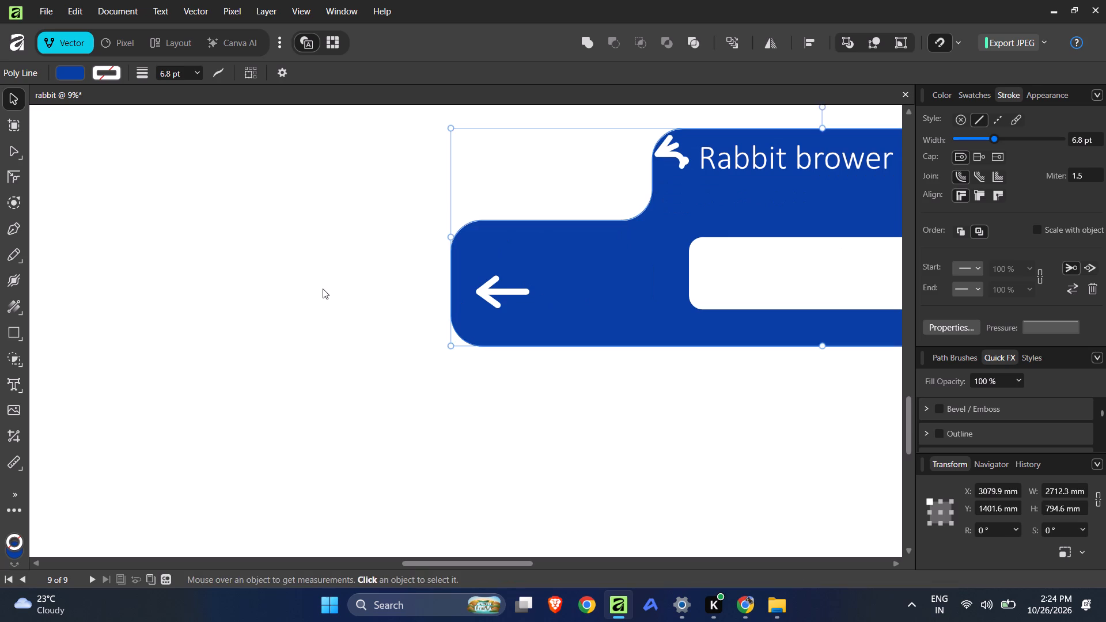
{"action": "left_click", "coordinate": [323, 289]}
{"action": "left_click_drag", "start_coordinate": [326, 279], "coordinate": [551, 318]}
{"action": "left_click", "coordinate": [551, 317], "text": "shift"}
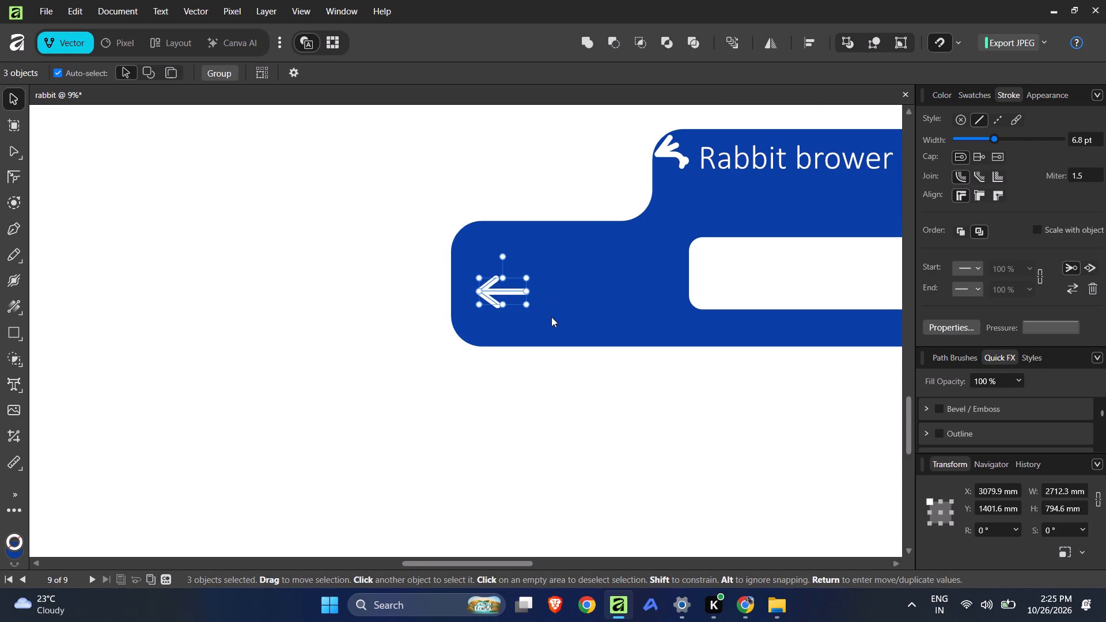
{"action": "key", "text": "ctrl+g"}
Shrink the arrow group to about 117.5 × 66.1 mm.
{"action": "scroll", "coordinate": [536, 301], "scroll_direction": "down", "scroll_amount": 4, "text": "alt"}
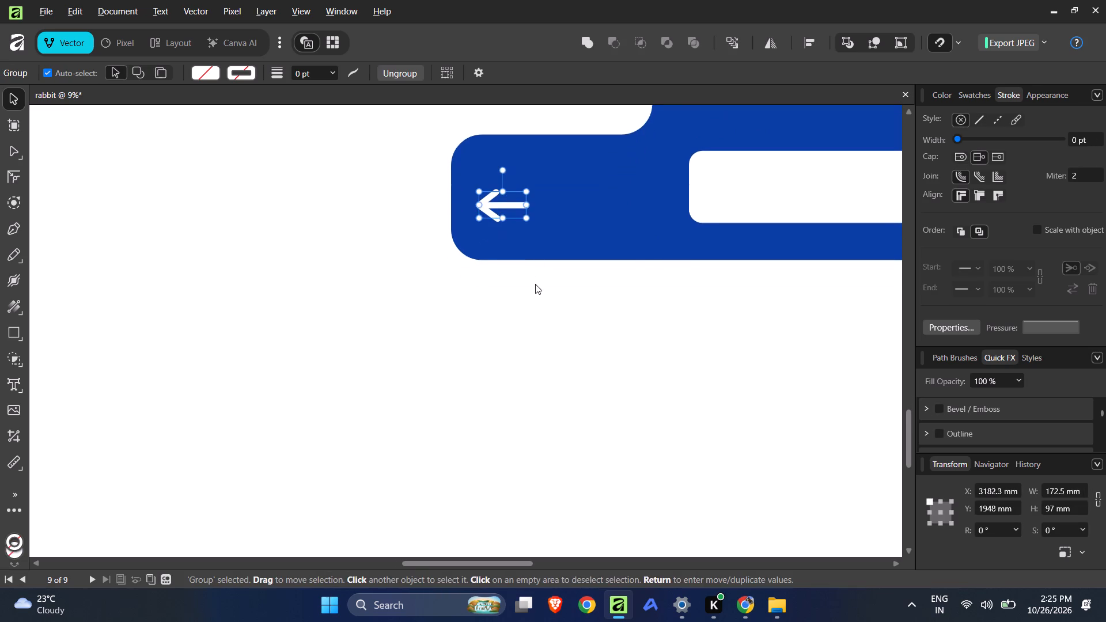
{"action": "scroll", "coordinate": [533, 188], "scroll_direction": "up", "scroll_amount": 5, "text": "alt"}
{"action": "scroll", "coordinate": [534, 314], "scroll_direction": "down", "scroll_amount": 1, "text": "ctrl"}
{"action": "scroll", "coordinate": [534, 315], "scroll_direction": "up", "scroll_amount": 1, "text": "ctrl"}
{"action": "scroll", "coordinate": [534, 315], "scroll_direction": "down", "scroll_amount": 2, "text": "ctrl"}
{"action": "scroll", "coordinate": [532, 316], "scroll_direction": "up", "scroll_amount": 12, "text": "ctrl"}
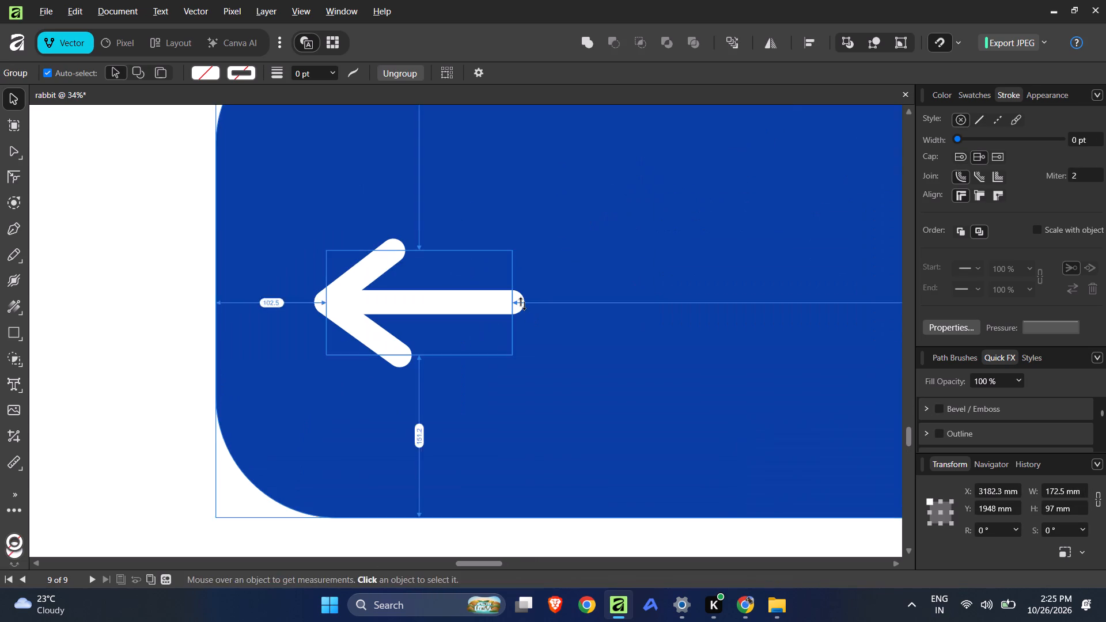
{"action": "left_click_drag", "start_coordinate": [517, 303], "coordinate": [462, 304]}
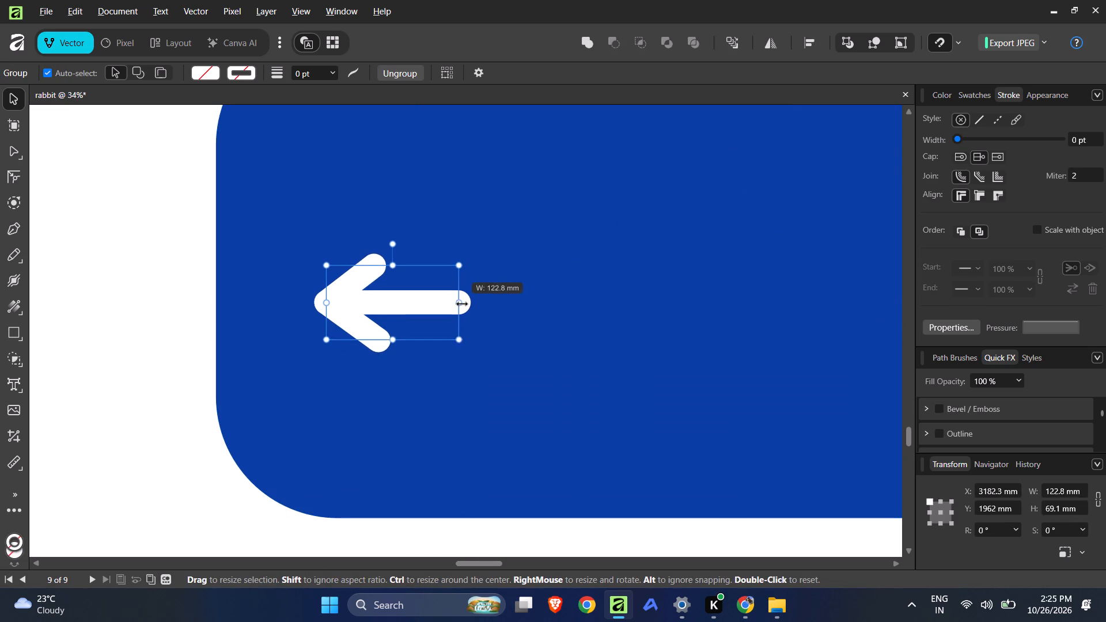
{"action": "left_click_drag", "start_coordinate": [462, 304], "coordinate": [458, 305]}
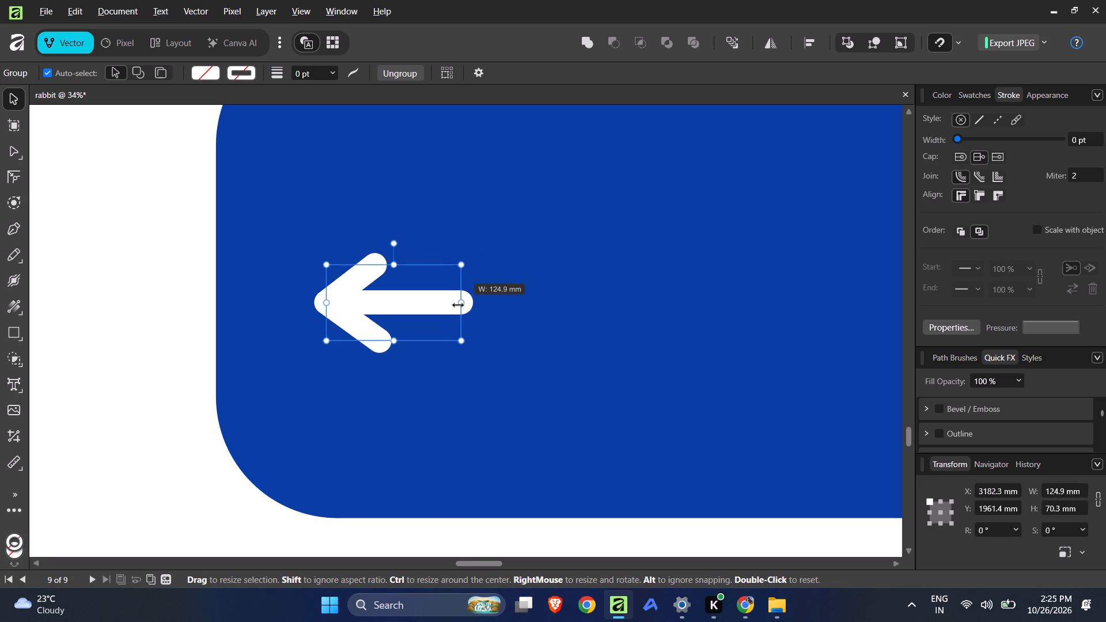
{"action": "left_click_drag", "start_coordinate": [458, 305], "coordinate": [457, 305]}
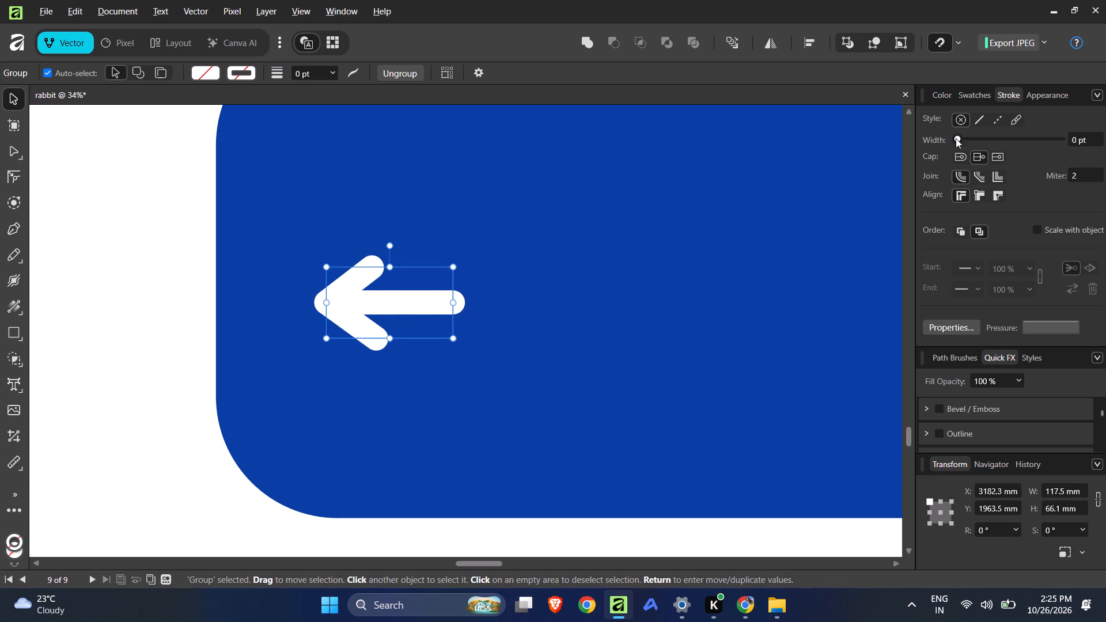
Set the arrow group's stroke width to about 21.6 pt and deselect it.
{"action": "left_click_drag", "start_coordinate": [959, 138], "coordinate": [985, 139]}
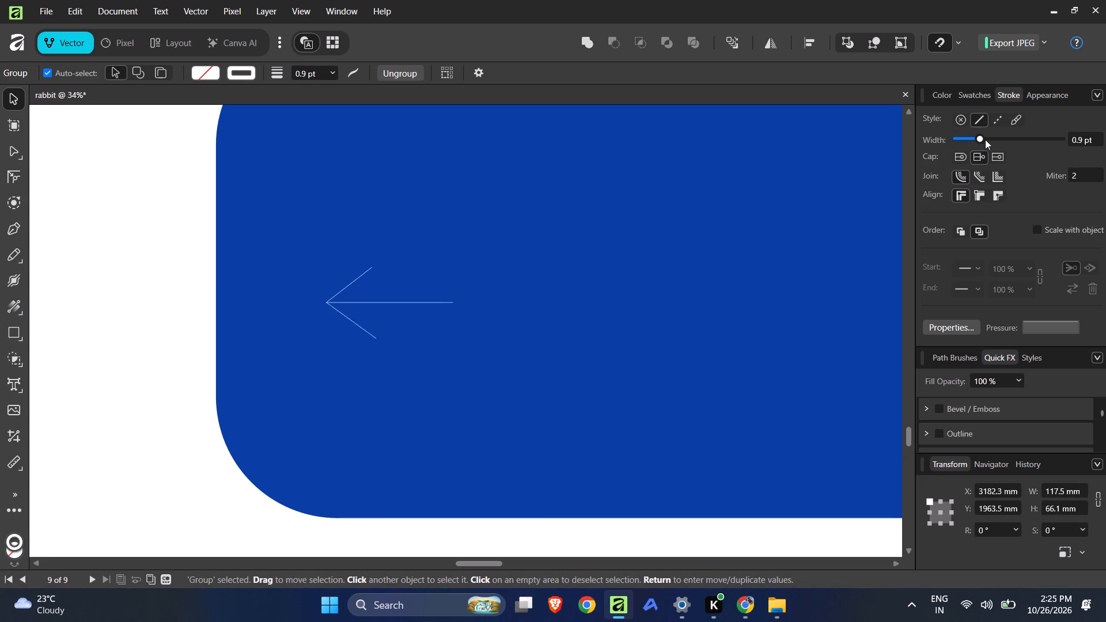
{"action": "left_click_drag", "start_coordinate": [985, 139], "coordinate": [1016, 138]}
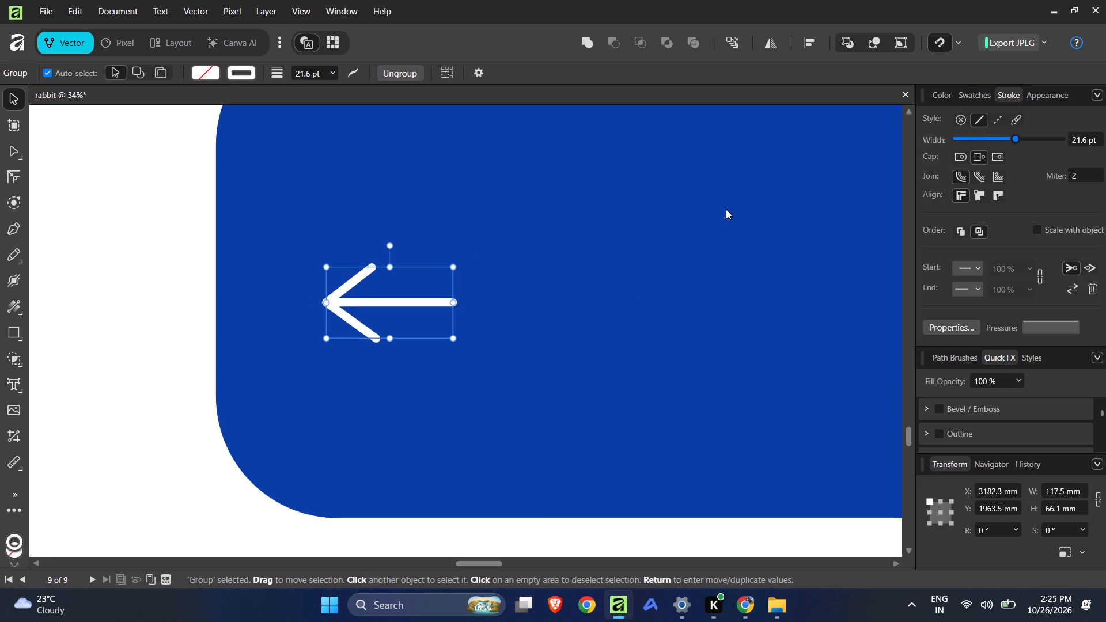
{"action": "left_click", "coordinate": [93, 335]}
Move the arrow group up and toward the address field, to about X 3198 mm, Y 1948 mm.
{"action": "scroll", "coordinate": [319, 374], "scroll_direction": "down", "scroll_amount": 5, "text": "ctrl"}
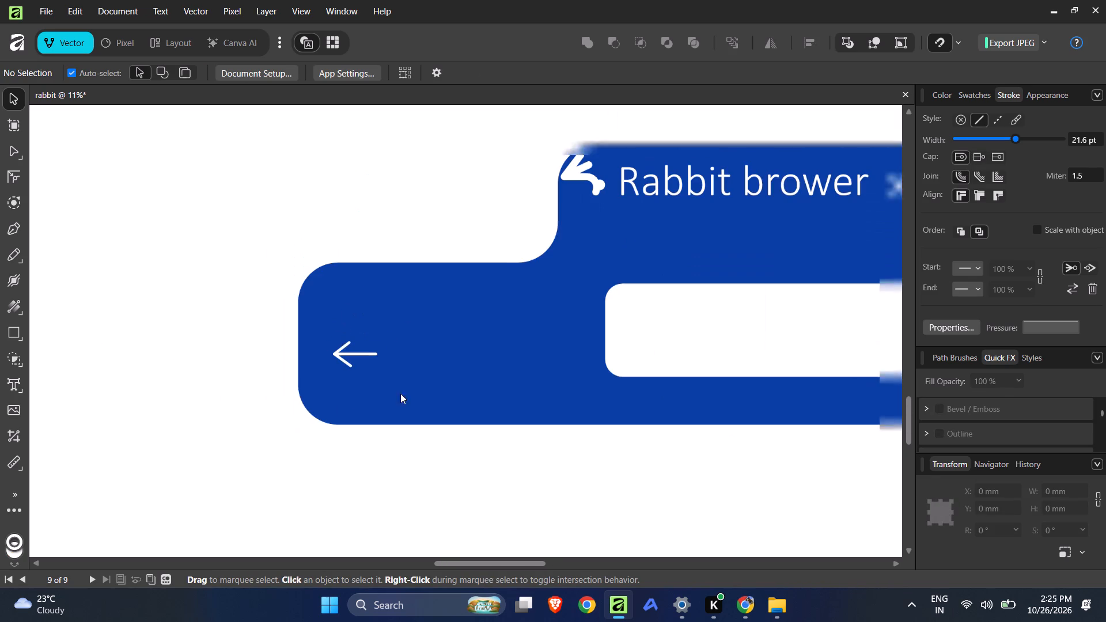
{"action": "scroll", "coordinate": [372, 366], "scroll_direction": "up", "scroll_amount": 7, "text": "ctrl"}
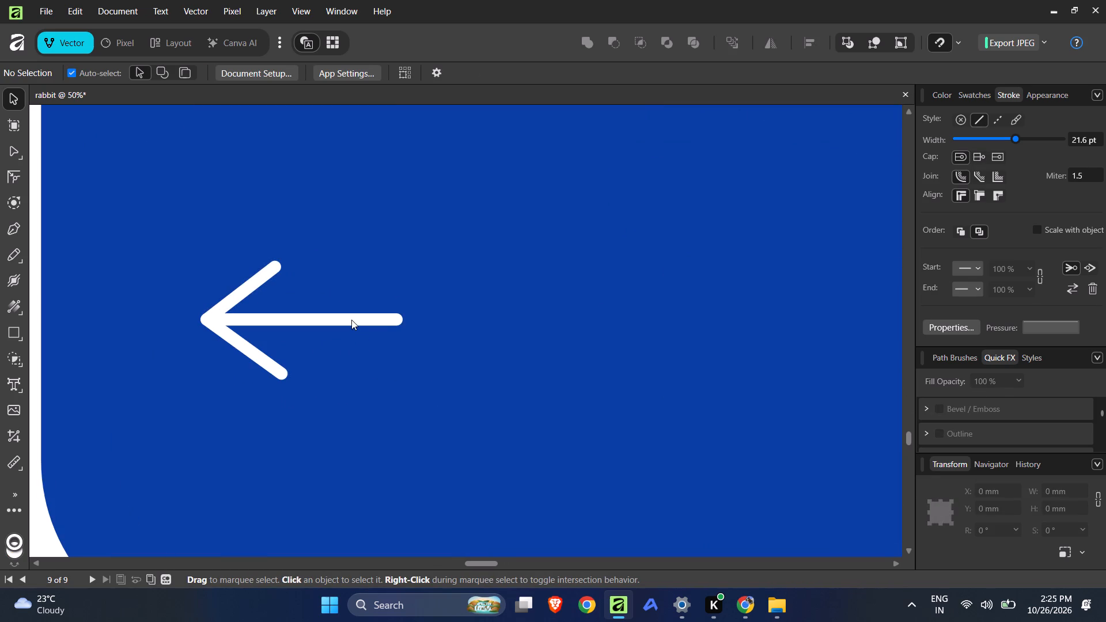
{"action": "left_click", "coordinate": [351, 320]}
{"action": "left_click_drag", "start_coordinate": [341, 322], "coordinate": [367, 293]}
Set the arrow group's stroke width to about 43.5 pt.
{"action": "left_click_drag", "start_coordinate": [1014, 138], "coordinate": [1033, 141]}
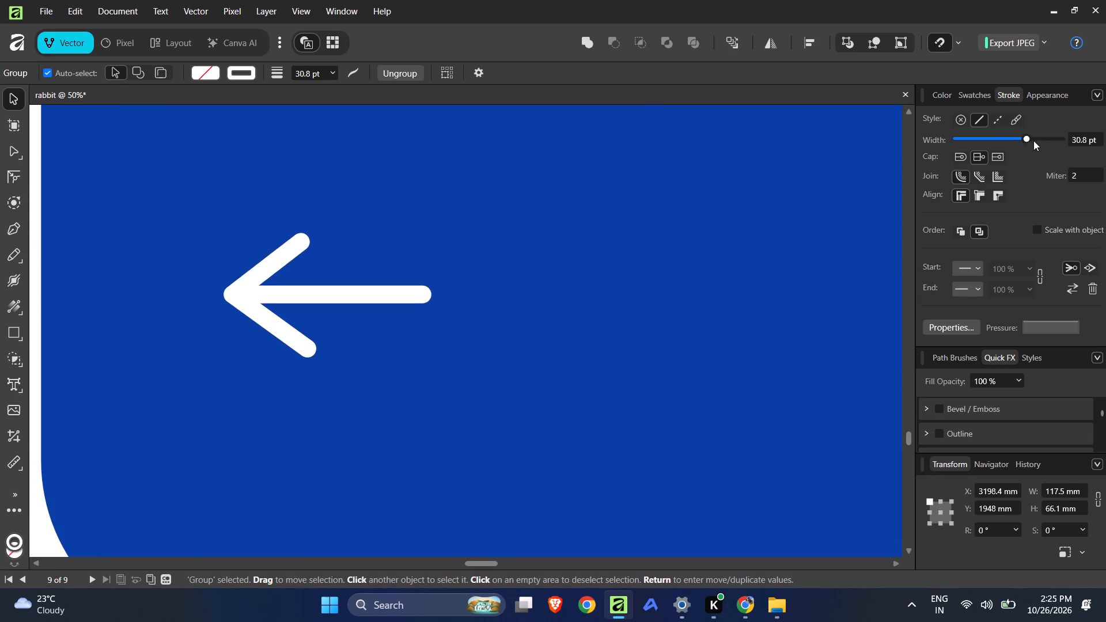
{"action": "left_click_drag", "start_coordinate": [1033, 141], "coordinate": [1041, 141]}
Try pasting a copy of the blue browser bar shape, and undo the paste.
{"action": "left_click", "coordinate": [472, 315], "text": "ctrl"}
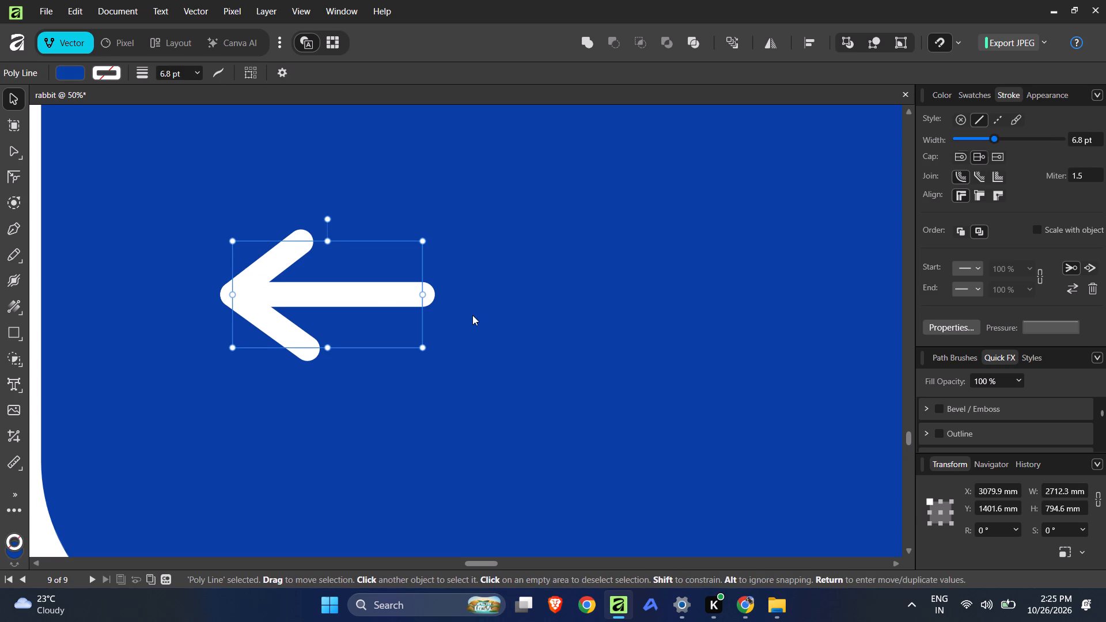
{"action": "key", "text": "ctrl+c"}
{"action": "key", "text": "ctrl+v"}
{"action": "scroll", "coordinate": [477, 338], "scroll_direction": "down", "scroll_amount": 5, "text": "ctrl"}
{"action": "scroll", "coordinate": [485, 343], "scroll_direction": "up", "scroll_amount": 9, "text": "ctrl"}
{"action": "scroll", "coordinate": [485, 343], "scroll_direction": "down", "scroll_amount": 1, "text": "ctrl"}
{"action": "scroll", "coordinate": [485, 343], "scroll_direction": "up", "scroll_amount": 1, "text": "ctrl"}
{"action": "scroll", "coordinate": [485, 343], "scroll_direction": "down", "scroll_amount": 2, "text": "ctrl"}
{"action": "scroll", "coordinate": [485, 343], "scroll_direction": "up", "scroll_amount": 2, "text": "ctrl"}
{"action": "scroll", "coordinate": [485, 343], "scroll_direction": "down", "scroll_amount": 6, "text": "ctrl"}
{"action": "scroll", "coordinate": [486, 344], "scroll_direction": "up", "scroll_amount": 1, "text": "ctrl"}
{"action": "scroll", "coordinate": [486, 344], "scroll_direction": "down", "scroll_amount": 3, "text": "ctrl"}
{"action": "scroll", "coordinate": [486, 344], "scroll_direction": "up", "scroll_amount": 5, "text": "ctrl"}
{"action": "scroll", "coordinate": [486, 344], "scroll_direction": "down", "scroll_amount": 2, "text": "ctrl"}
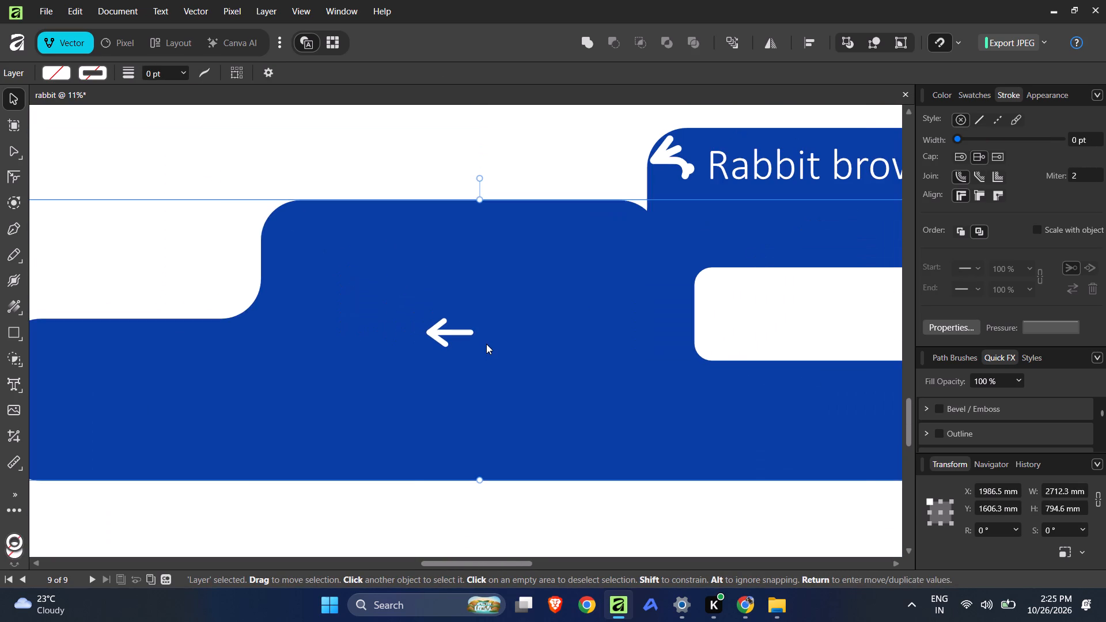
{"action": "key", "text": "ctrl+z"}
Duplicate the white arrow group by copying and pasting it on the blue bar.
{"action": "left_click", "coordinate": [471, 333]}
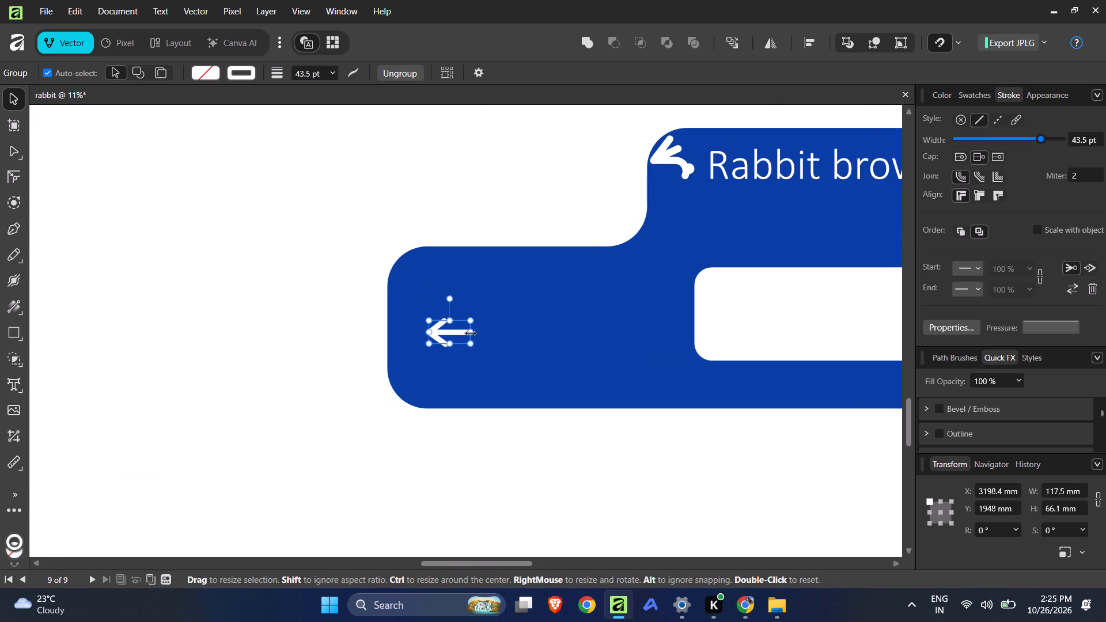
{"action": "key", "text": "ctrl+c"}
{"action": "key", "text": "ctrl+v"}
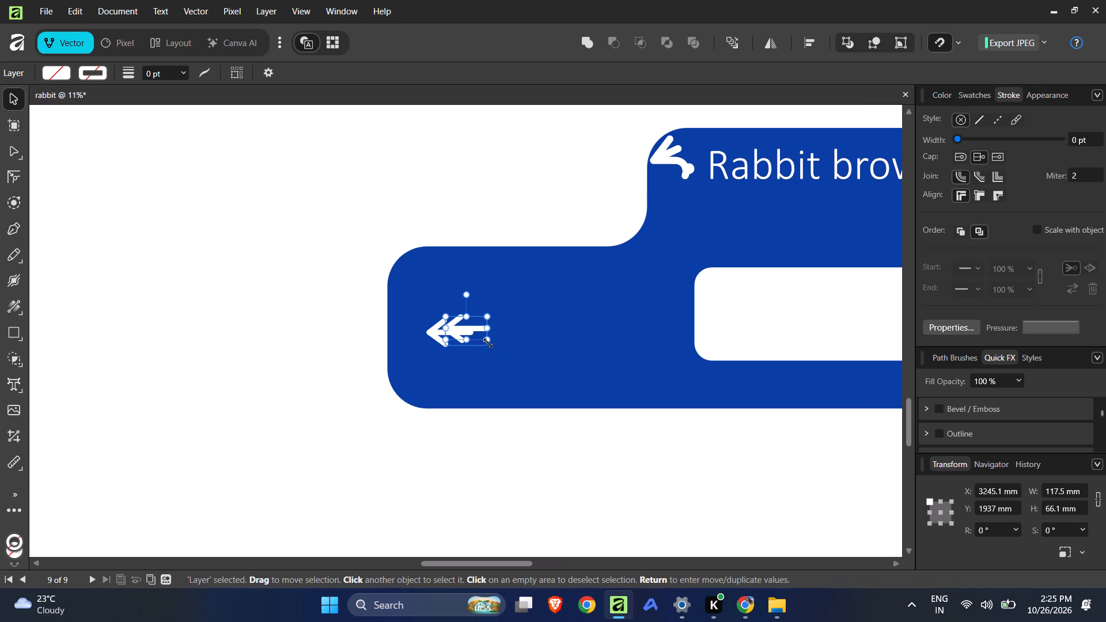
Rotate the duplicated white arrow group 180° so it becomes a forward arrow.
{"action": "left_click_drag", "start_coordinate": [493, 346], "coordinate": [410, 262]}
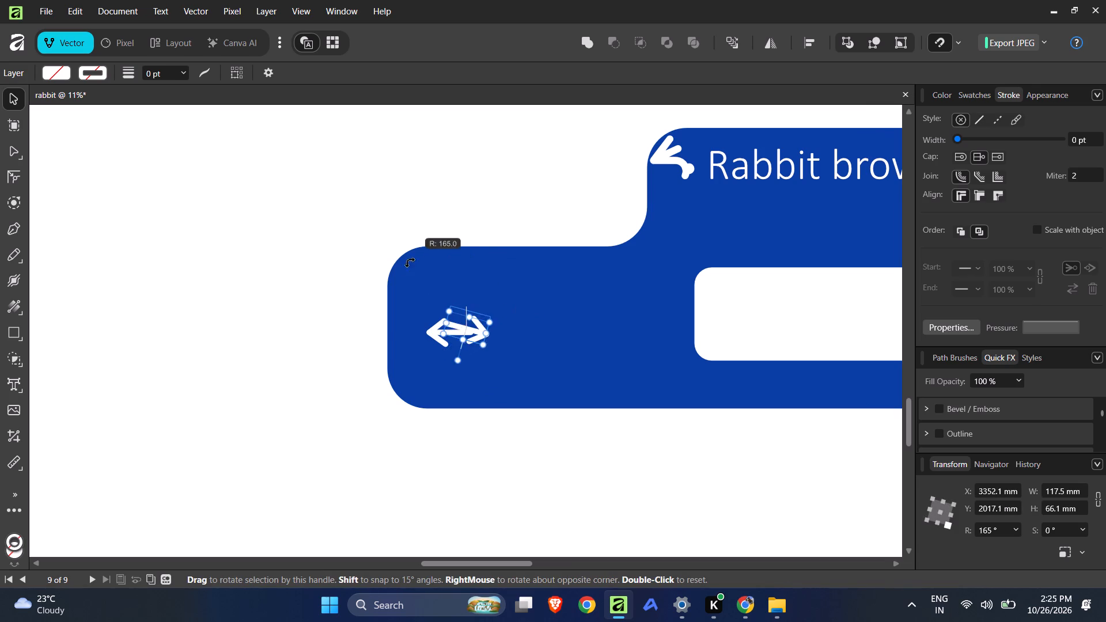
{"action": "left_click_drag", "start_coordinate": [410, 262], "coordinate": [382, 284]}
Move the forward arrow toward the address field, level with the back arrow, to about X 3513 mm, Y 2014 mm.
{"action": "scroll", "coordinate": [459, 326], "scroll_direction": "down", "scroll_amount": 1, "text": "ctrl"}
{"action": "scroll", "coordinate": [468, 328], "scroll_direction": "up", "scroll_amount": 1, "text": "ctrl"}
{"action": "scroll", "coordinate": [469, 328], "scroll_direction": "down", "scroll_amount": 4, "text": "ctrl"}
{"action": "scroll", "coordinate": [476, 331], "scroll_direction": "up", "scroll_amount": 1, "text": "ctrl"}
{"action": "scroll", "coordinate": [476, 331], "scroll_direction": "down", "scroll_amount": 1, "text": "ctrl"}
{"action": "scroll", "coordinate": [476, 331], "scroll_direction": "up", "scroll_amount": 5, "text": "ctrl"}
{"action": "scroll", "coordinate": [457, 335], "scroll_direction": "down", "scroll_amount": 2, "text": "ctrl"}
{"action": "scroll", "coordinate": [457, 335], "scroll_direction": "up", "scroll_amount": 2, "text": "ctrl"}
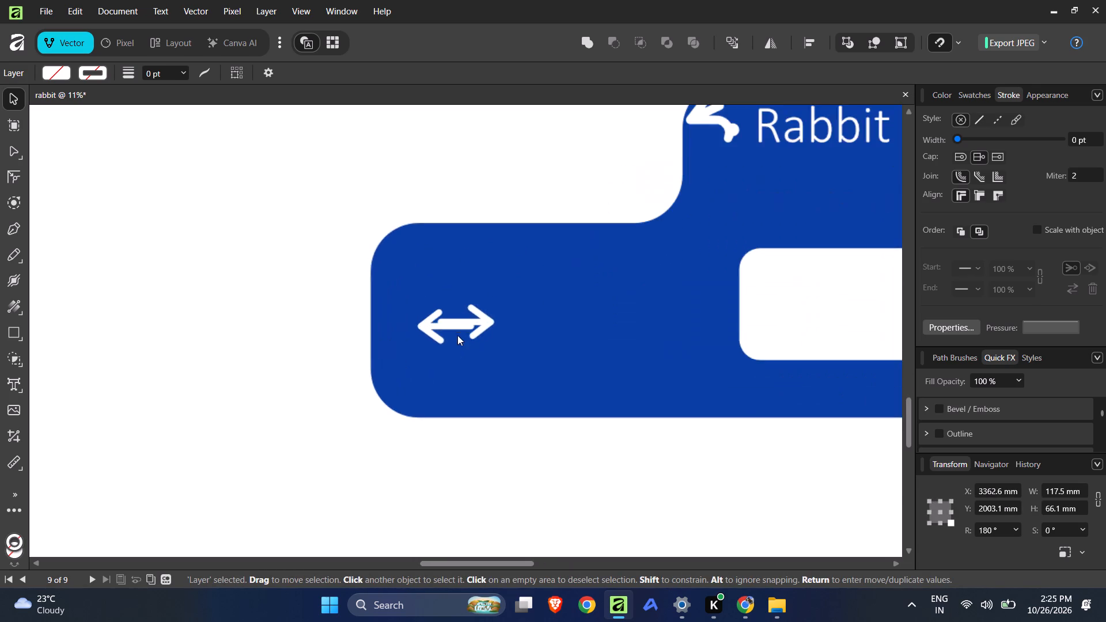
{"action": "scroll", "coordinate": [484, 329], "scroll_direction": "down", "scroll_amount": 1, "text": "ctrl"}
{"action": "scroll", "coordinate": [484, 329], "scroll_direction": "up", "scroll_amount": 4, "text": "ctrl"}
{"action": "left_click_drag", "start_coordinate": [480, 317], "coordinate": [565, 327]}
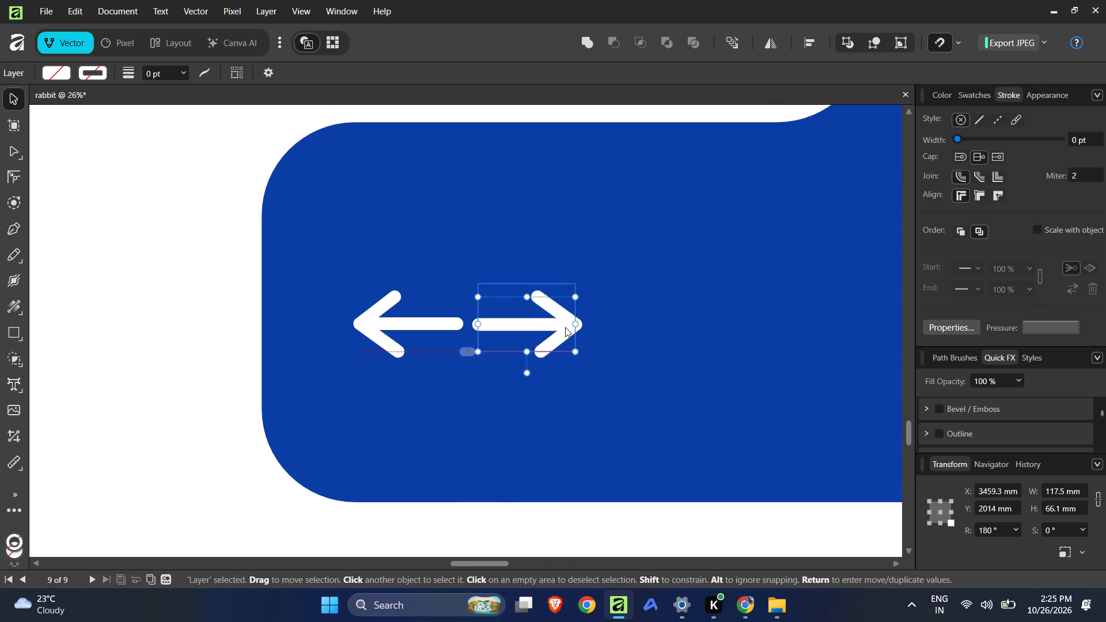
{"action": "left_click_drag", "start_coordinate": [565, 327], "coordinate": [599, 326]}
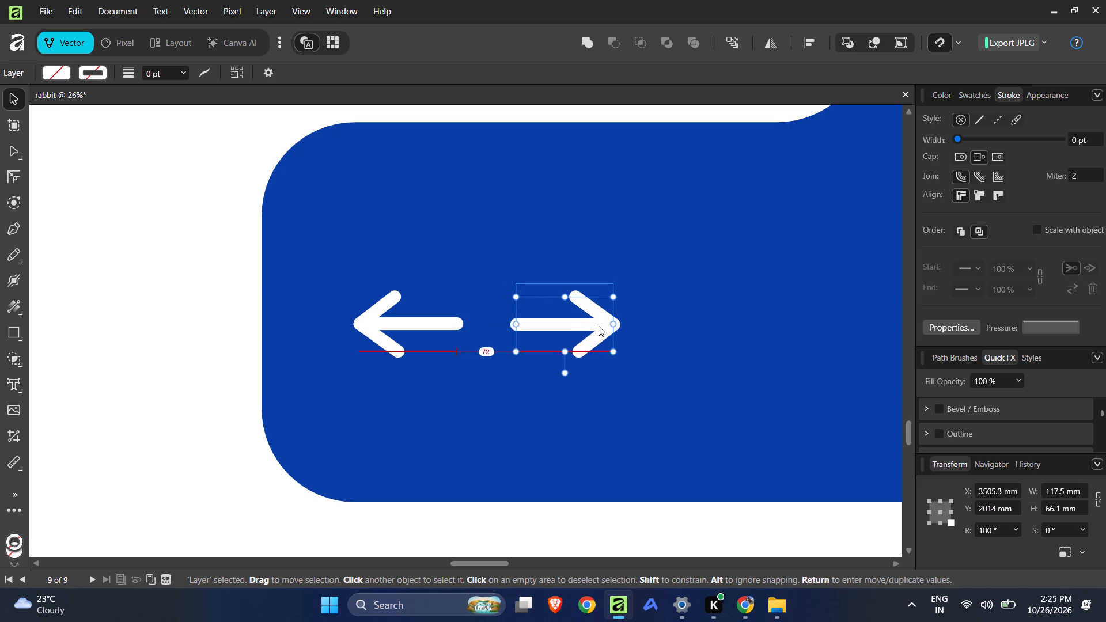
{"action": "left_click_drag", "start_coordinate": [599, 326], "coordinate": [605, 325]}
Examine the size and spacing of the two arrows within the whole blue browser bar.
{"action": "scroll", "coordinate": [423, 326], "scroll_direction": "up", "scroll_amount": 1, "text": "ctrl"}
{"action": "scroll", "coordinate": [422, 325], "scroll_direction": "down", "scroll_amount": 1, "text": "ctrl"}
{"action": "scroll", "coordinate": [422, 325], "scroll_direction": "up", "scroll_amount": 1, "text": "ctrl"}
{"action": "scroll", "coordinate": [421, 325], "scroll_direction": "down", "scroll_amount": 1, "text": "ctrl"}
{"action": "scroll", "coordinate": [421, 325], "scroll_direction": "up", "scroll_amount": 1, "text": "ctrl"}
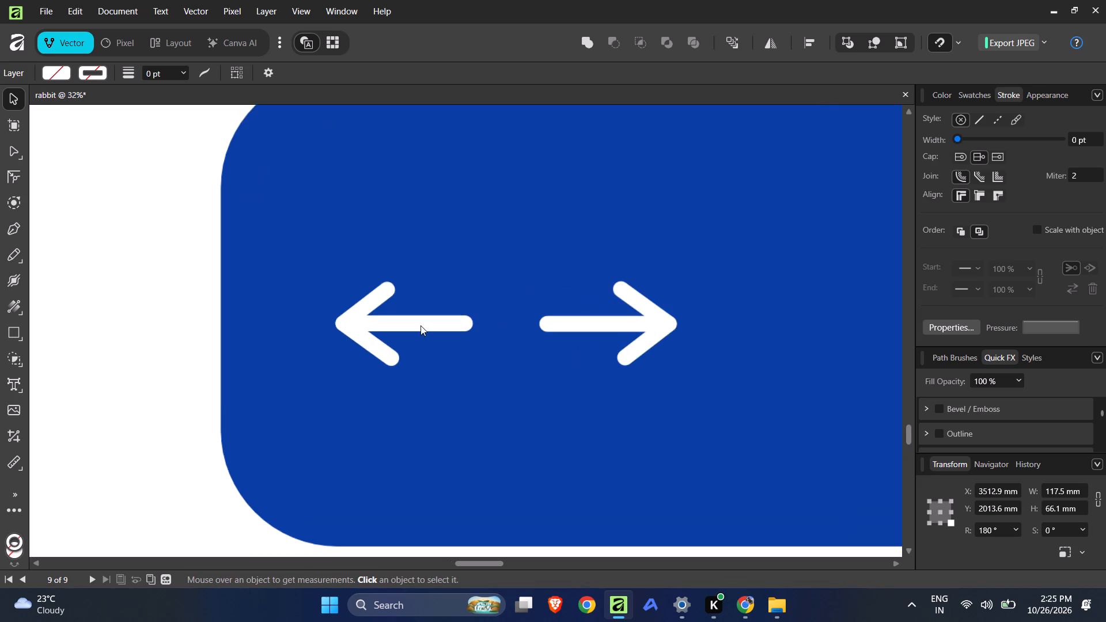
{"action": "scroll", "coordinate": [413, 327], "scroll_direction": "down", "scroll_amount": 2, "text": "ctrl"}
{"action": "scroll", "coordinate": [412, 328], "scroll_direction": "up", "scroll_amount": 2, "text": "ctrl"}
{"action": "scroll", "coordinate": [412, 328], "scroll_direction": "down", "scroll_amount": 4, "text": "ctrl"}
{"action": "scroll", "coordinate": [412, 328], "scroll_direction": "up", "scroll_amount": 1, "text": "ctrl"}
{"action": "scroll", "coordinate": [412, 328], "scroll_direction": "down", "scroll_amount": 6, "text": "ctrl"}
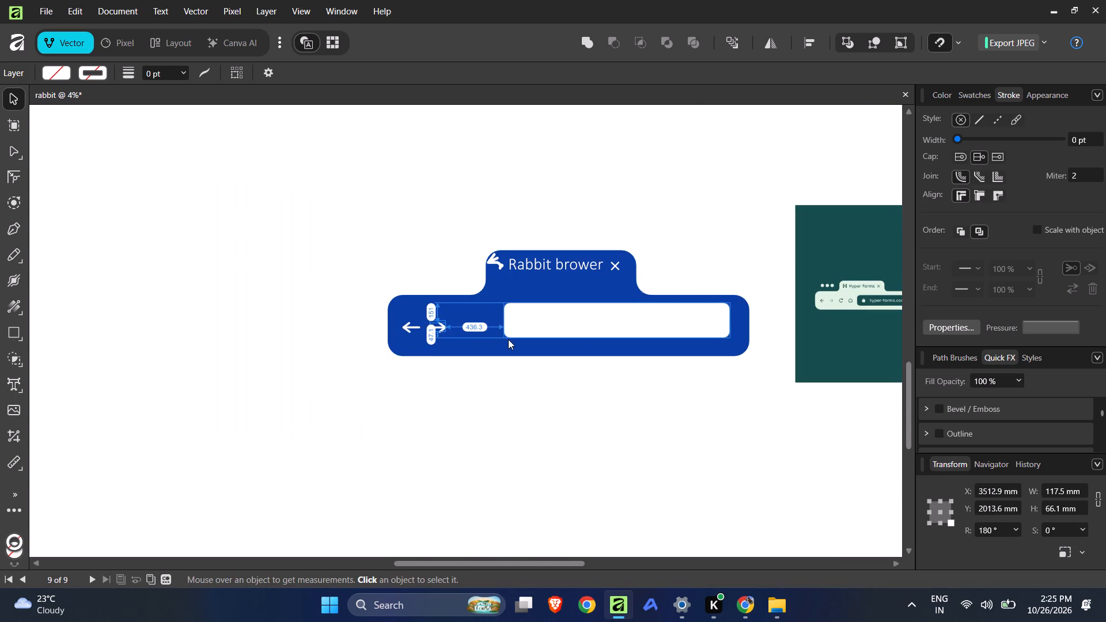
{"action": "scroll", "coordinate": [493, 336], "scroll_direction": "up", "scroll_amount": 10, "text": "ctrl"}
{"action": "scroll", "coordinate": [520, 321], "scroll_direction": "down", "scroll_amount": 6, "text": "ctrl"}
{"action": "scroll", "coordinate": [527, 323], "scroll_direction": "up", "scroll_amount": 1, "text": "ctrl"}
{"action": "scroll", "coordinate": [529, 323], "scroll_direction": "down", "scroll_amount": 2, "text": "ctrl"}
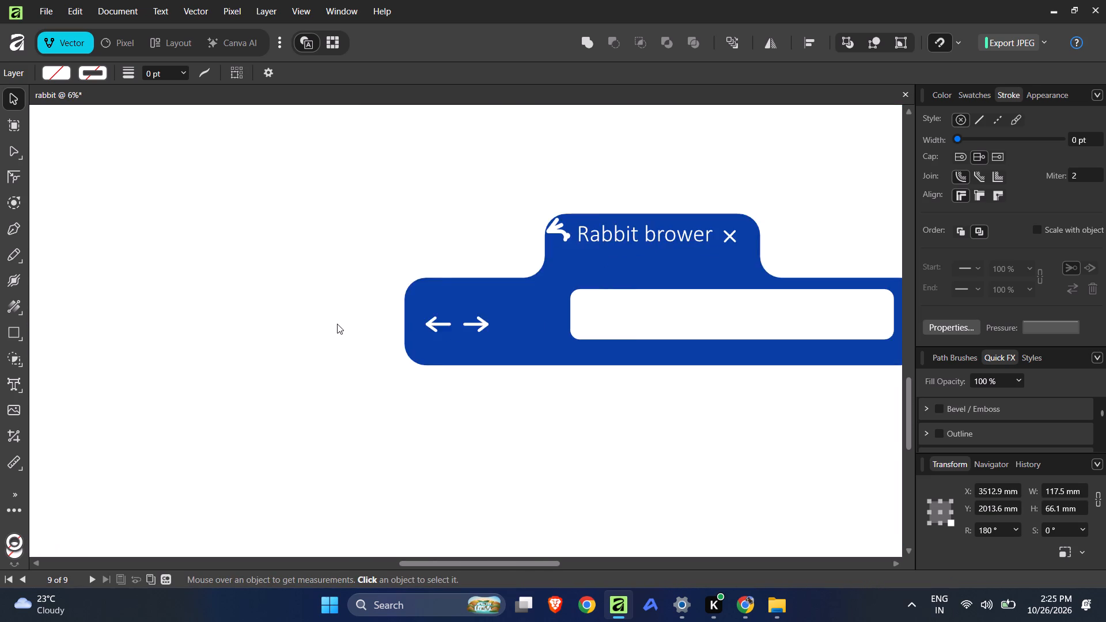
{"action": "scroll", "coordinate": [337, 324], "scroll_direction": "up", "scroll_amount": 5, "text": "ctrl"}
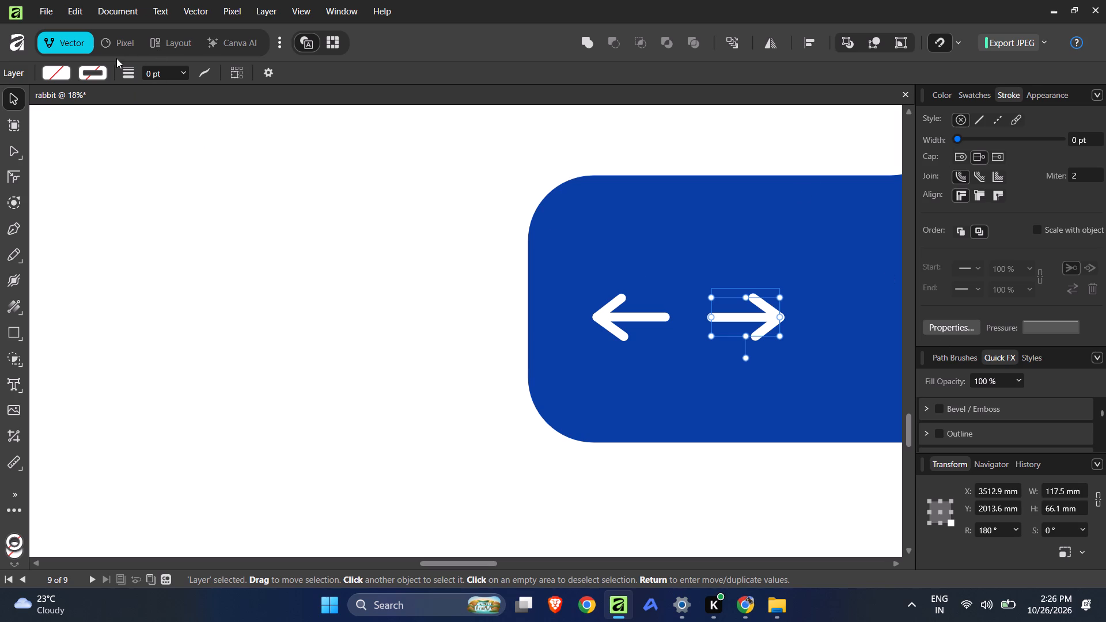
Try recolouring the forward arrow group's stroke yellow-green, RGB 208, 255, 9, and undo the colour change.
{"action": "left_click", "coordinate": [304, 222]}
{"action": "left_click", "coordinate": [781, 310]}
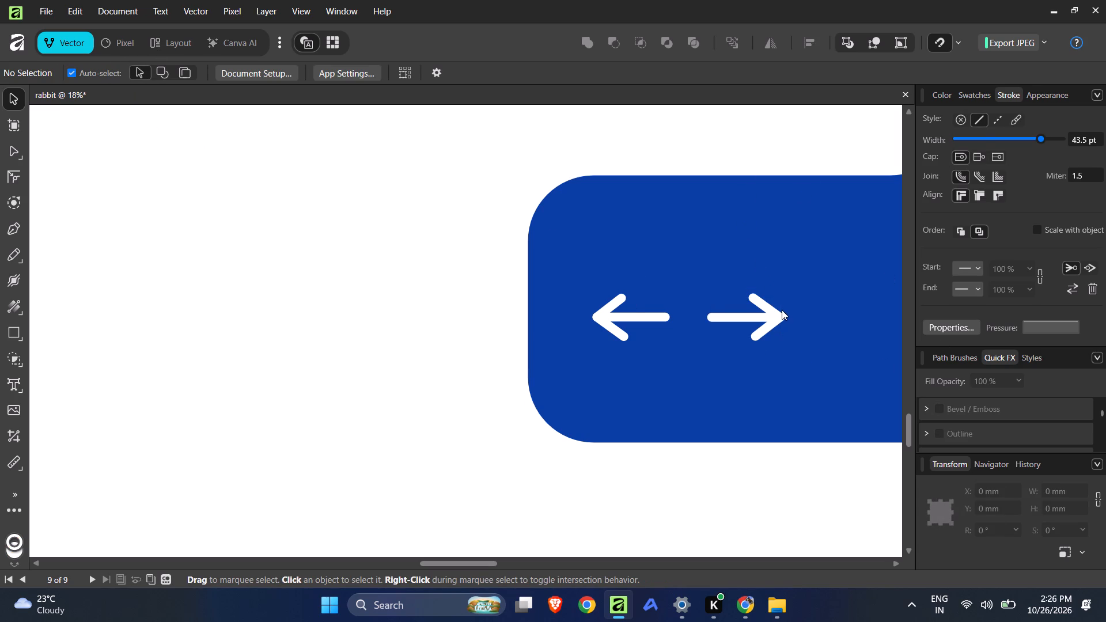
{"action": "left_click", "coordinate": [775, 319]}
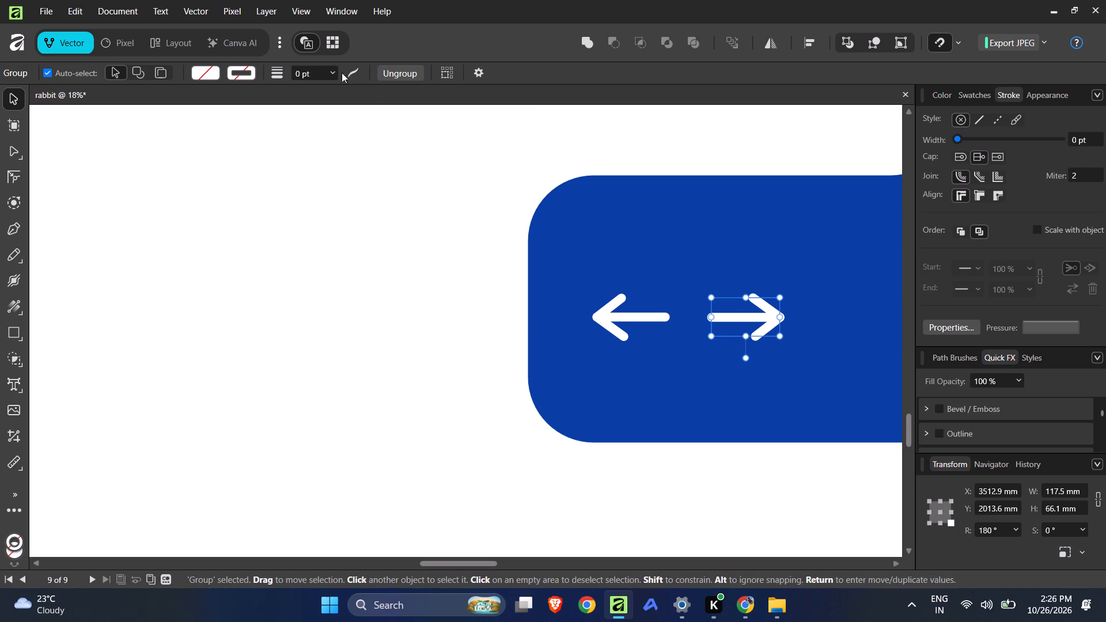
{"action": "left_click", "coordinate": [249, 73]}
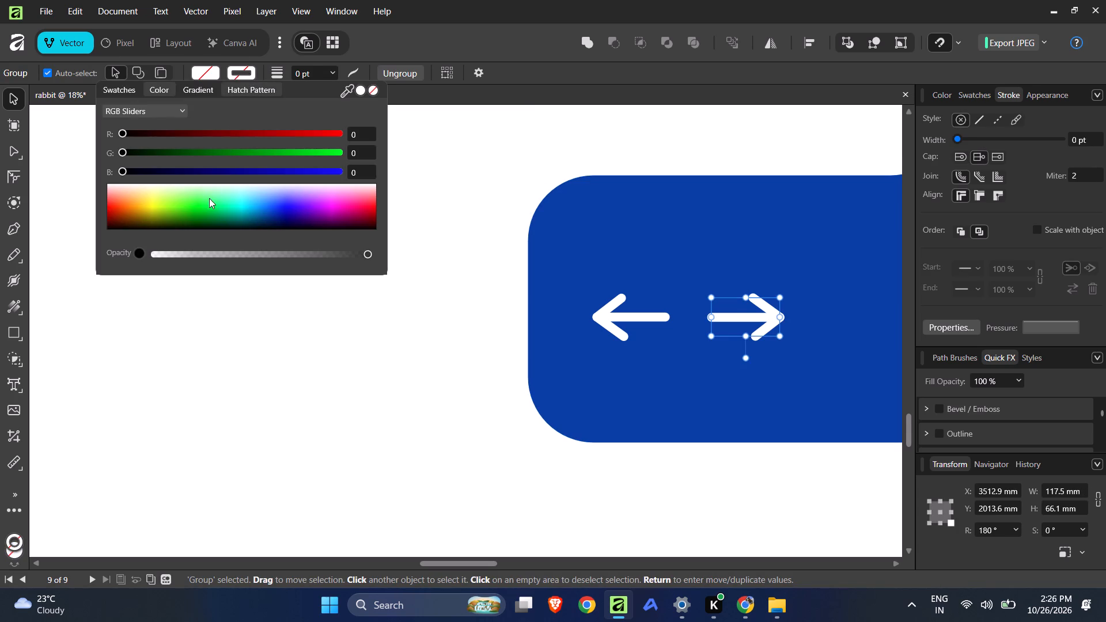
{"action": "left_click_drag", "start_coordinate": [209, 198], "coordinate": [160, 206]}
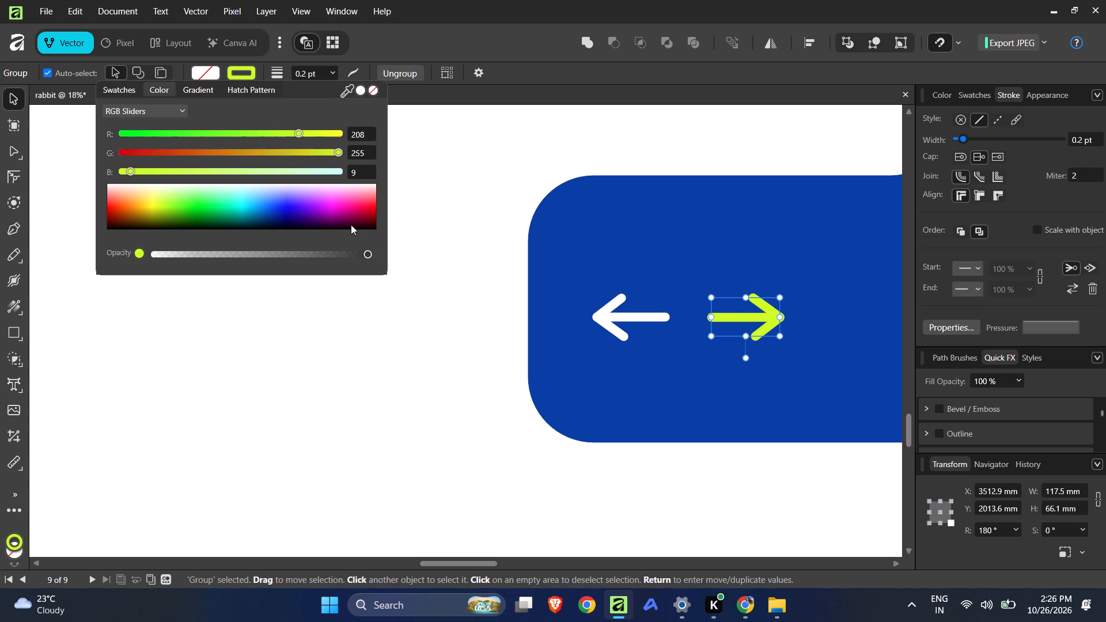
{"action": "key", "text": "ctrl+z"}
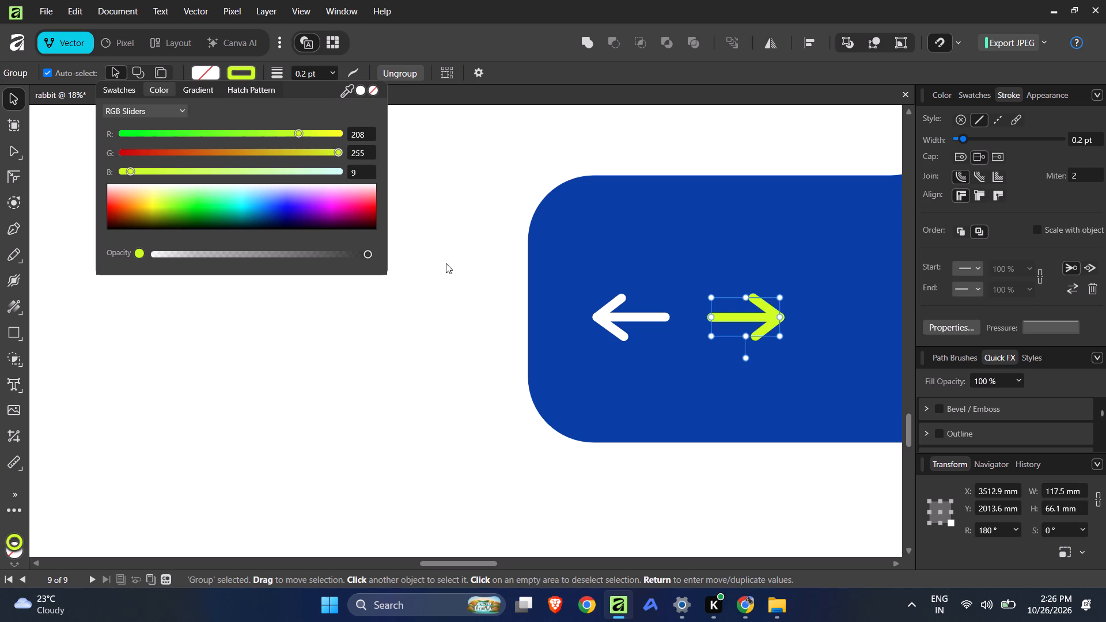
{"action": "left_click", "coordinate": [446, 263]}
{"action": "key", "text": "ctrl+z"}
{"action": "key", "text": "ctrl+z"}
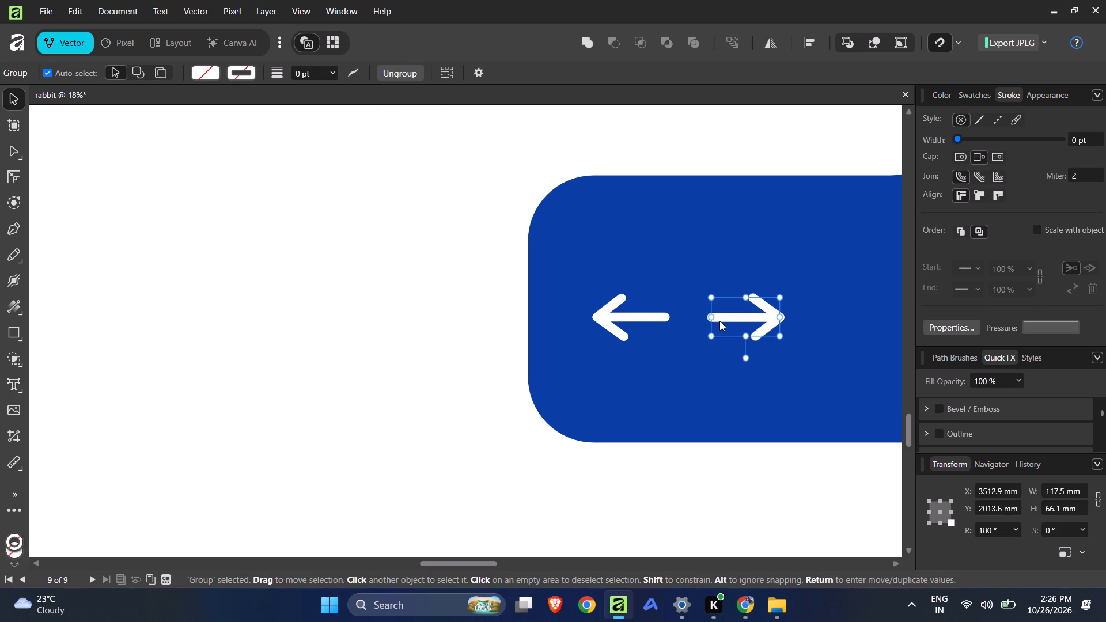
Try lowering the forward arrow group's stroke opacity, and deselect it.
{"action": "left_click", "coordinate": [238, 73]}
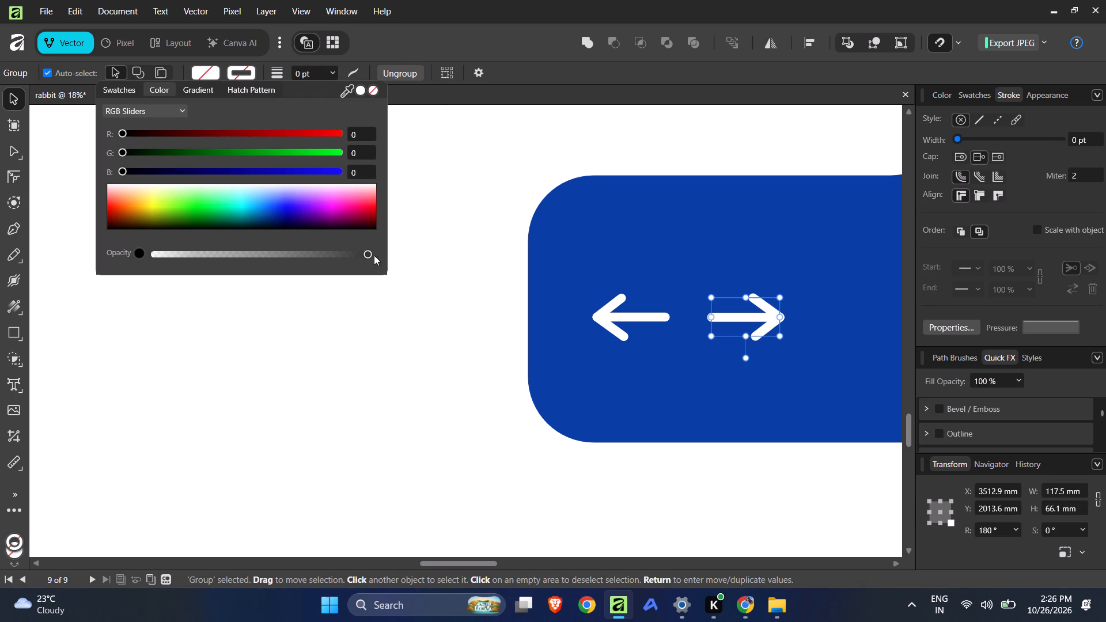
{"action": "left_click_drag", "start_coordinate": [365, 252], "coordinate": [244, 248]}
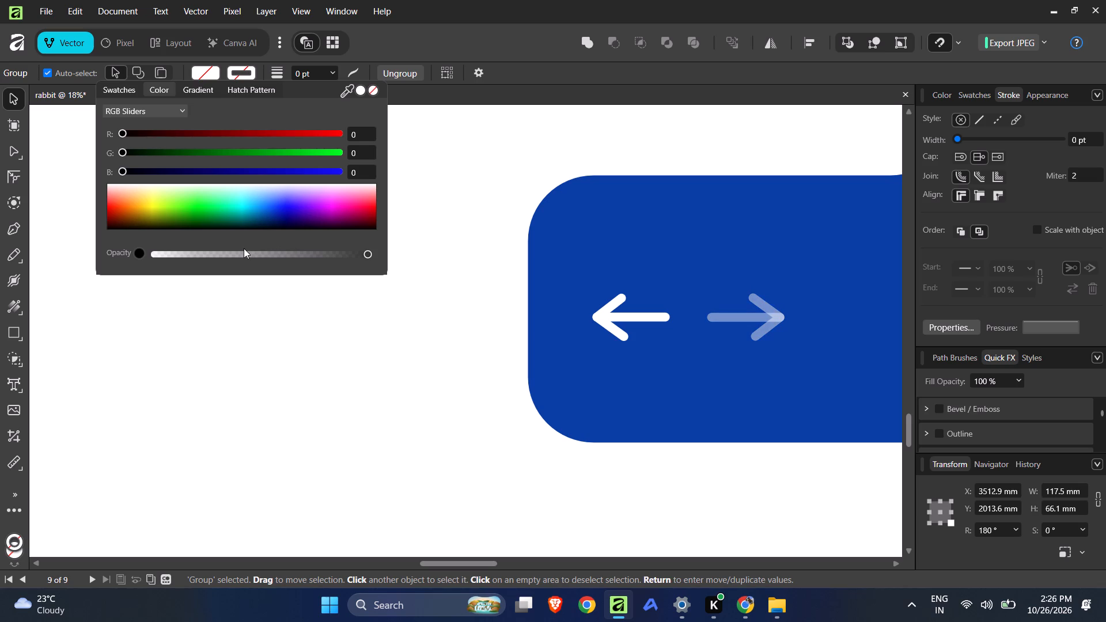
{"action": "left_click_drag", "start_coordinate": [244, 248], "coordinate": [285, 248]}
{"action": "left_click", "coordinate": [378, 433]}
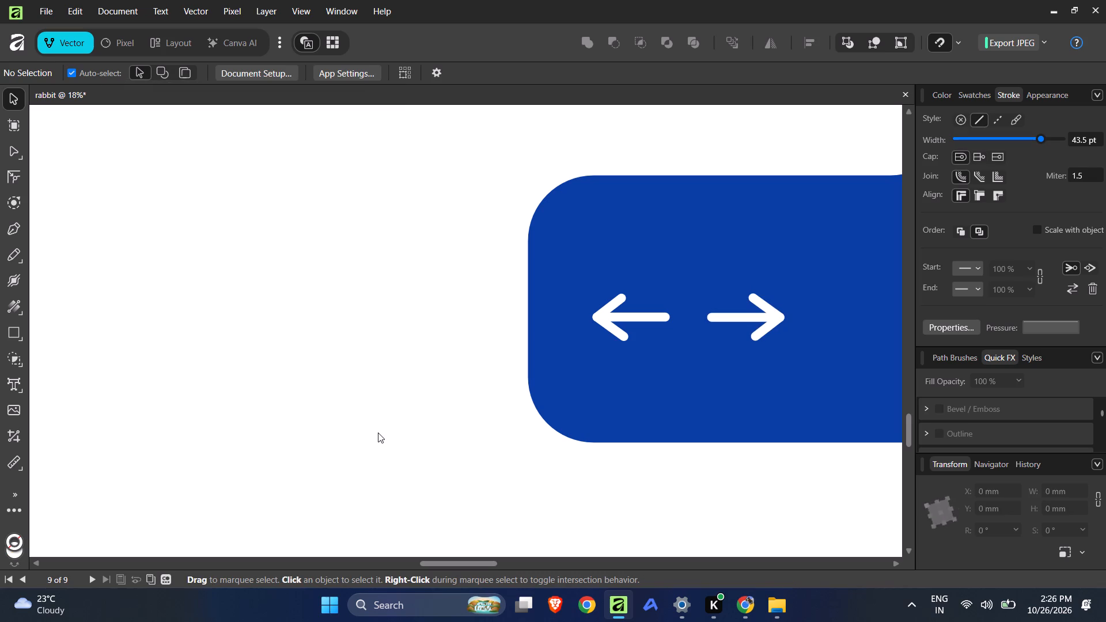
Move the rabbit icon, "Rabbit brower" title and close cross together toward the tab's centre, to about X 3882 mm, Y 1457 mm.
{"action": "scroll", "coordinate": [346, 318], "scroll_direction": "down", "scroll_amount": 1, "text": "ctrl"}
{"action": "scroll", "coordinate": [346, 318], "scroll_direction": "up", "scroll_amount": 3, "text": "ctrl"}
{"action": "scroll", "coordinate": [346, 318], "scroll_direction": "down", "scroll_amount": 6, "text": "ctrl"}
{"action": "scroll", "coordinate": [346, 318], "scroll_direction": "up", "scroll_amount": 1, "text": "ctrl"}
{"action": "scroll", "coordinate": [343, 318], "scroll_direction": "down", "scroll_amount": 3, "text": "ctrl"}
{"action": "scroll", "coordinate": [343, 318], "scroll_direction": "up", "scroll_amount": 2, "text": "ctrl"}
{"action": "scroll", "coordinate": [342, 318], "scroll_direction": "down", "scroll_amount": 1, "text": "ctrl"}
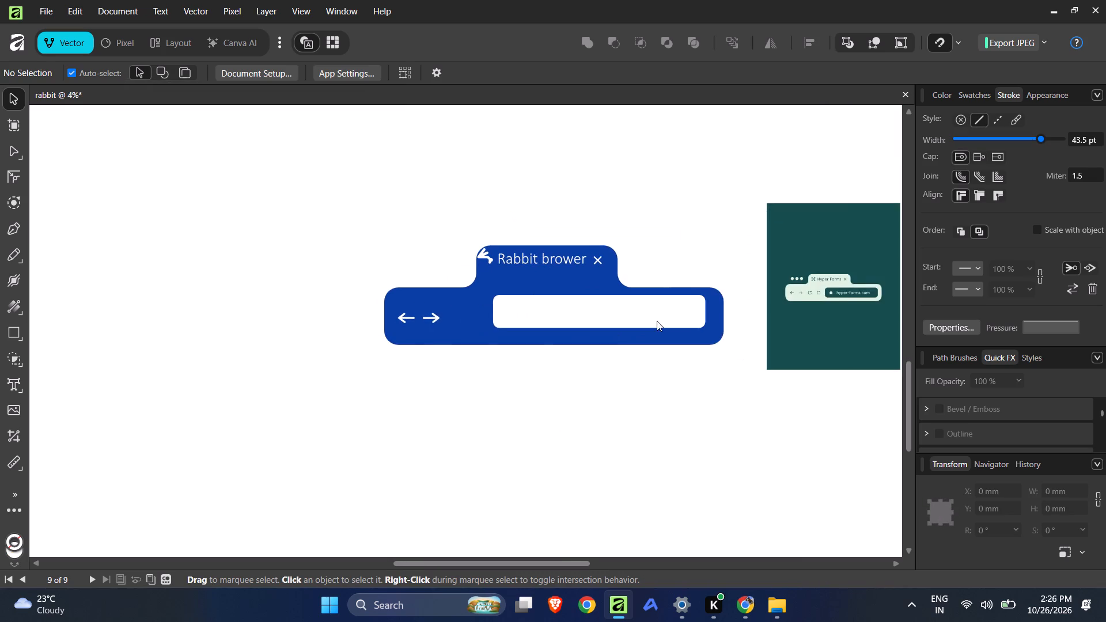
{"action": "scroll", "coordinate": [694, 318], "scroll_direction": "up", "scroll_amount": 2, "text": "ctrl"}
{"action": "scroll", "coordinate": [510, 232], "scroll_direction": "up", "scroll_amount": 3, "text": "ctrl"}
{"action": "left_click", "coordinate": [240, 212]}
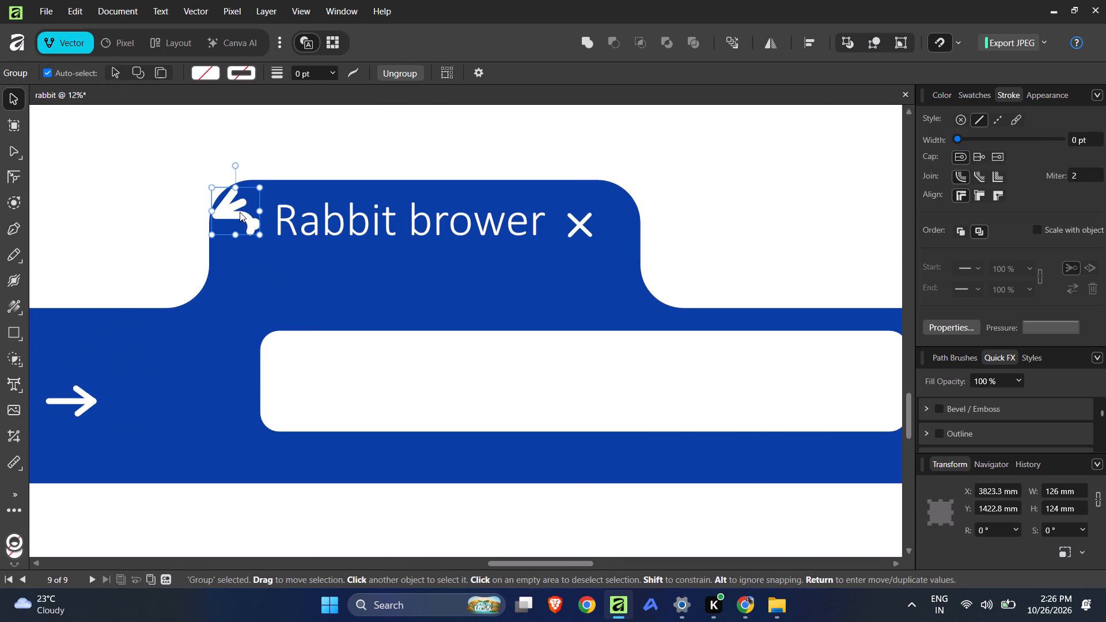
{"action": "left_click", "coordinate": [312, 225], "text": "shift"}
{"action": "left_click", "coordinate": [576, 226], "text": "shift"}
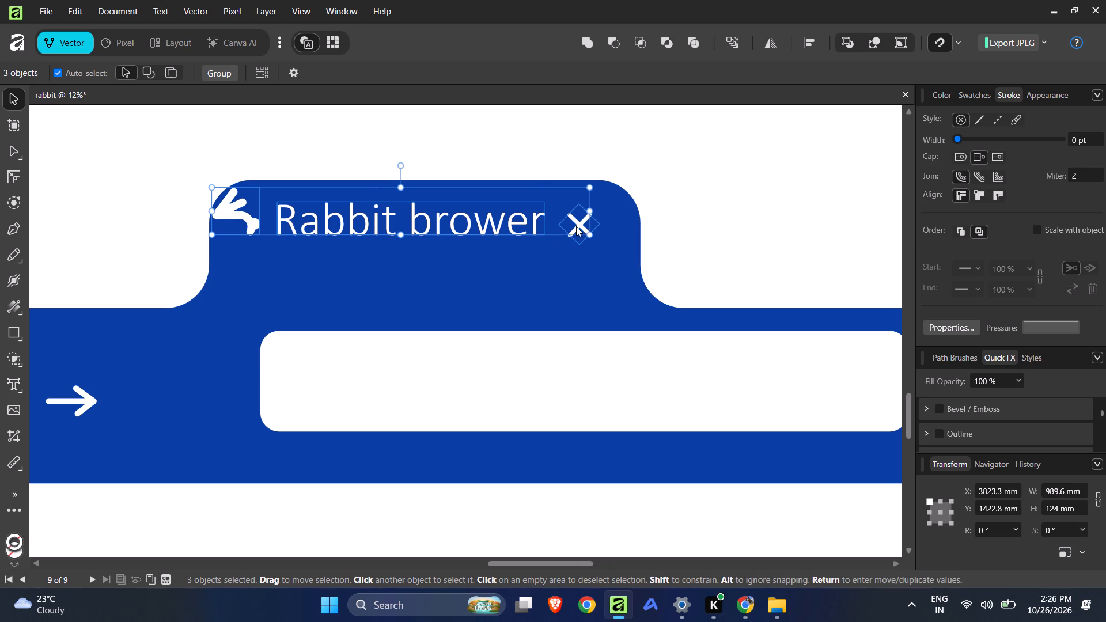
{"action": "left_click_drag", "start_coordinate": [578, 226], "coordinate": [600, 239]}
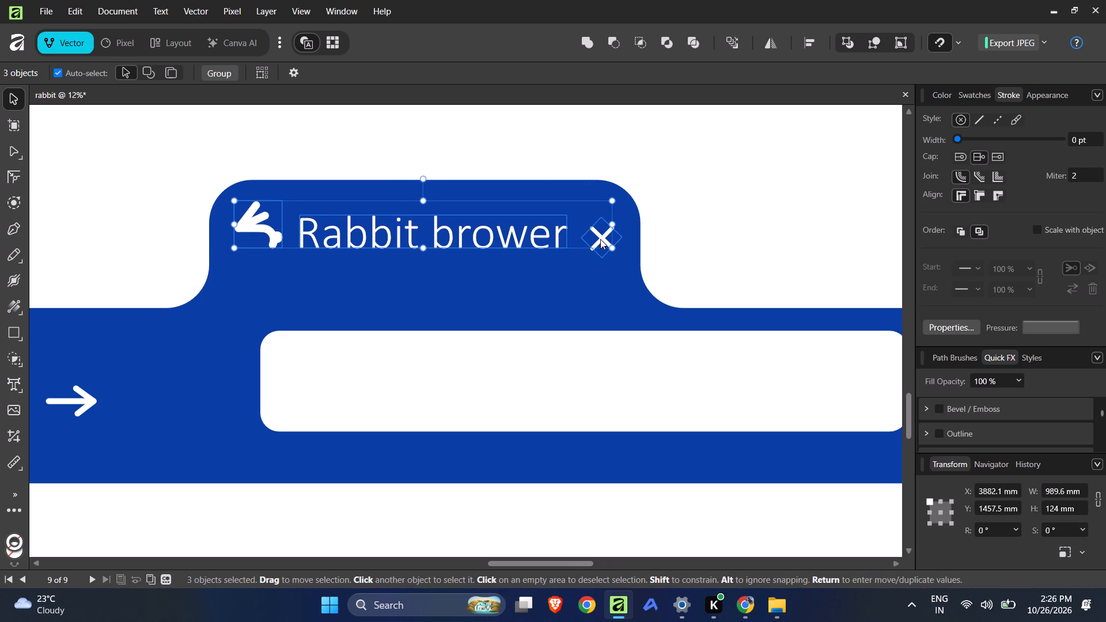
{"action": "left_click_drag", "start_coordinate": [600, 239], "coordinate": [602, 238]}
{"action": "left_click", "coordinate": [791, 210]}
{"action": "scroll", "coordinate": [764, 213], "scroll_direction": "down", "scroll_amount": 5, "text": "ctrl"}
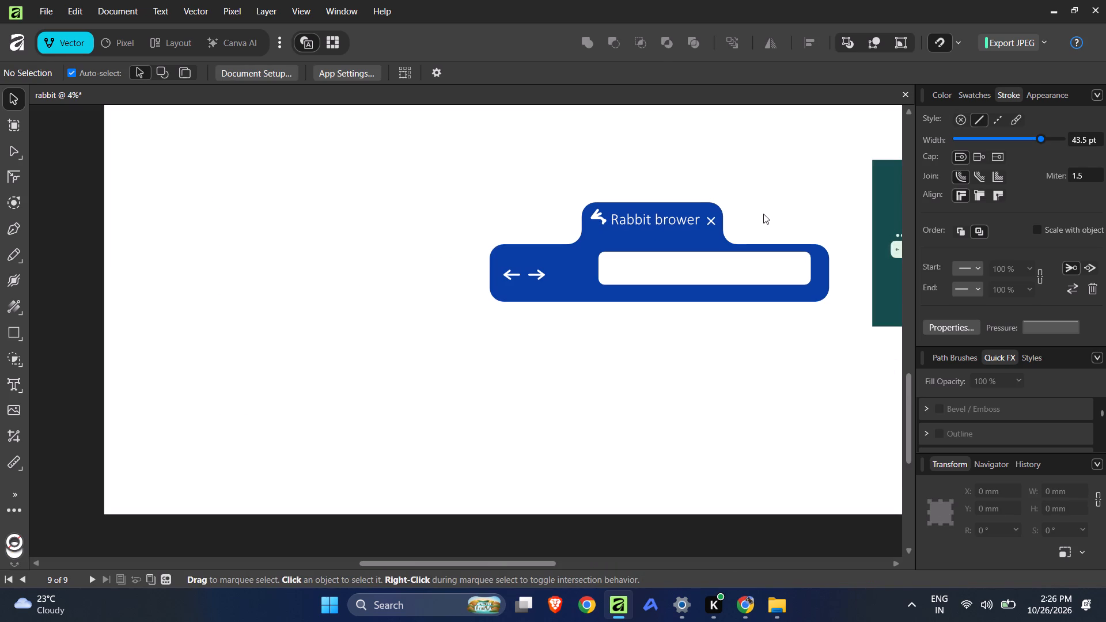